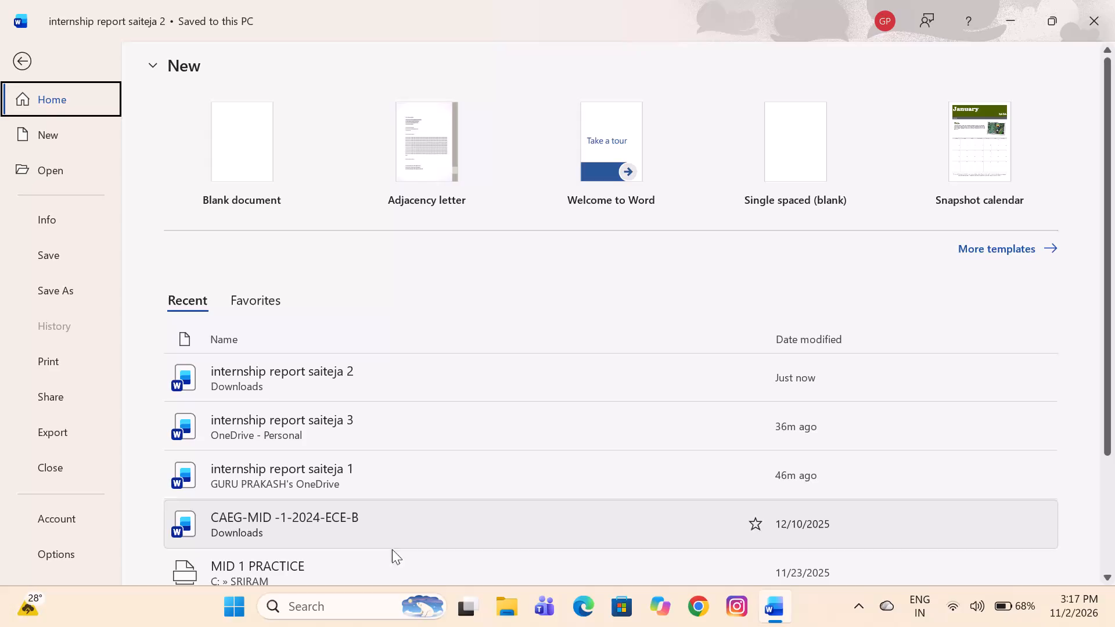
# Find WhatsApp with the Windows search and switch to it from Word.
pyautogui.click(228, 605)
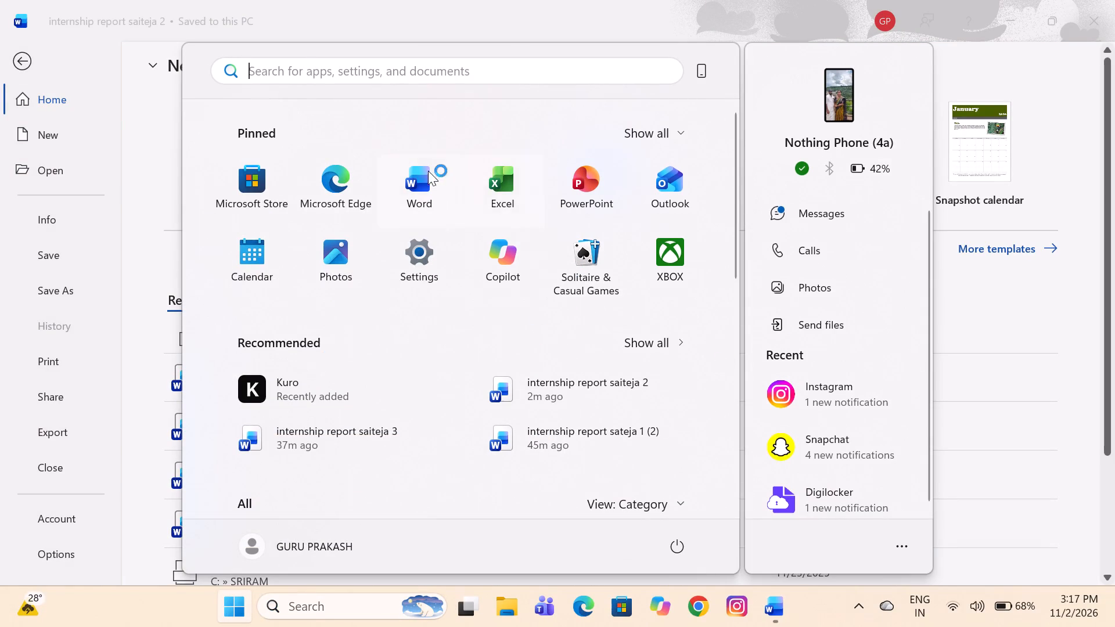
pyautogui.click(505, 67)
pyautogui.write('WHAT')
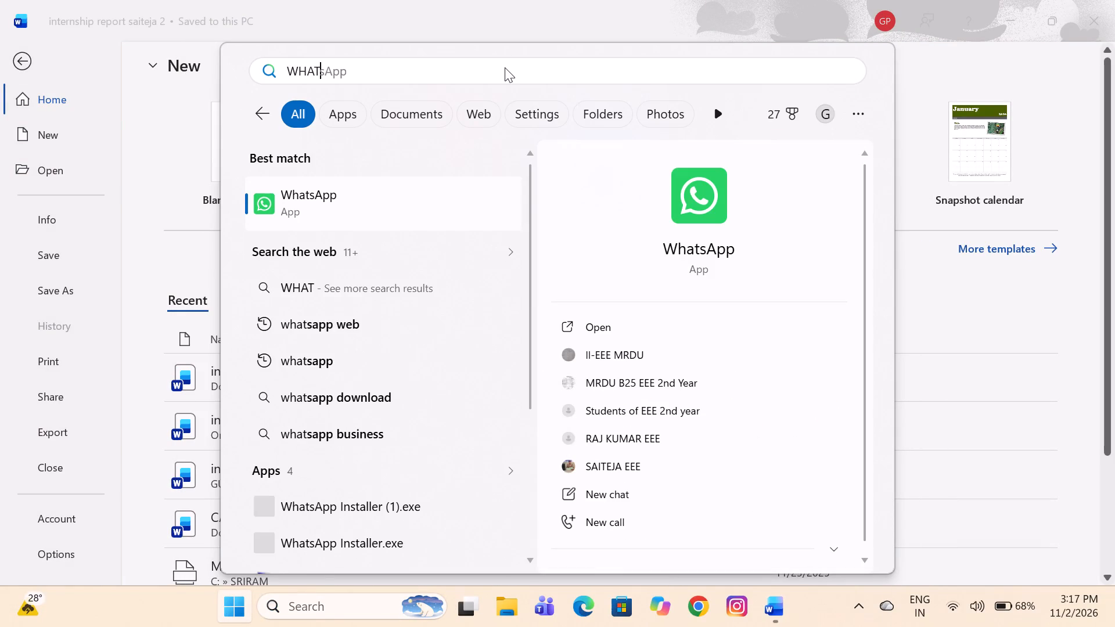
pyautogui.click(325, 186)
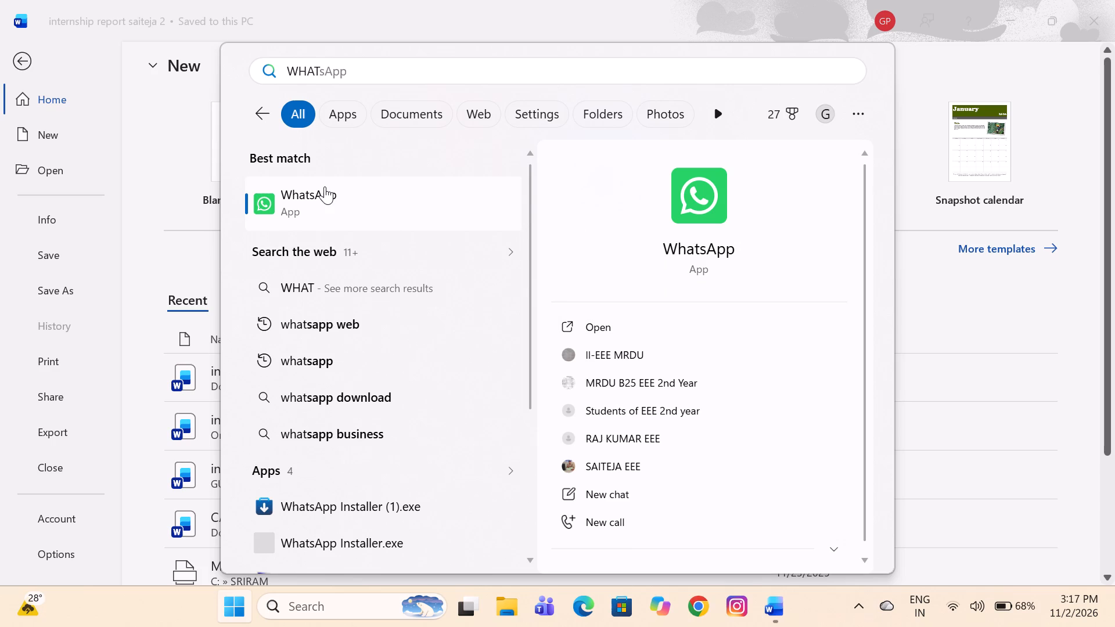
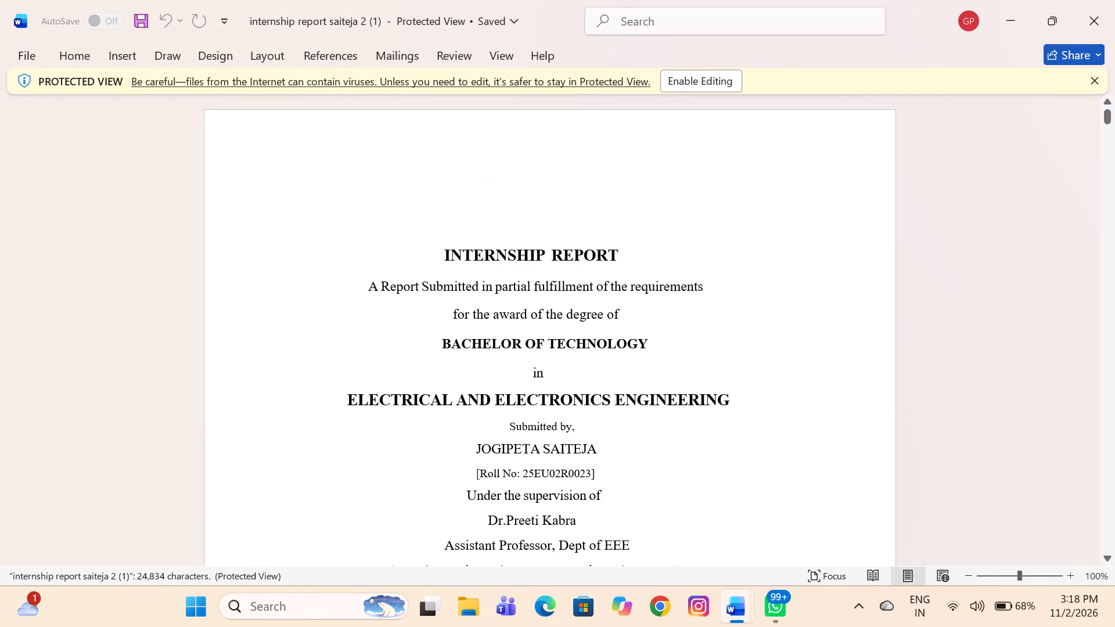
# Enable editing for the internship report opened in Protected View.
pyautogui.click(684, 80)
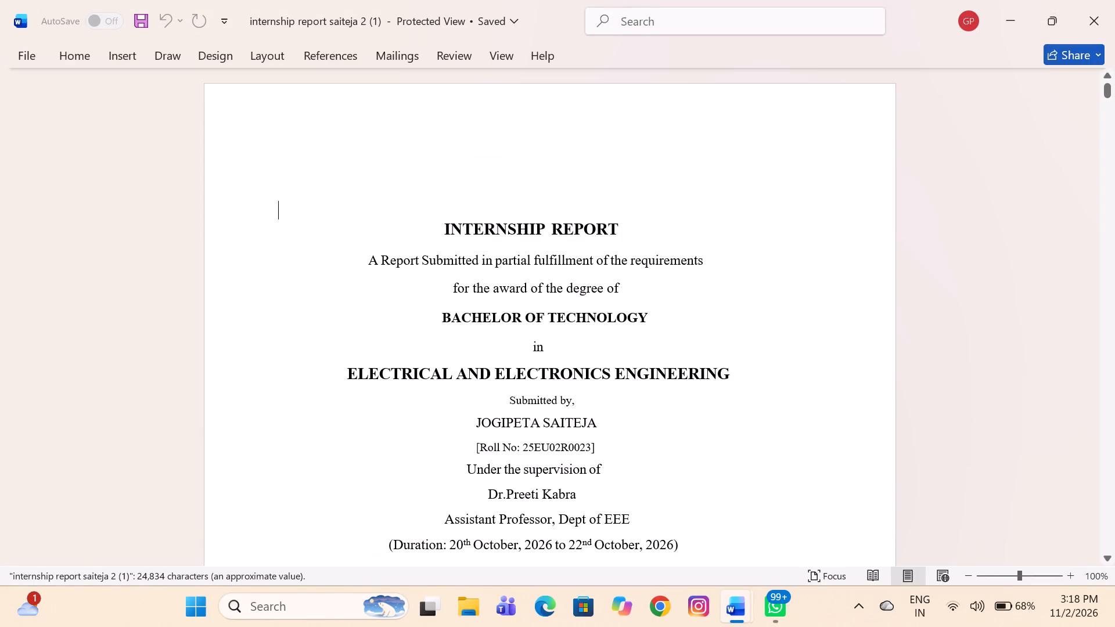
# Look through the internship report from the title page to the certificate page.
pyautogui.scroll(-2, 684, 80)
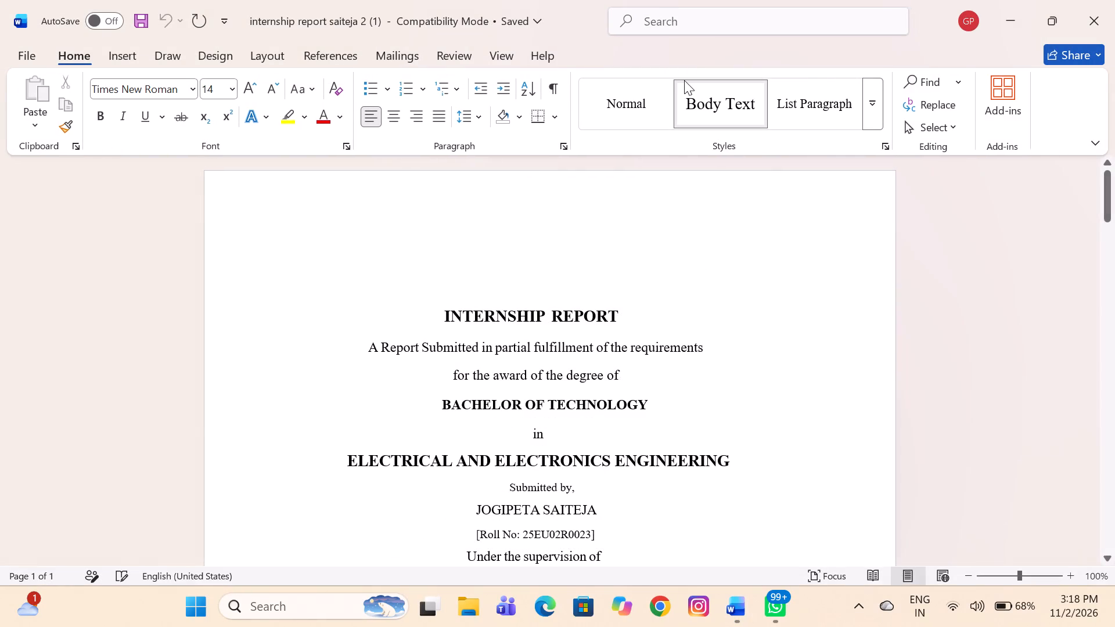
pyautogui.scroll(-1, 684, 80)
pyautogui.scroll(-2, 521, 297)
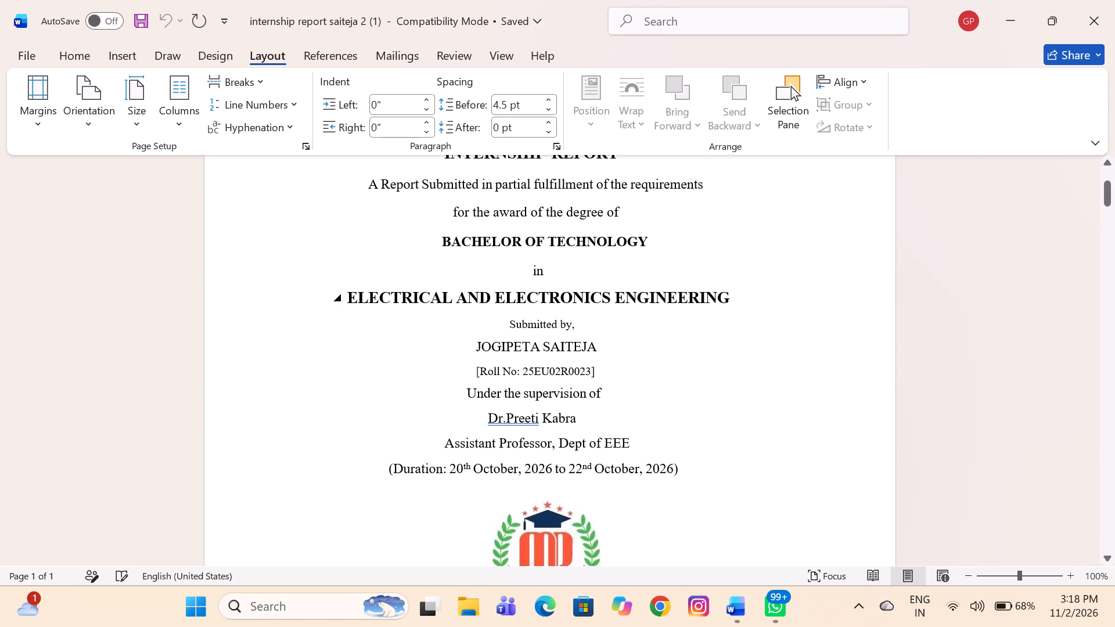
pyautogui.scroll(-2, 521, 297)
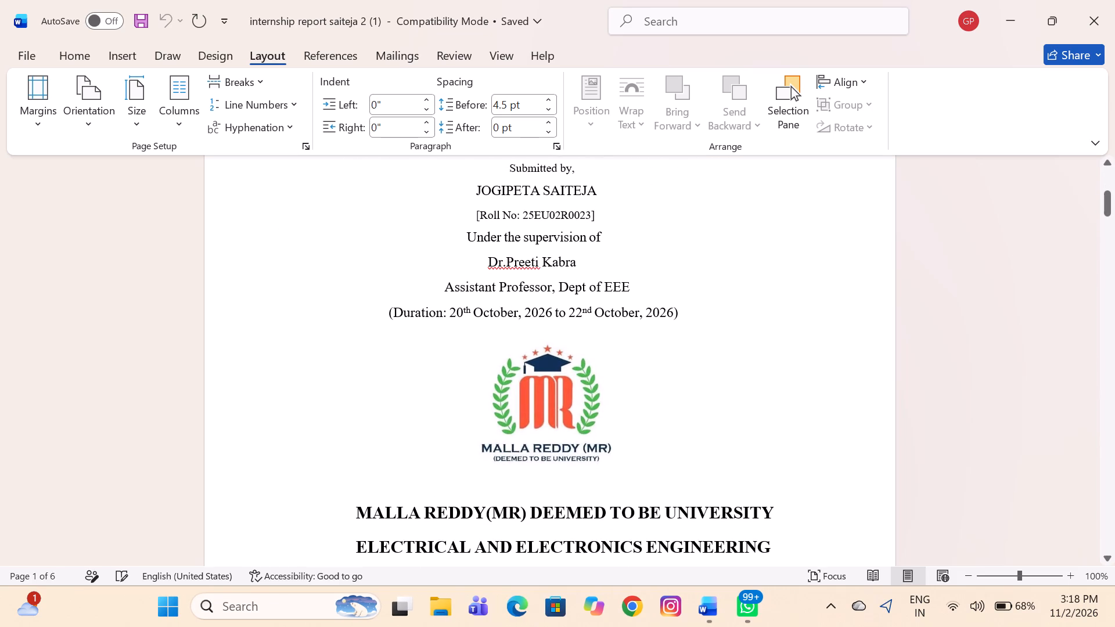
pyautogui.scroll(-8, 521, 297)
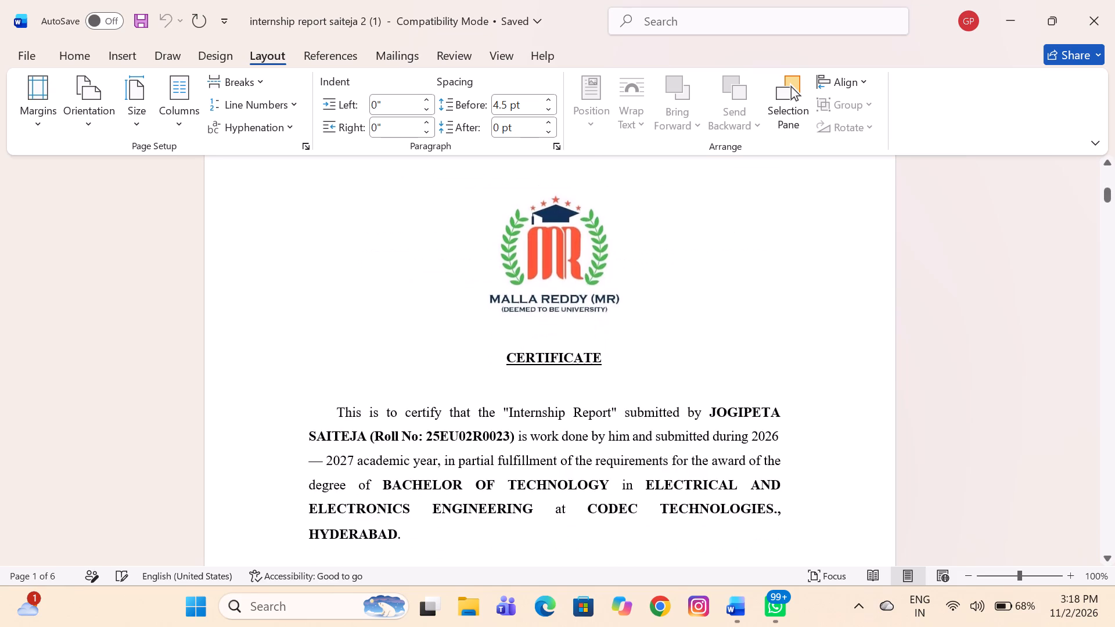
# Look through the internship report from the certificate past the weekly progress tables and index to the acknowledgement.
pyautogui.scroll(-2, 521, 297)
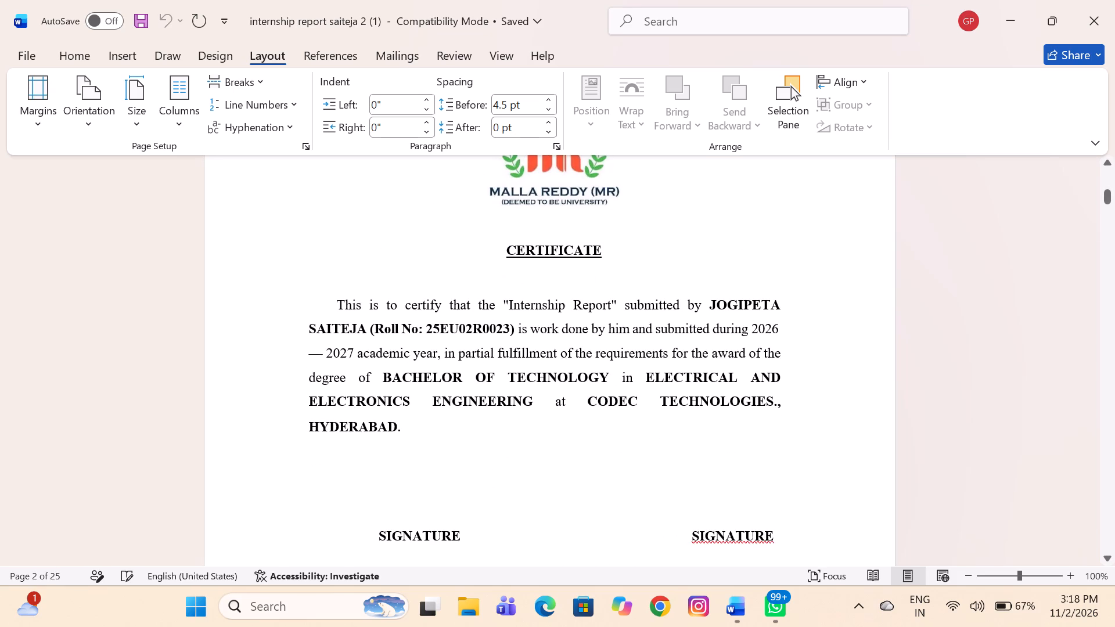
pyautogui.scroll(-3, 521, 297)
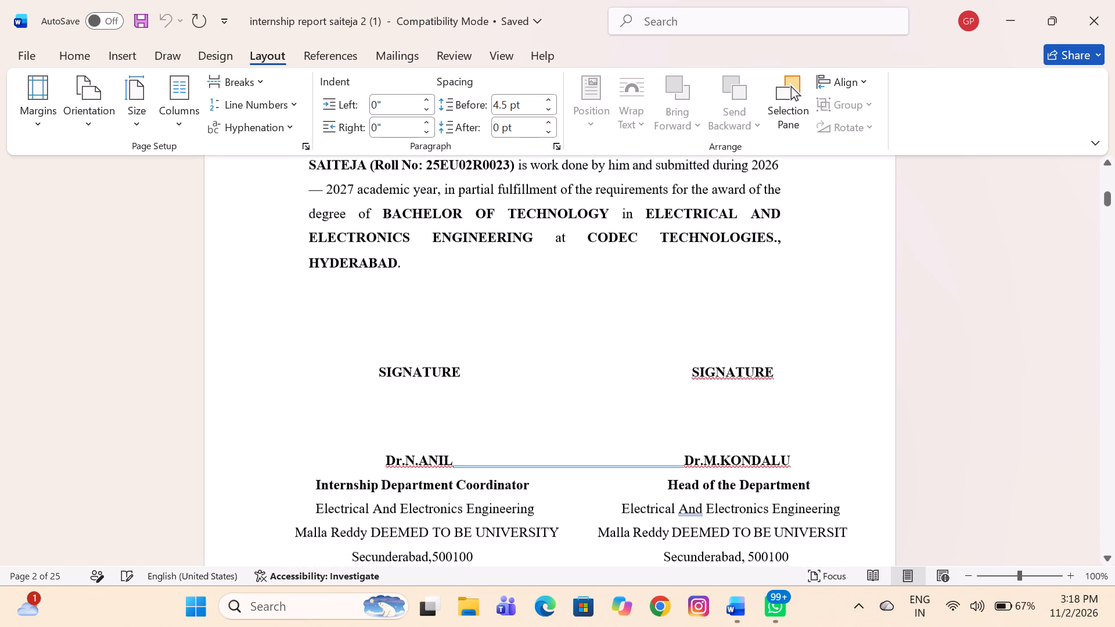
pyautogui.scroll(-5, 521, 297)
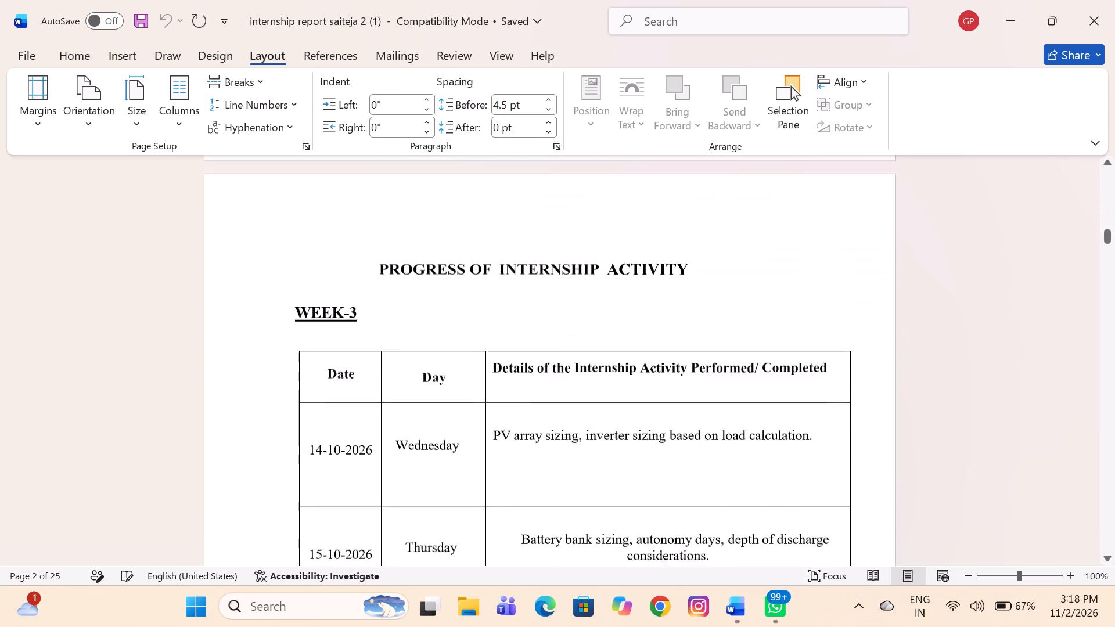
pyautogui.scroll(-6, 521, 297)
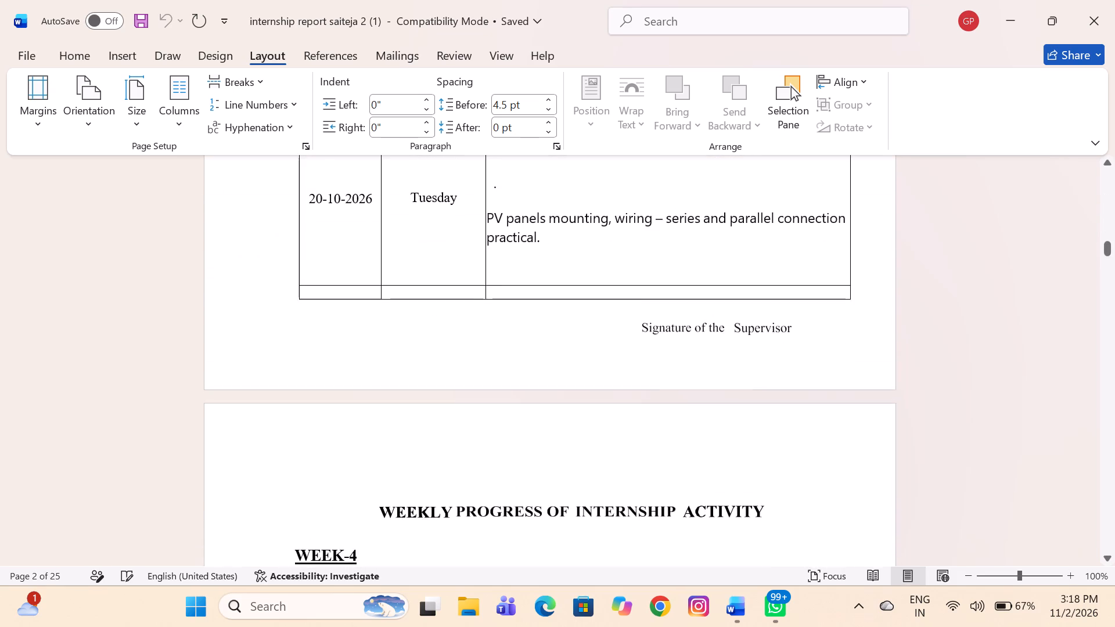
pyautogui.scroll(-4, 521, 297)
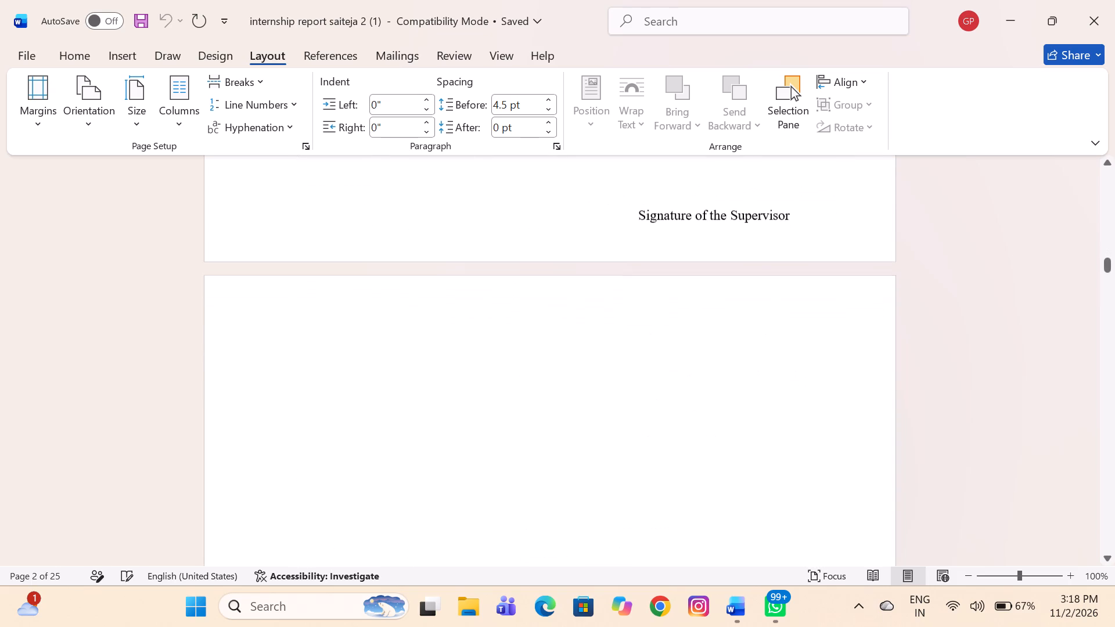
pyautogui.scroll(-5, 521, 297)
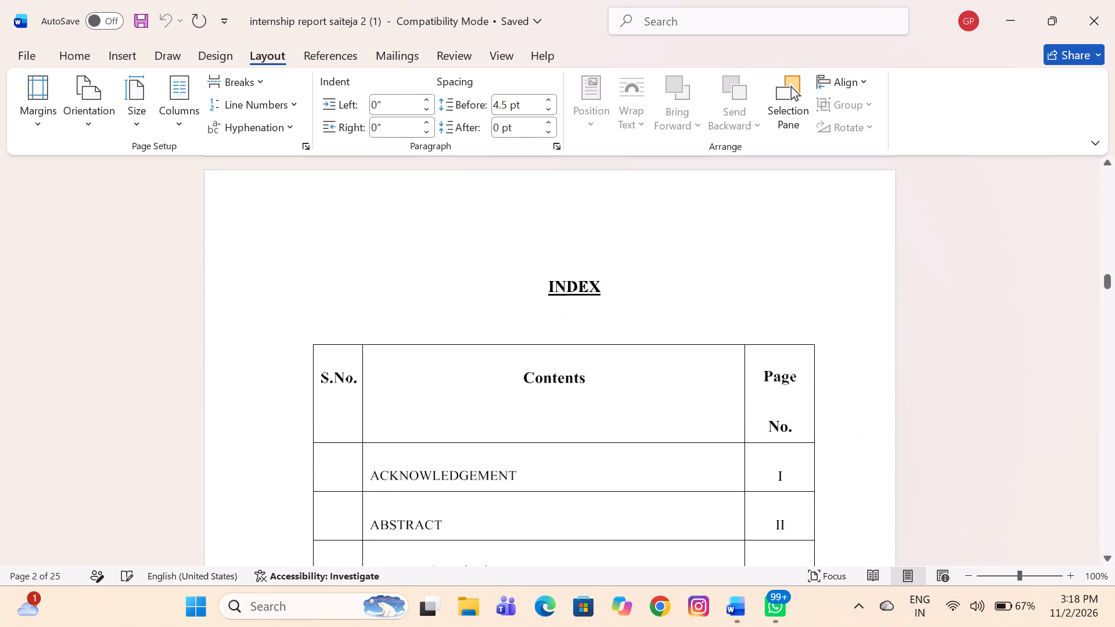
pyautogui.scroll(-6, 521, 297)
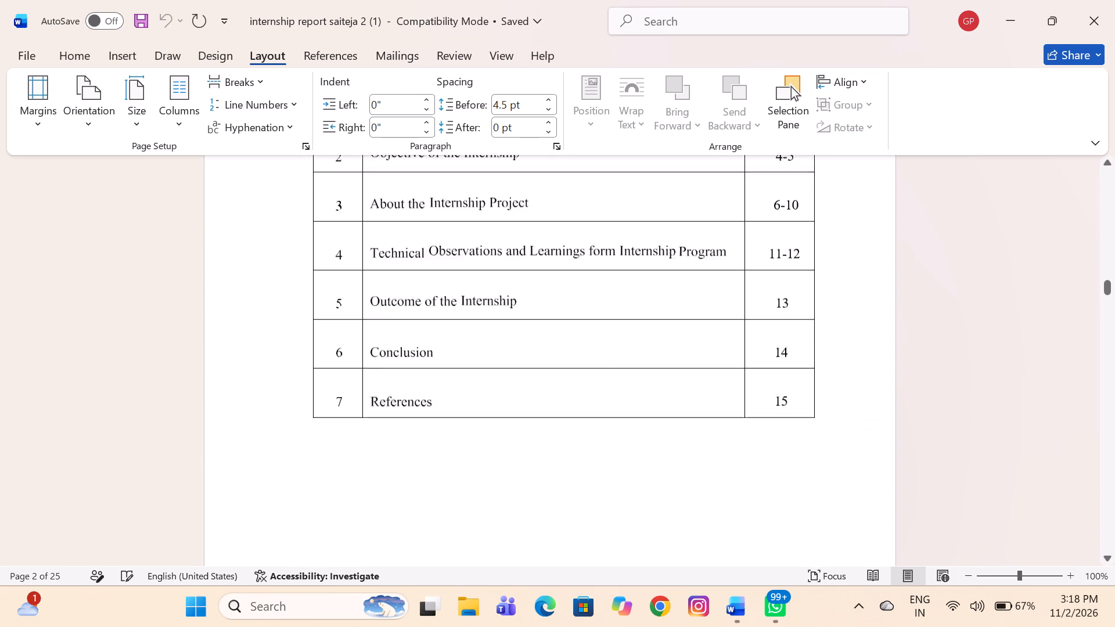
pyautogui.scroll(-2, 521, 297)
# Insert "(MR)" between "Malla Reddy" and "Deemed To be University" in the acknowledgement's Vice Chancellor paragraph.
pyautogui.scroll(2, 521, 297)
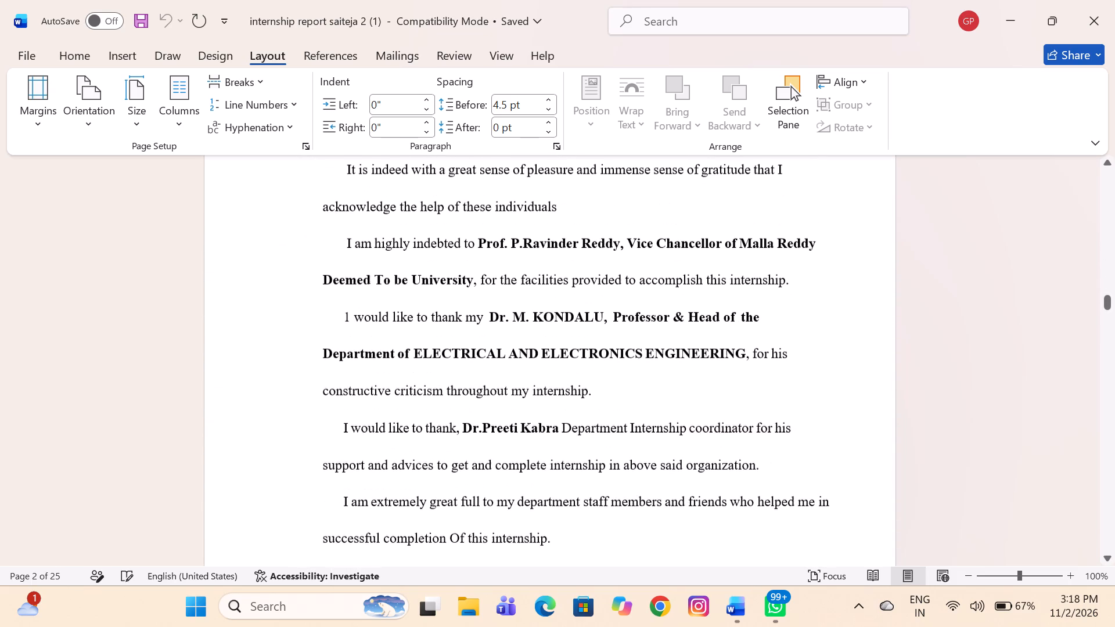
pyautogui.scroll(1, 521, 297)
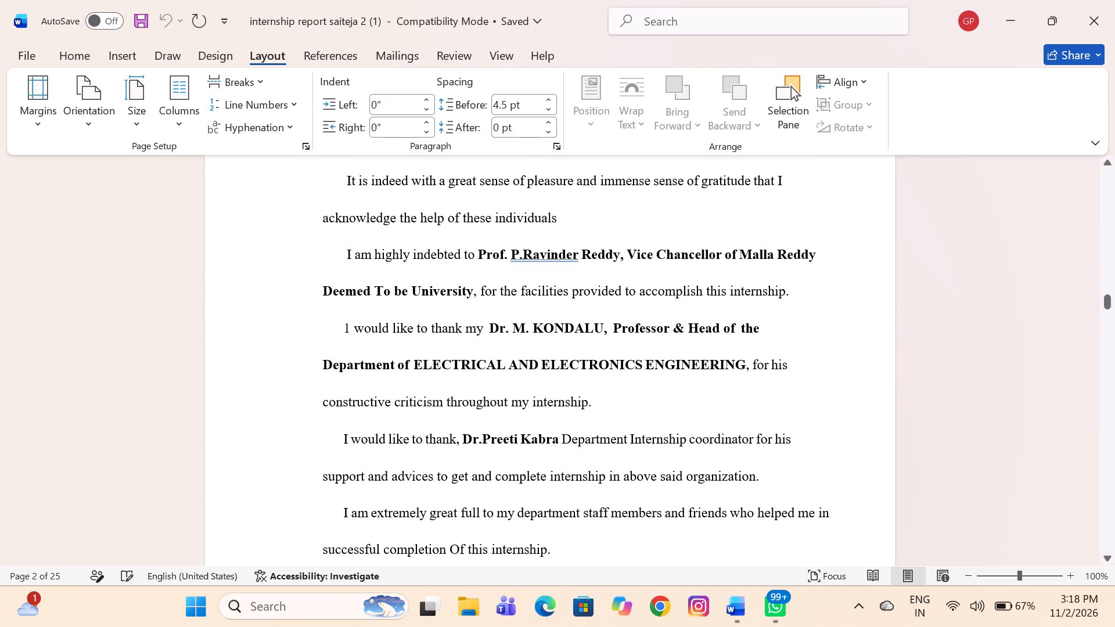
pyautogui.click(321, 282)
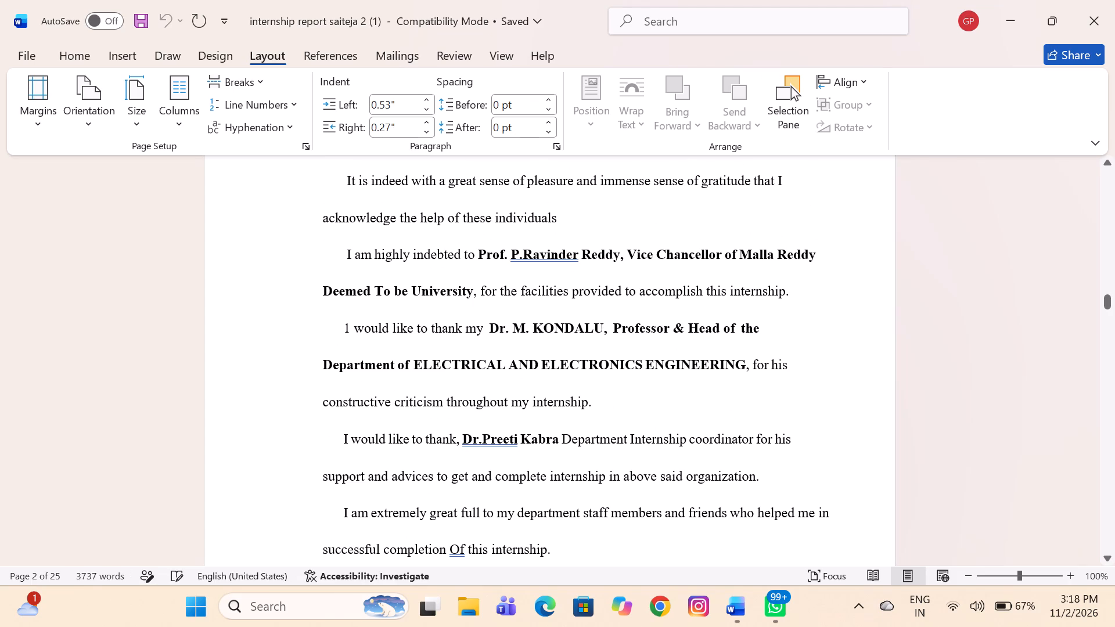
pyautogui.click(321, 287)
pyautogui.click(819, 254)
pyautogui.press('BackSpace')
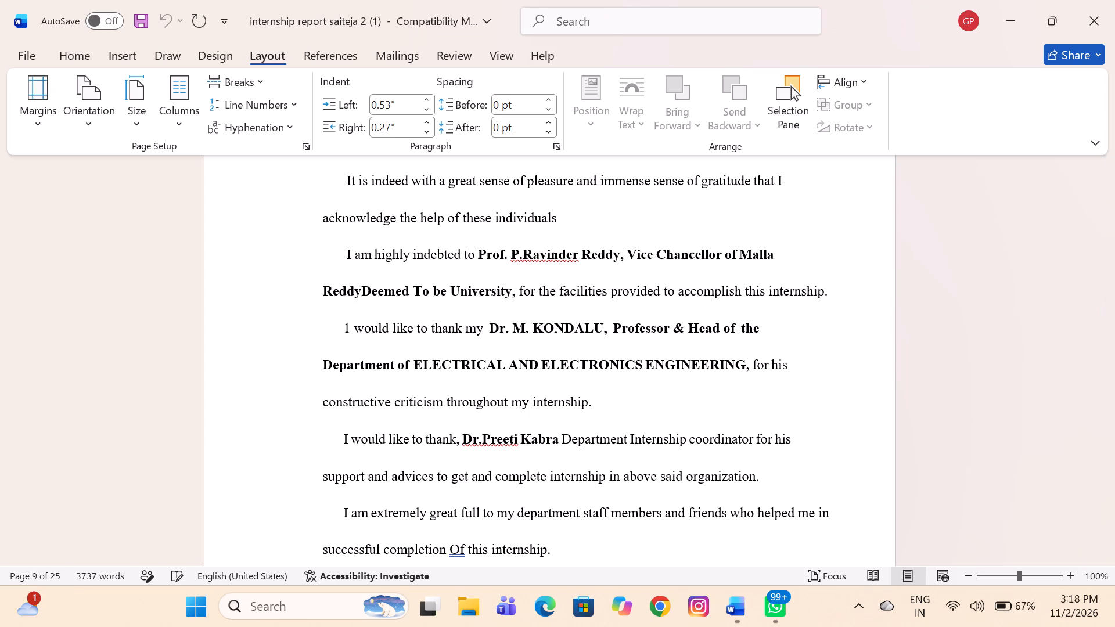
pyautogui.press('space')
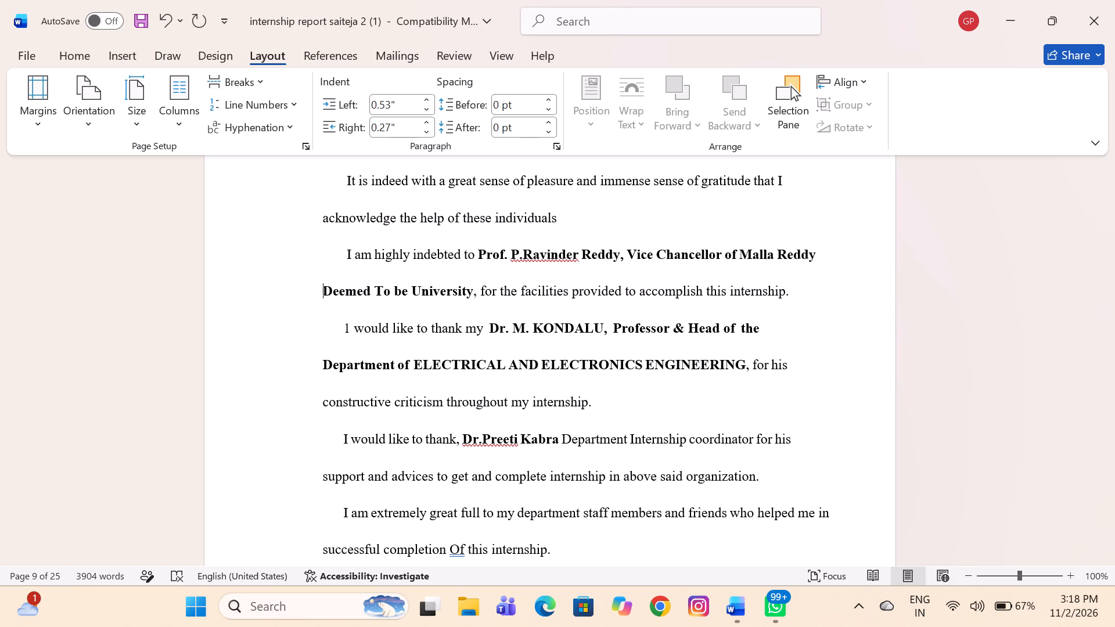
pyautogui.hotkey('shift', '(')
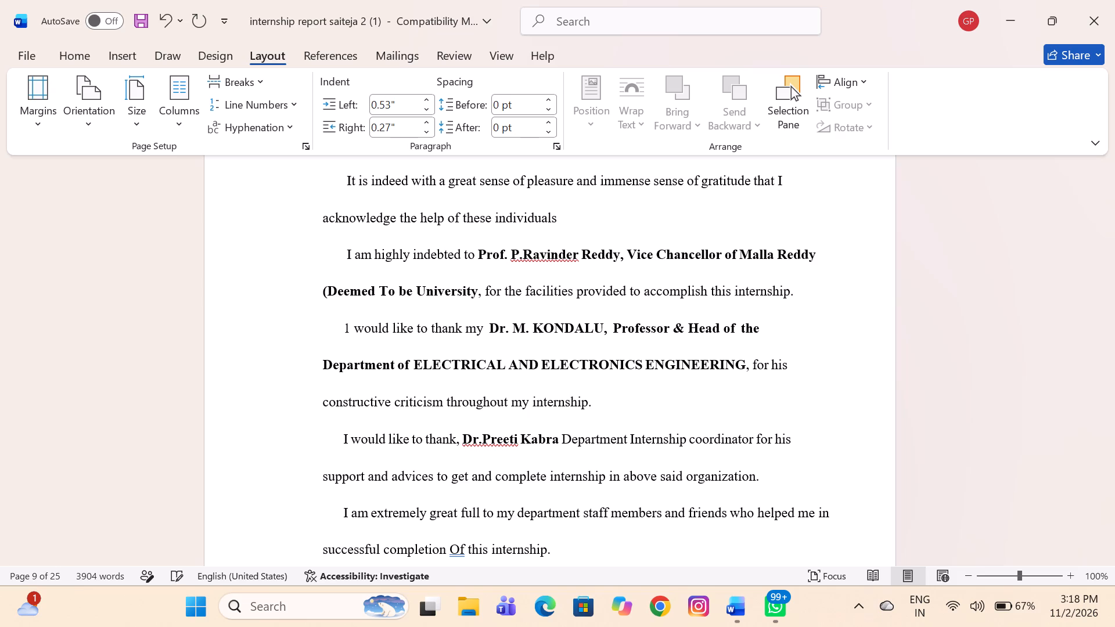
pyautogui.hotkey('shift', 'm')
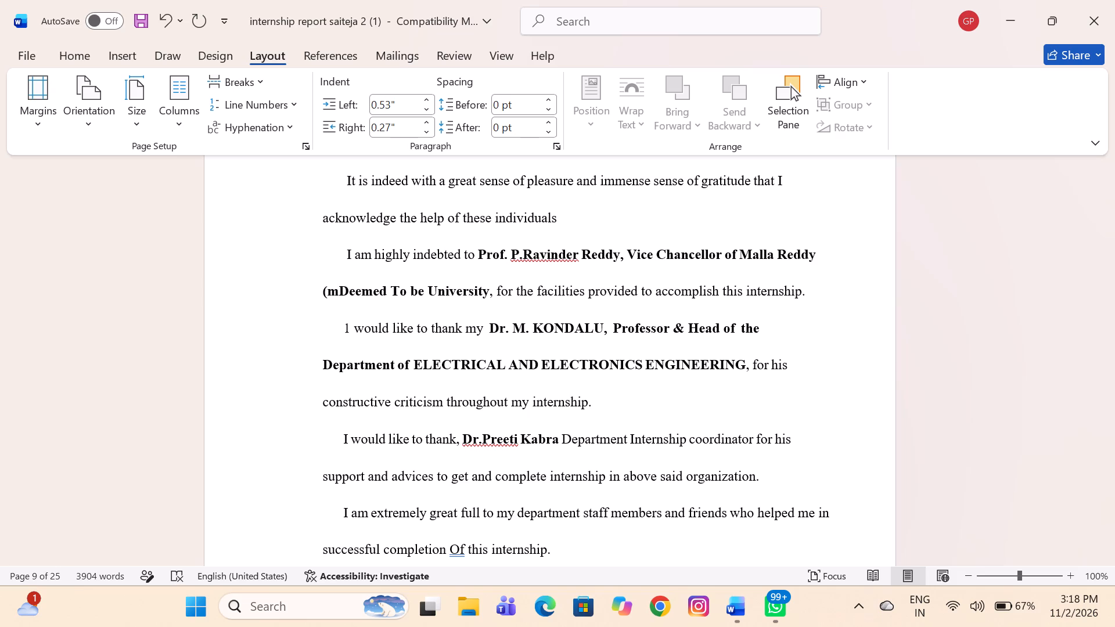
pyautogui.press('BackSpace')
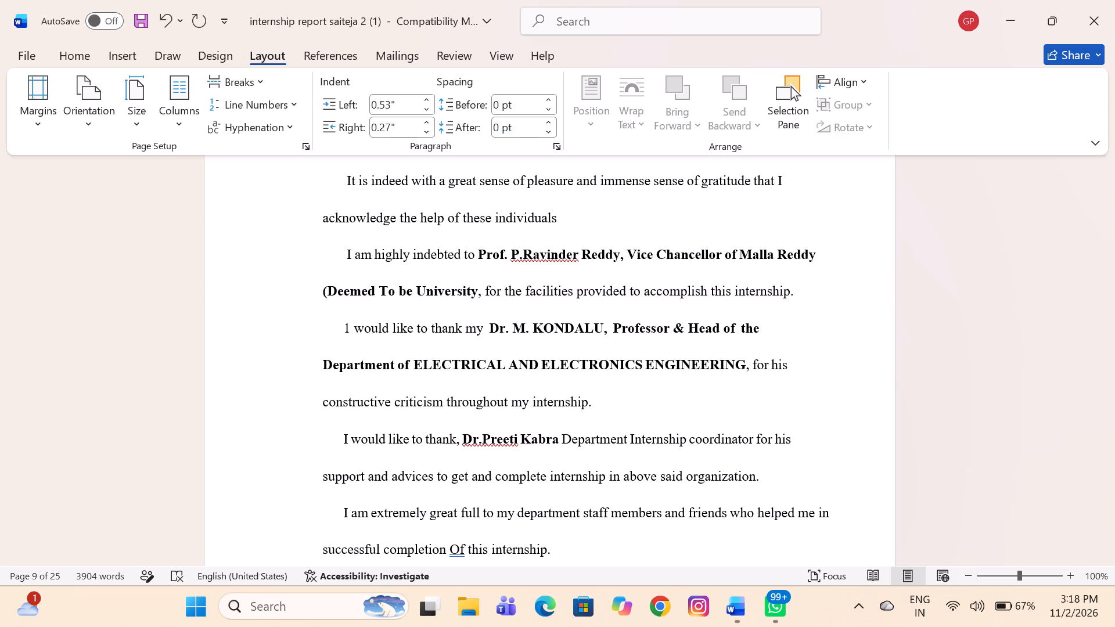
pyautogui.press('m')
pyautogui.press('r')
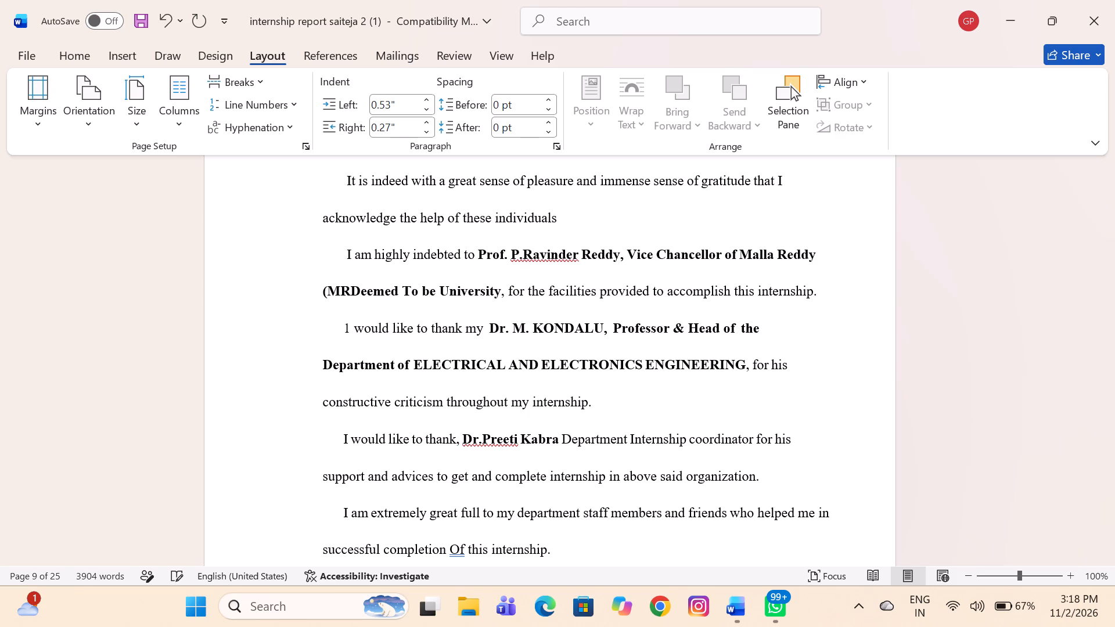
pyautogui.hotkey('shift', ')')
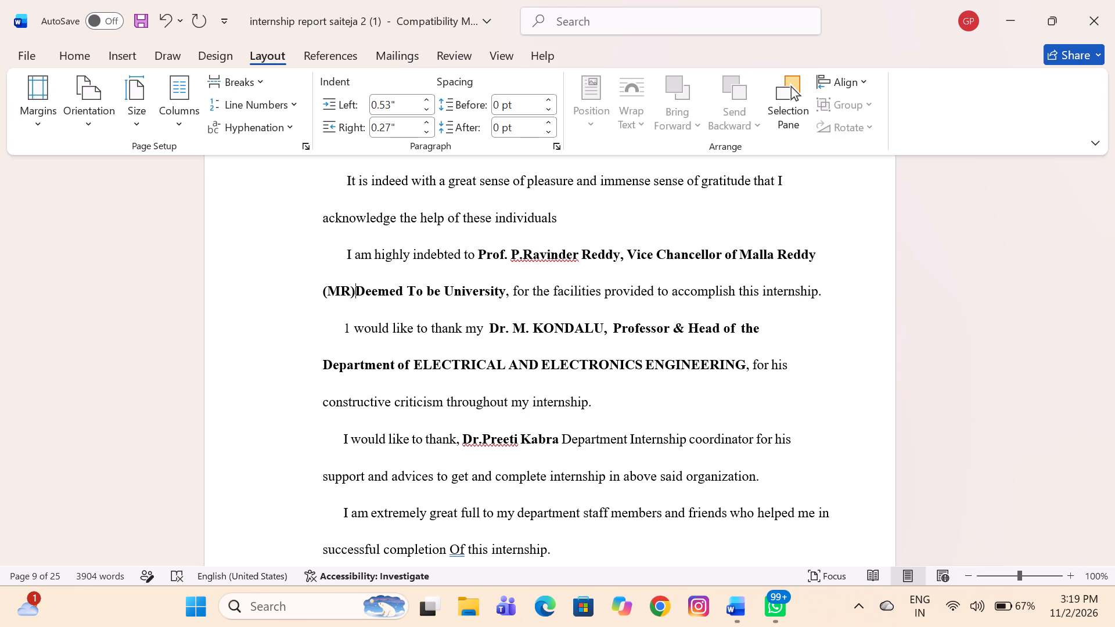
pyautogui.press('space')
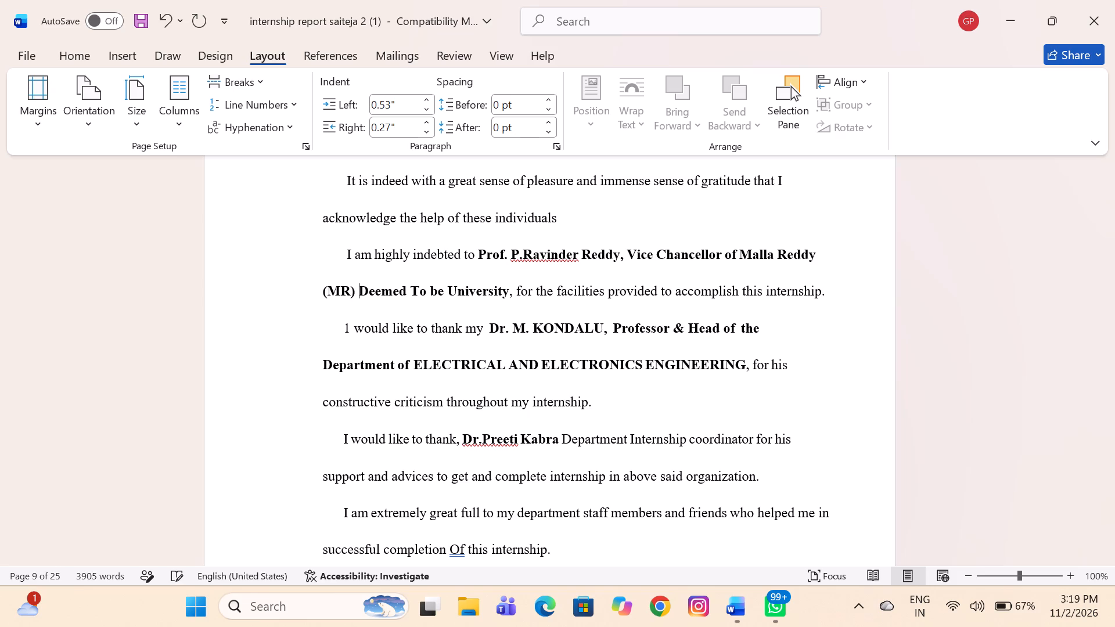
# Change "Of" to lowercase "of" in "successful completion Of this internship" at the end of the acknowledgement.
pyautogui.scroll(-1, 715, 393)
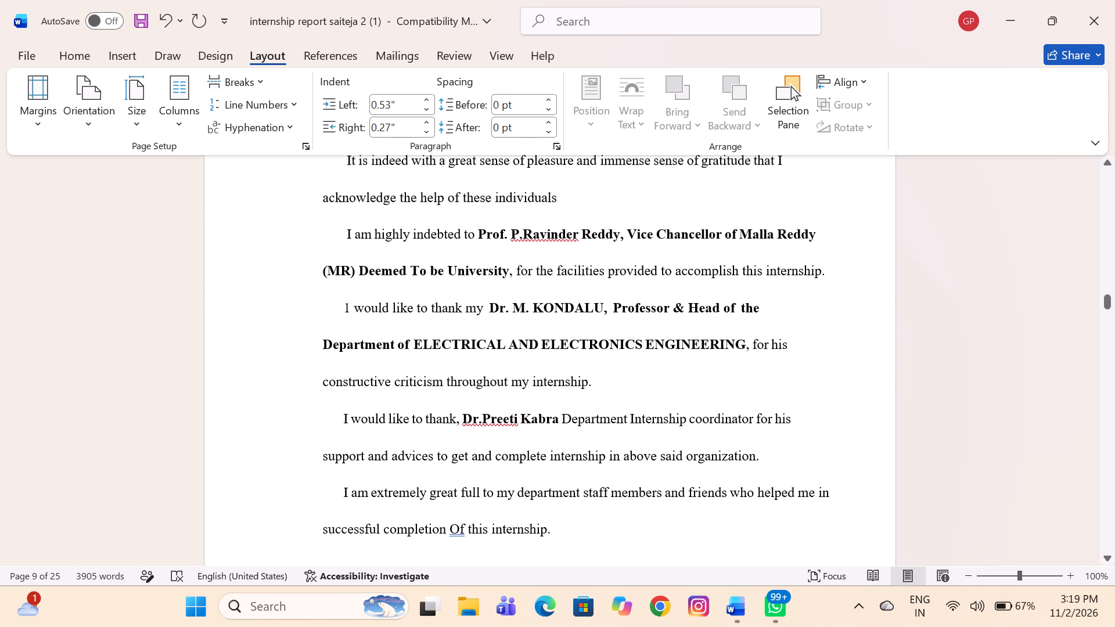
pyautogui.scroll(-1, 715, 393)
pyautogui.scroll(1, 715, 393)
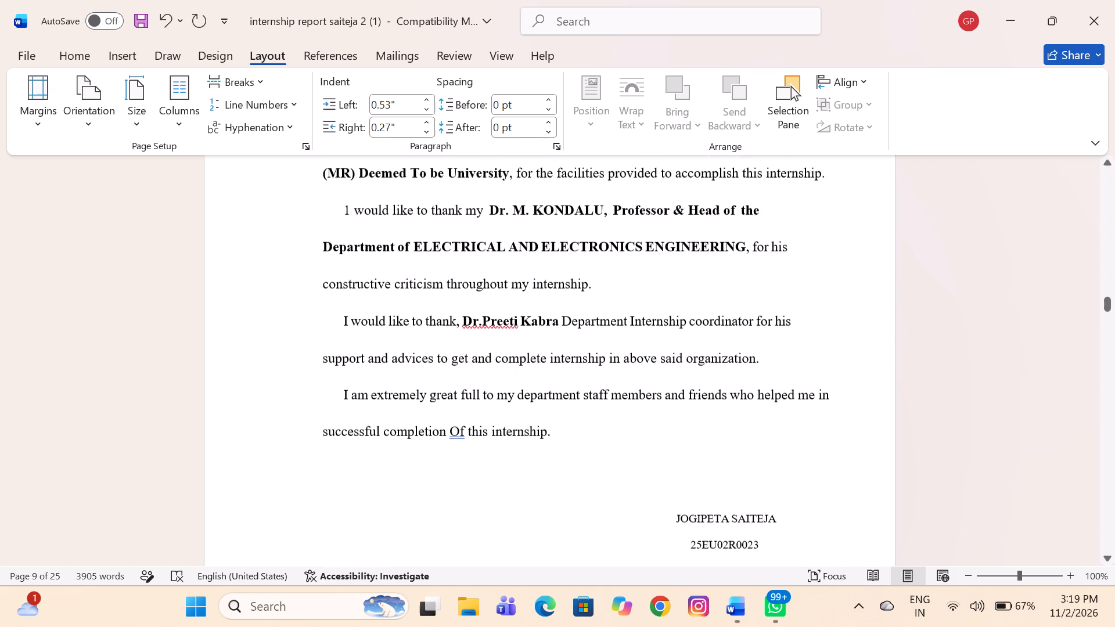
pyautogui.scroll(1, 715, 393)
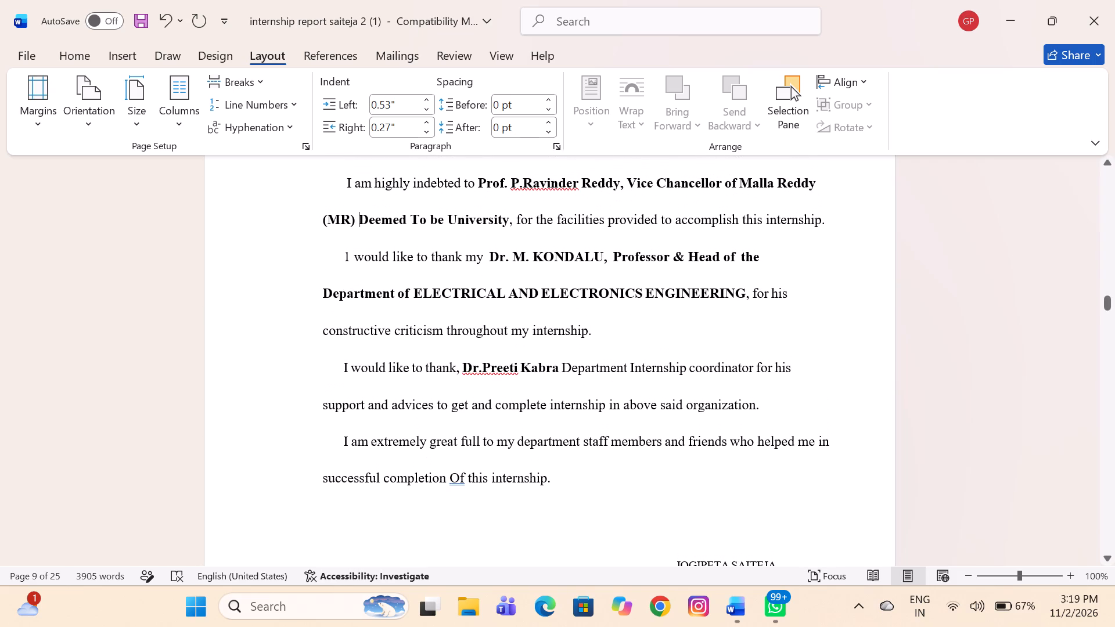
pyautogui.scroll(-1, 715, 393)
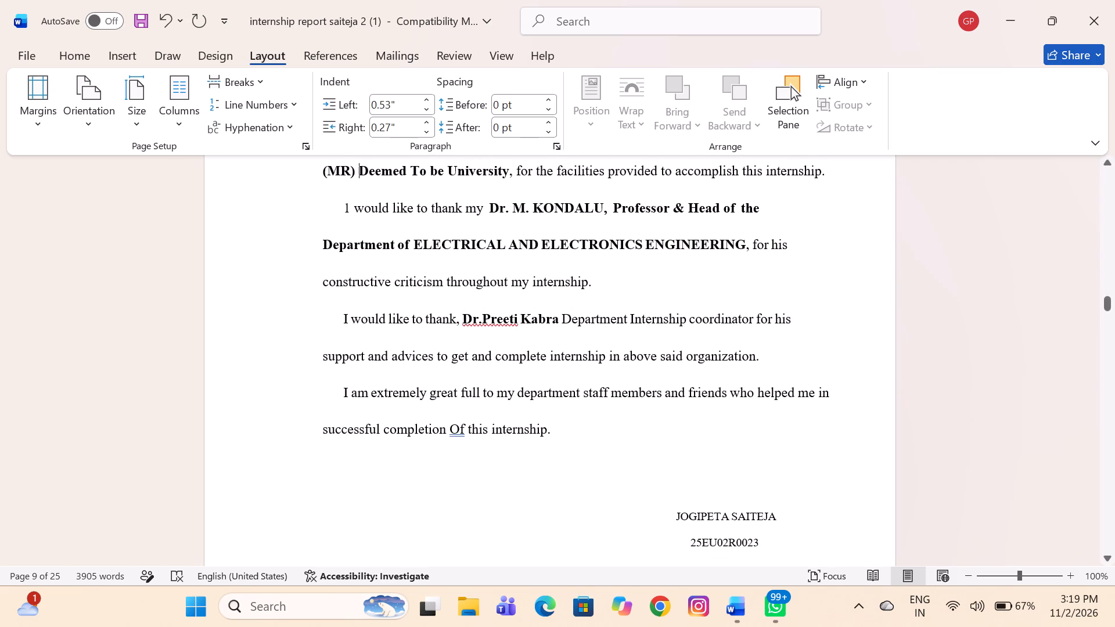
pyautogui.scroll(-1, 715, 393)
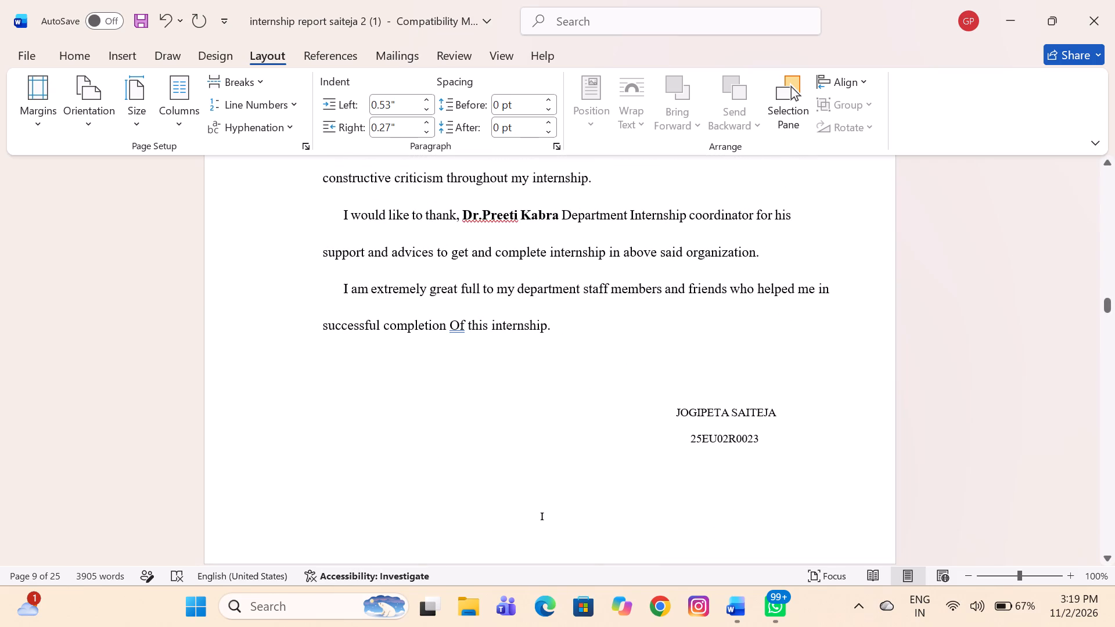
pyautogui.click(458, 320)
pyautogui.press('BackSpace')
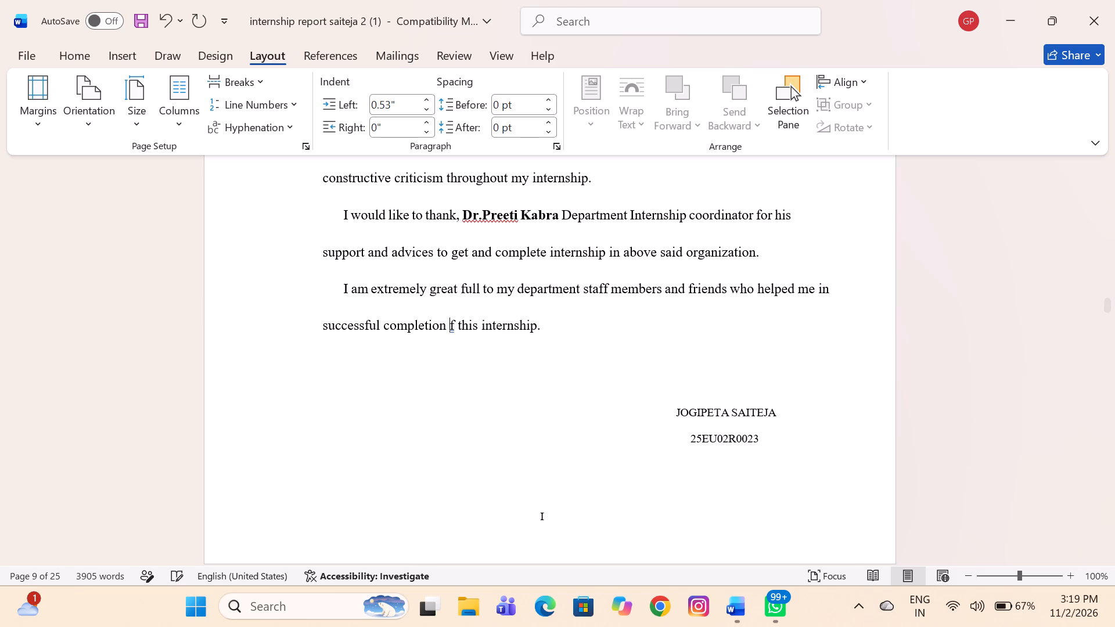
pyautogui.press('o')
# Review the acknowledgement and abstract, and view the pages side by side at 65% zoom down to the organization section.
pyautogui.scroll(5, 458, 320)
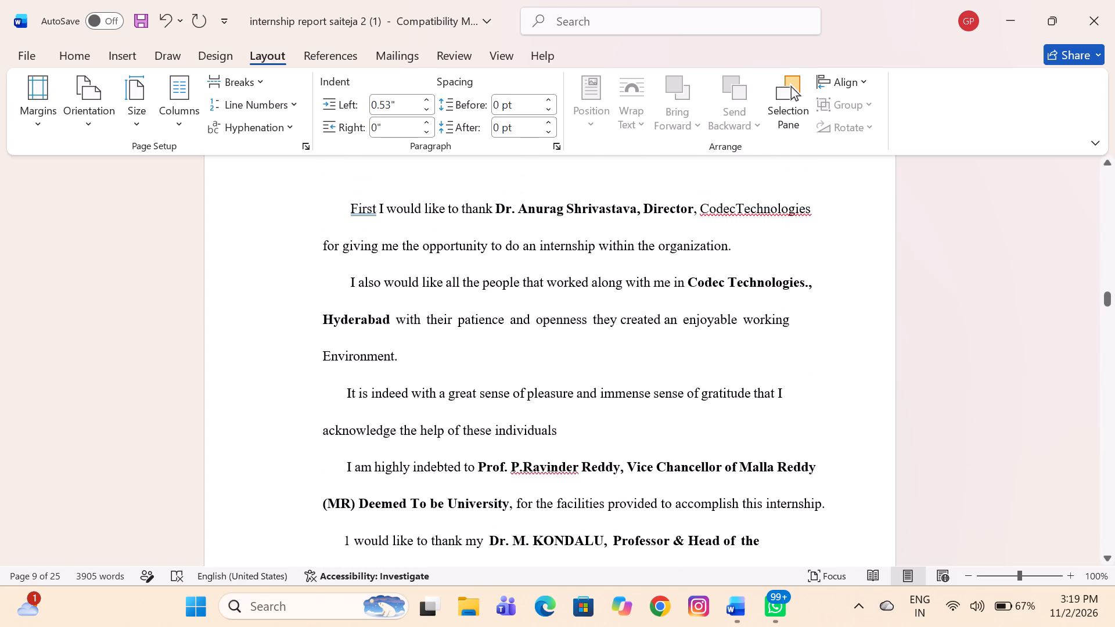
pyautogui.scroll(1, 458, 320)
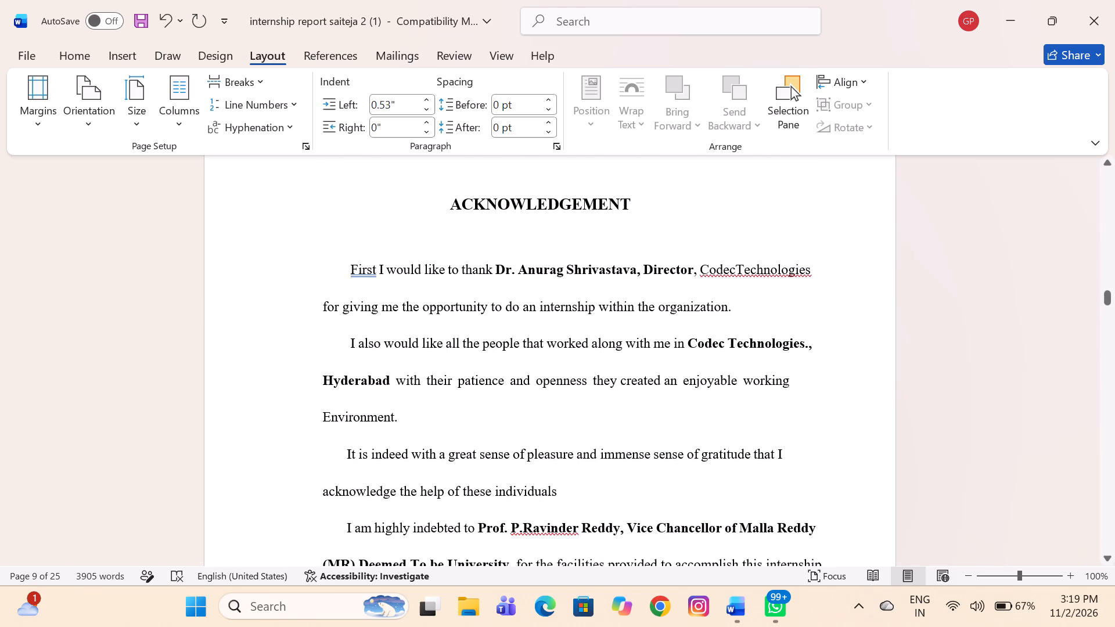
pyautogui.scroll(-2, 458, 320)
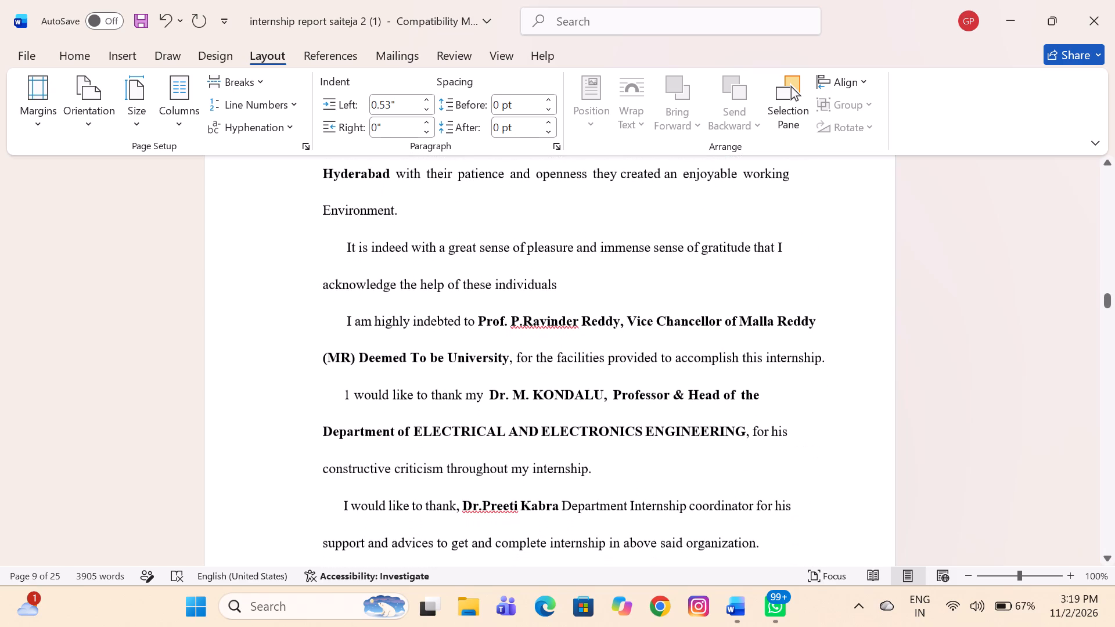
pyautogui.scroll(-7, 458, 320)
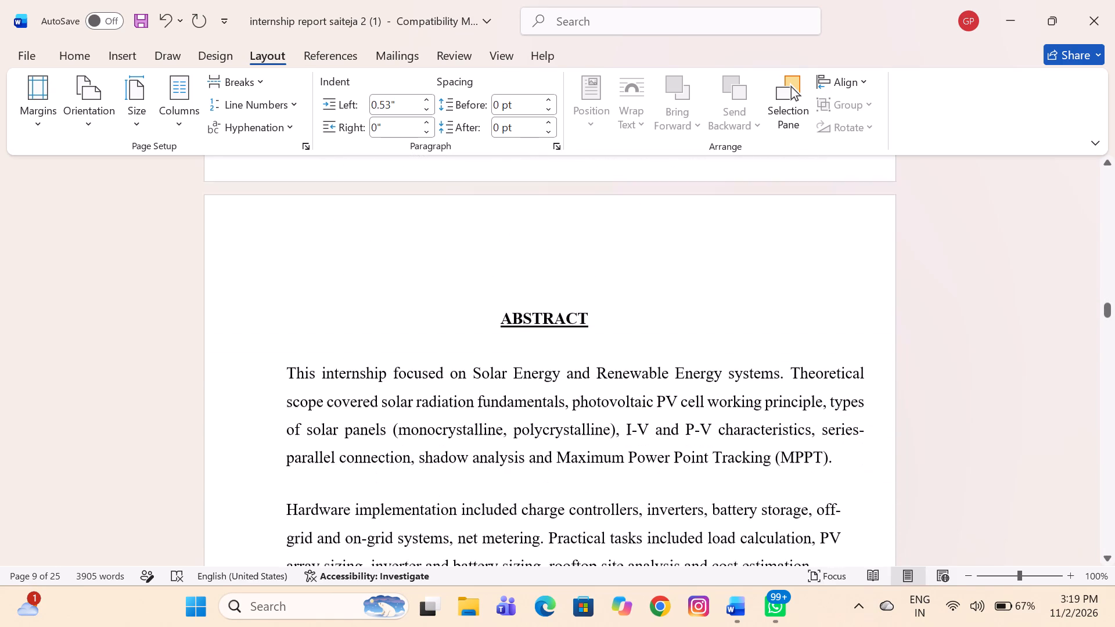
pyautogui.scroll(-2, 458, 320)
pyautogui.scroll(1, 458, 320)
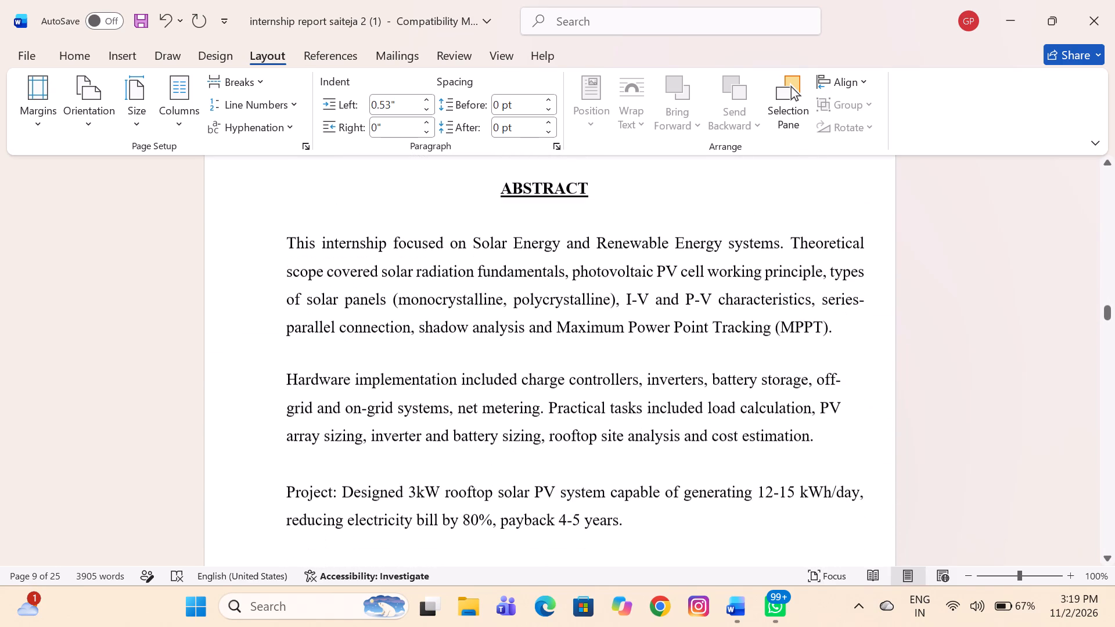
pyautogui.scroll(1, 458, 320)
pyautogui.scroll(-3, 458, 320)
pyautogui.scroll(1, 458, 320)
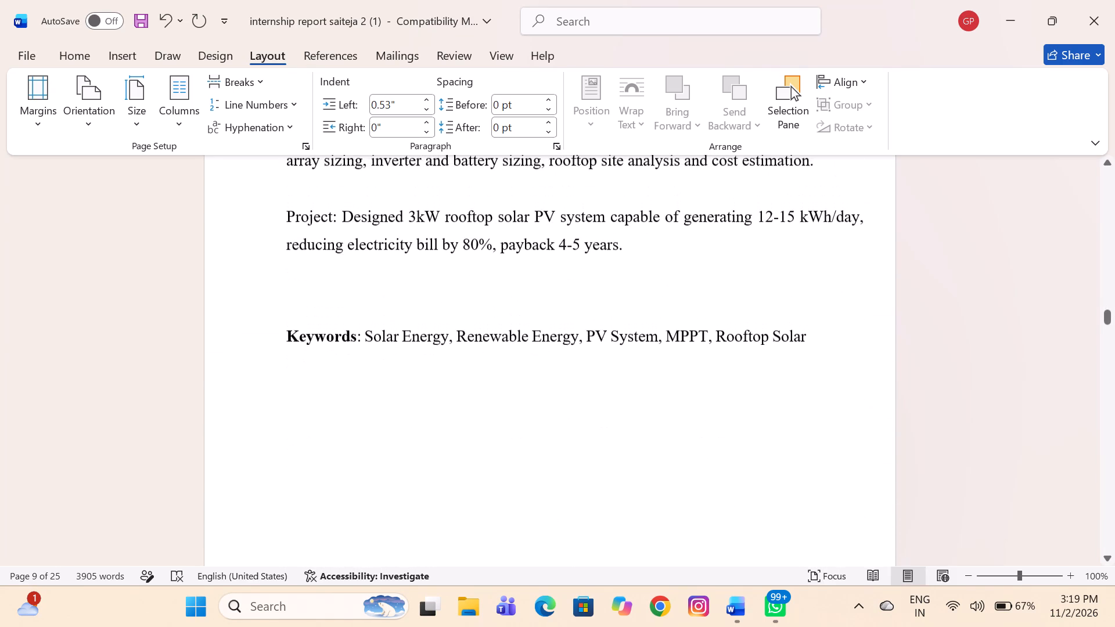
pyautogui.scroll(3, 458, 320)
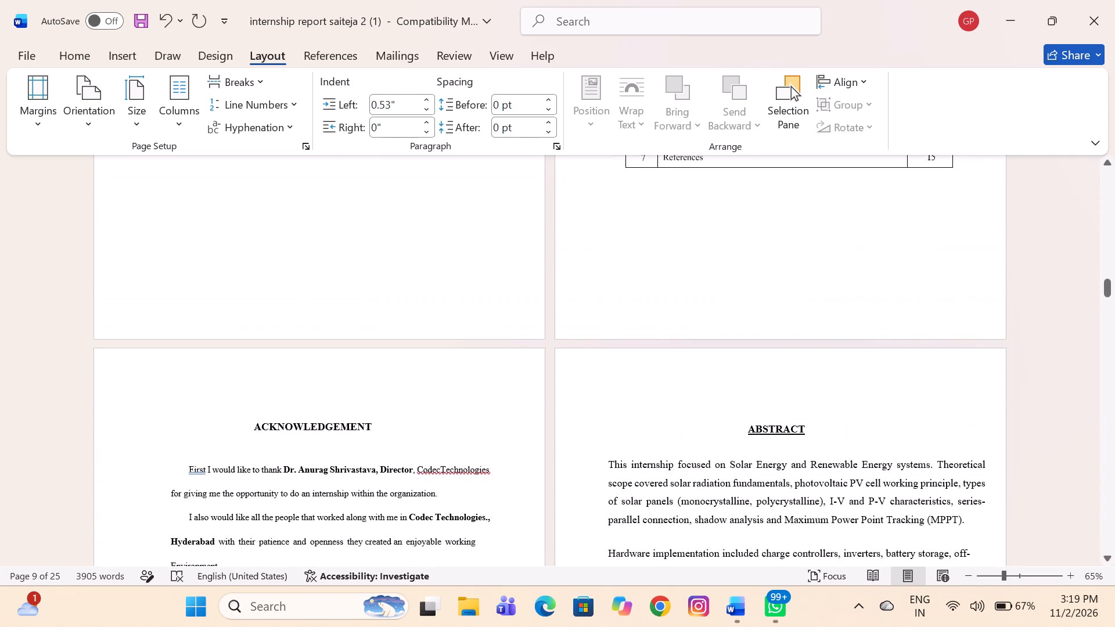
pyautogui.scroll(-3, 458, 320)
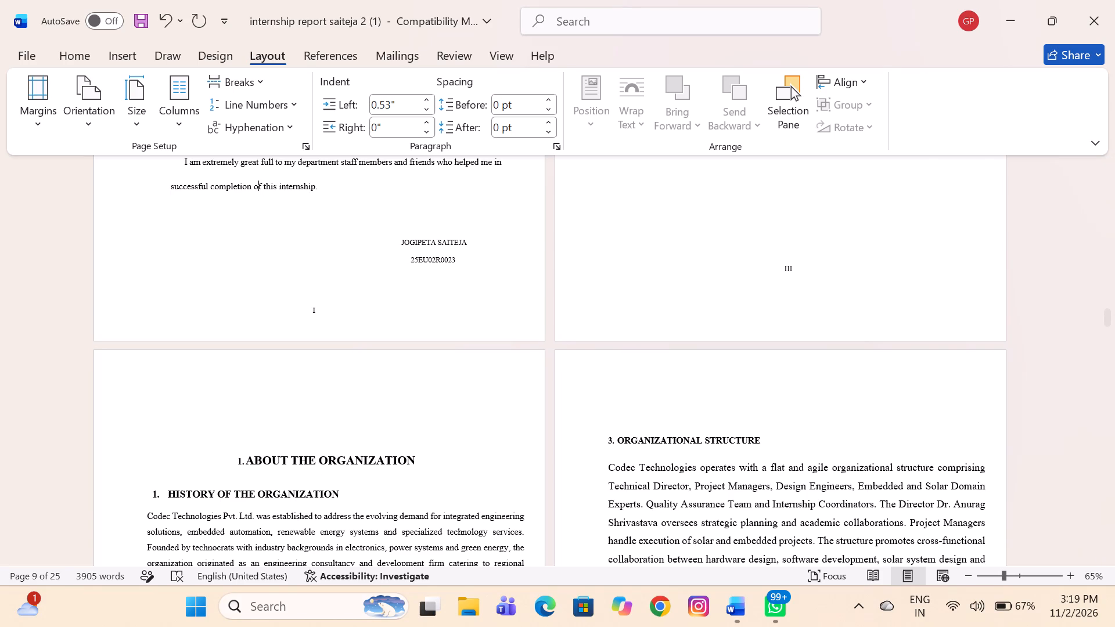
# Correct the misspelled "micro-controler" to "micro-controller" in the Departments and Functions section.
pyautogui.scroll(-3, 458, 320)
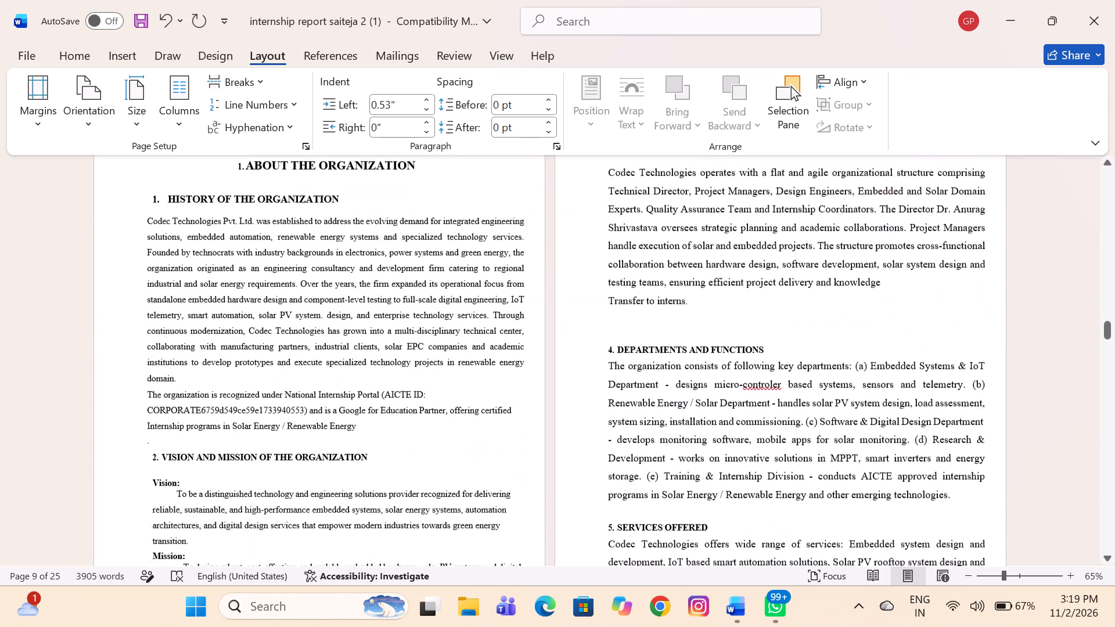
pyautogui.scroll(-1, 458, 320)
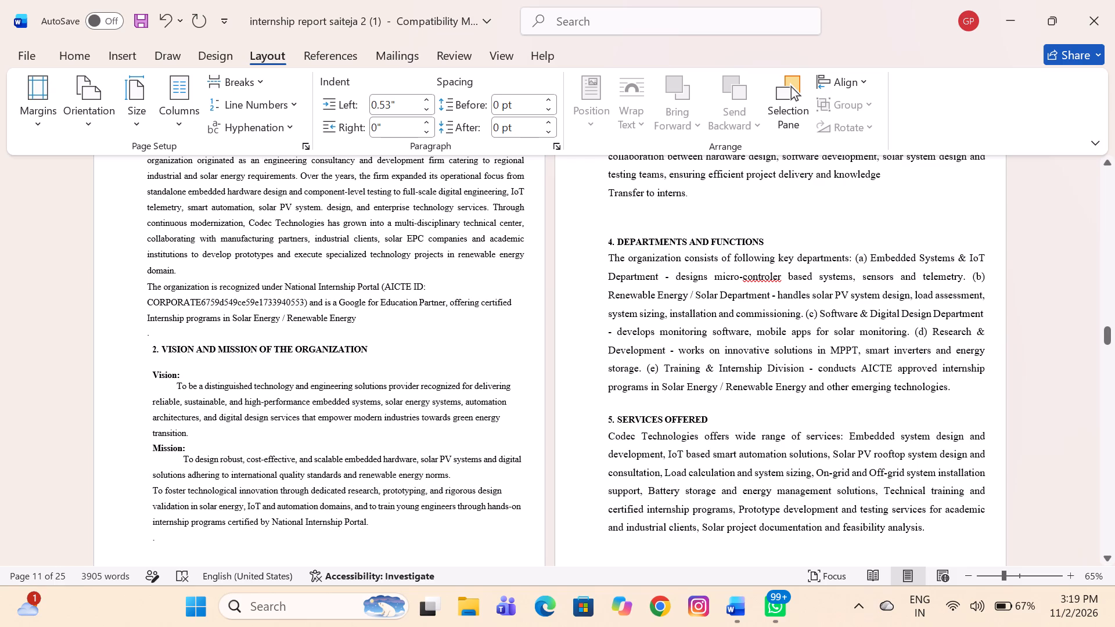
pyautogui.click(762, 271)
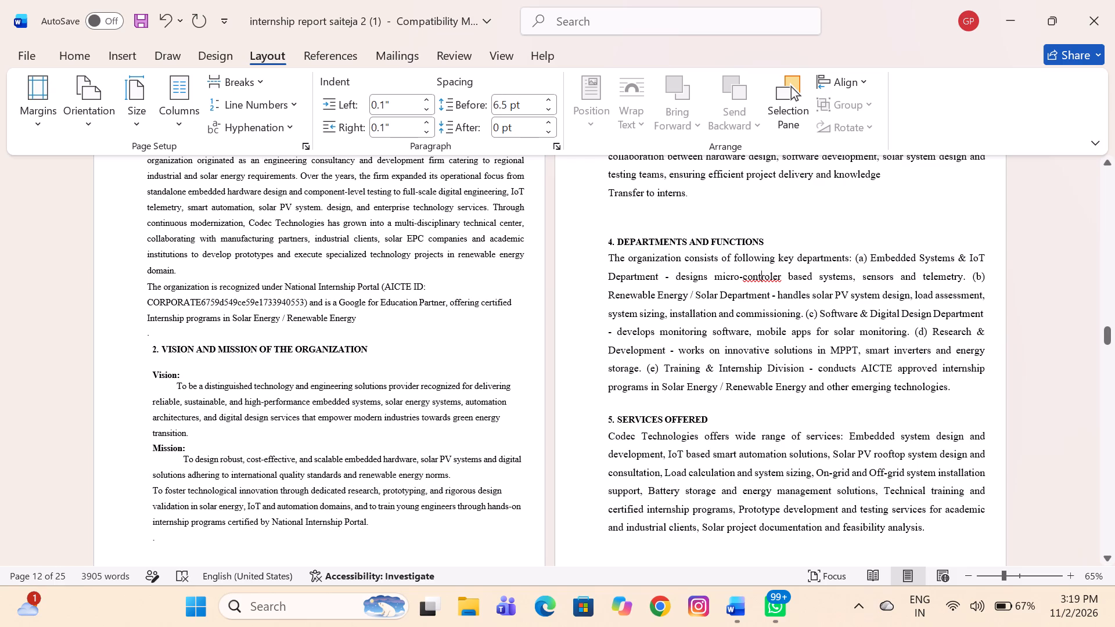
pyautogui.click(774, 274)
pyautogui.press('l')
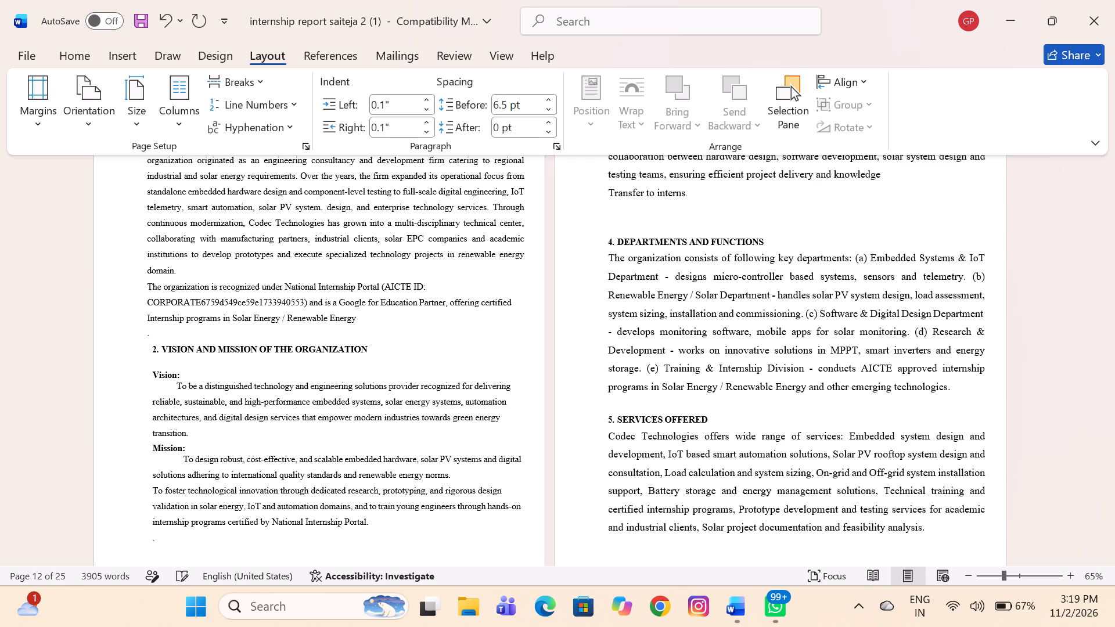
# Indent the first line of the Internship Project introduction with 30 leading spaces in place of its existing paragraph indent.
pyautogui.scroll(-1, 807, 370)
pyautogui.scroll(-2, 829, 308)
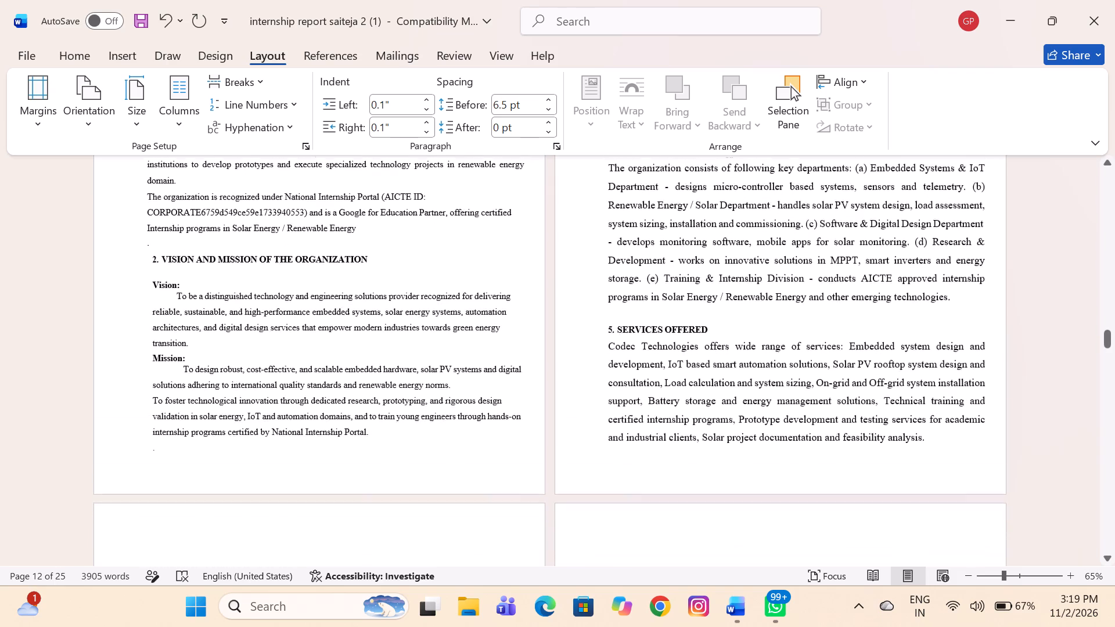
pyautogui.scroll(-5, 829, 308)
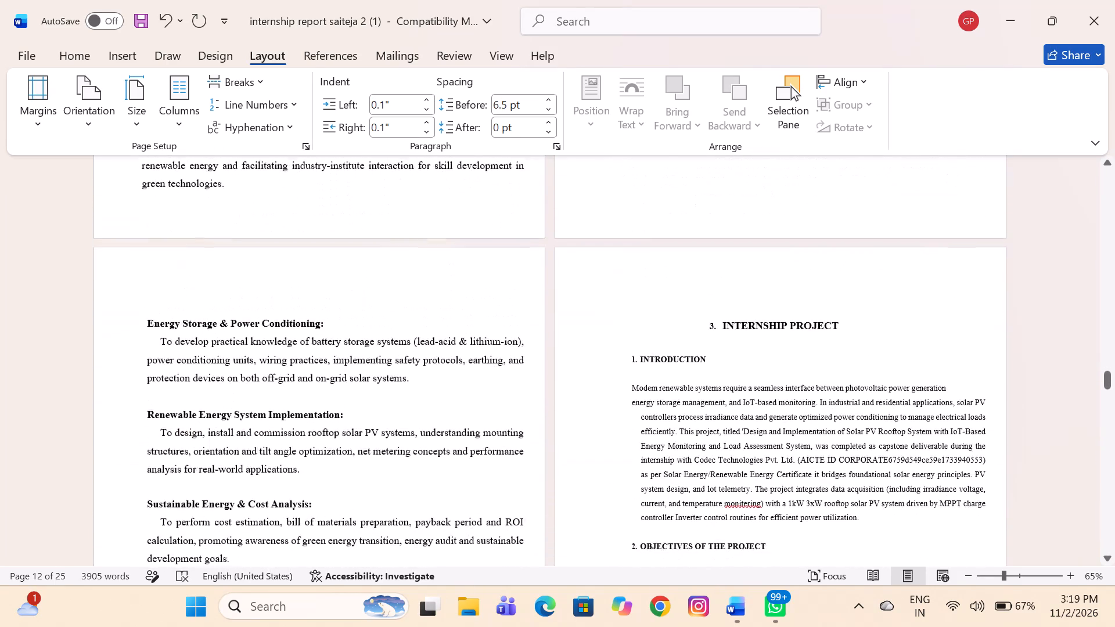
pyautogui.scroll(-2, 829, 308)
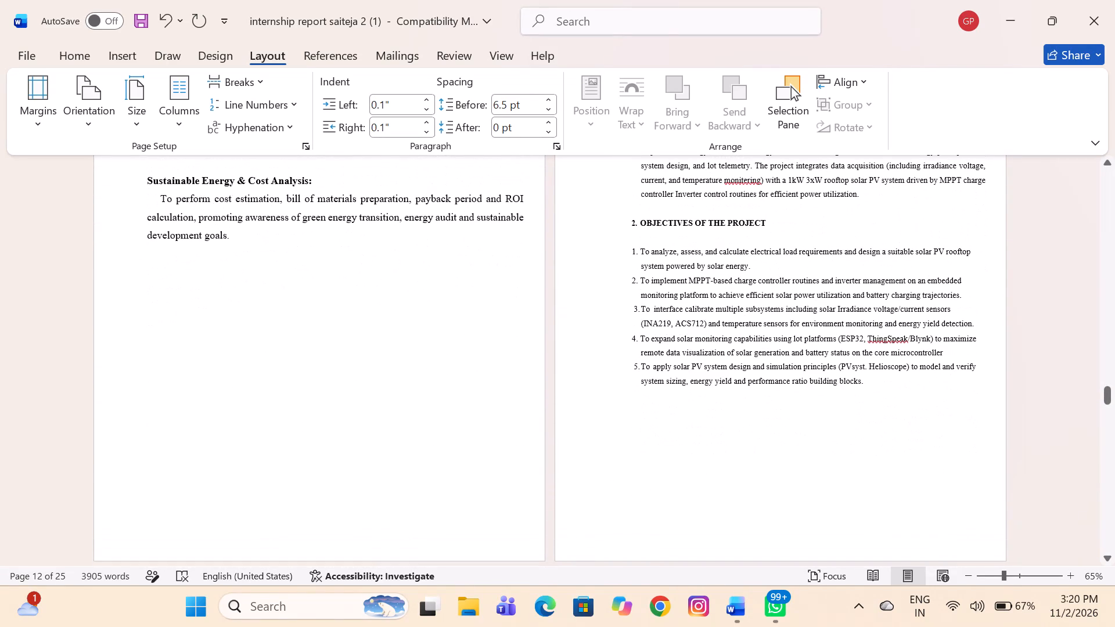
pyautogui.scroll(1, 829, 308)
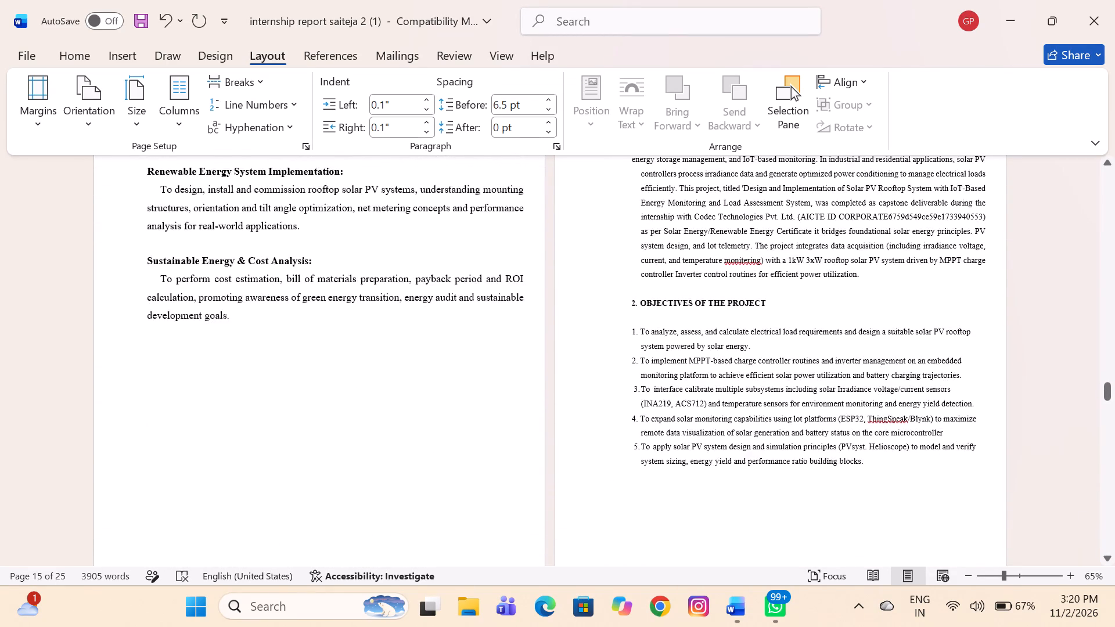
pyautogui.scroll(2, 829, 308)
pyautogui.scroll(-1, 829, 308)
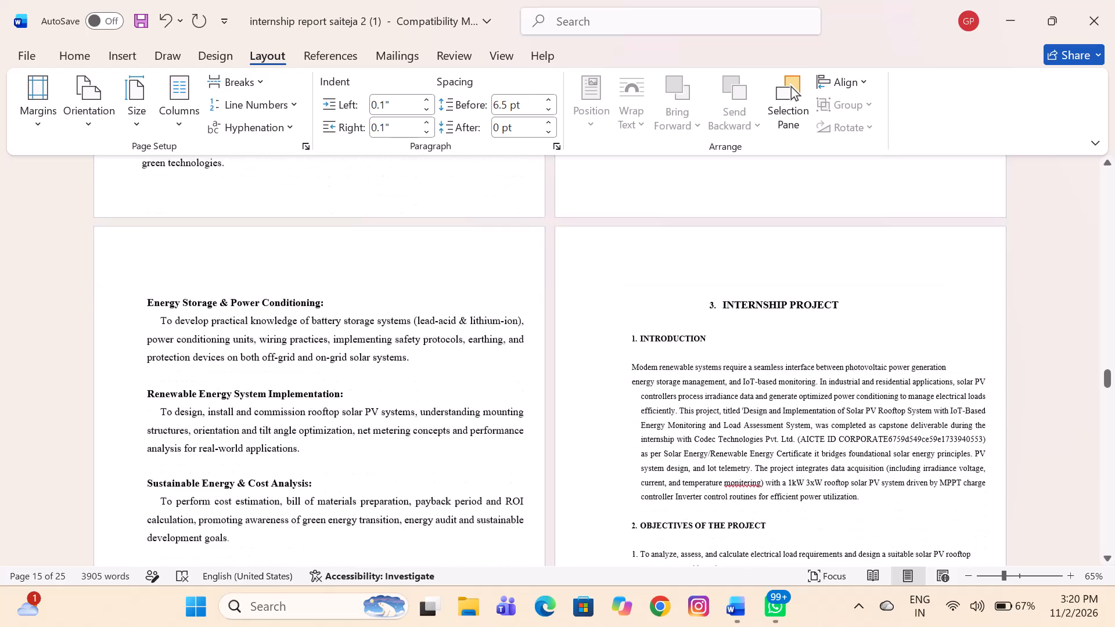
pyautogui.scroll(-1, 829, 308)
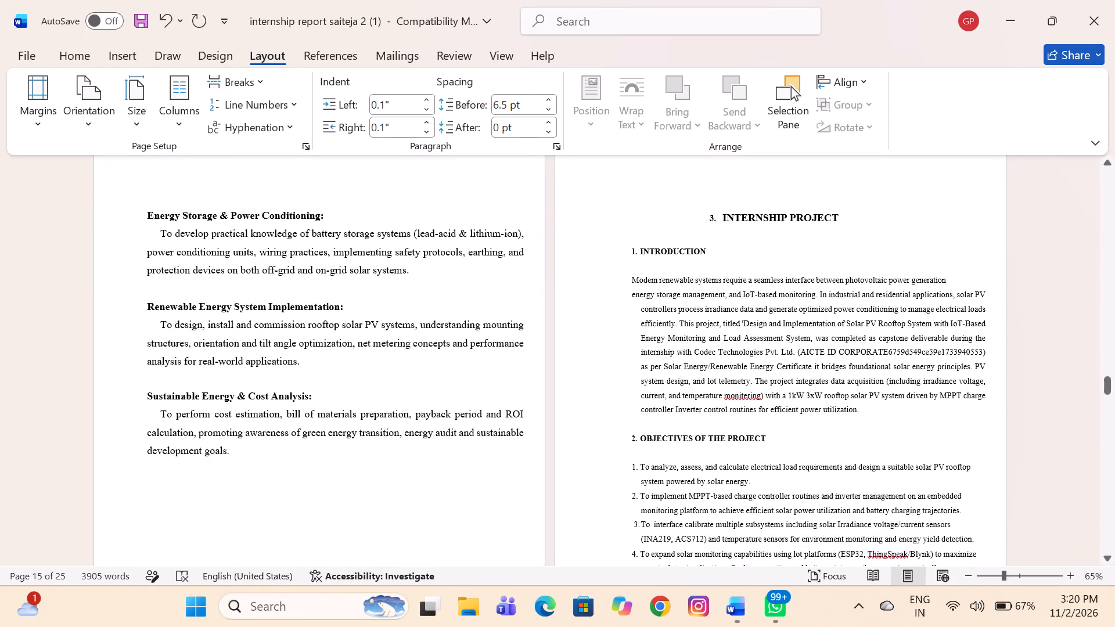
pyautogui.click(628, 273)
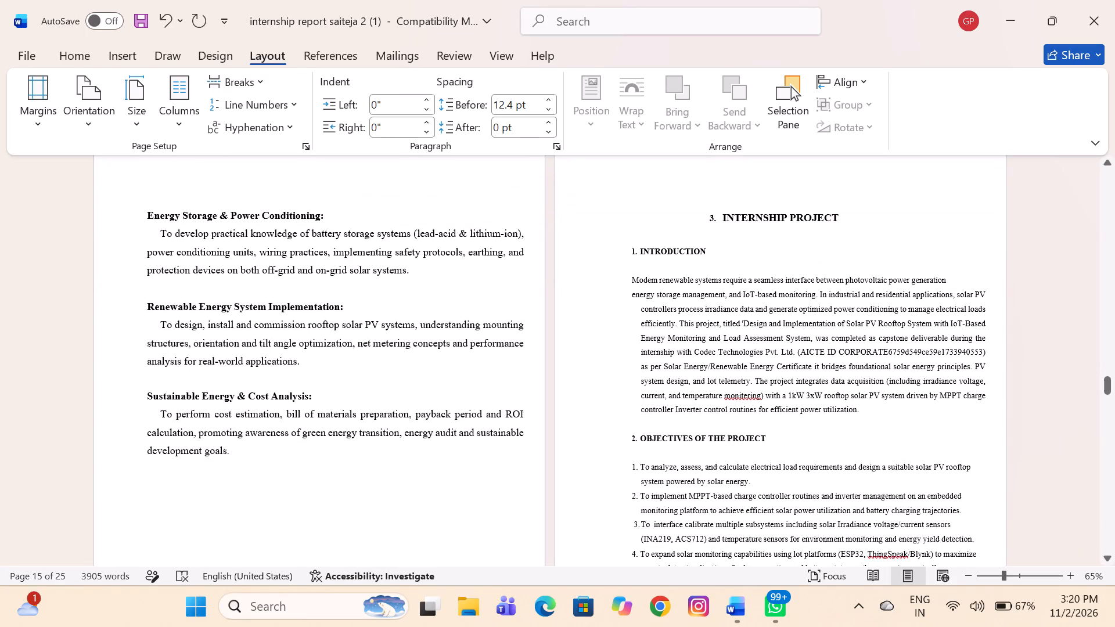
pyautogui.click(635, 280)
pyautogui.press('BackSpace')
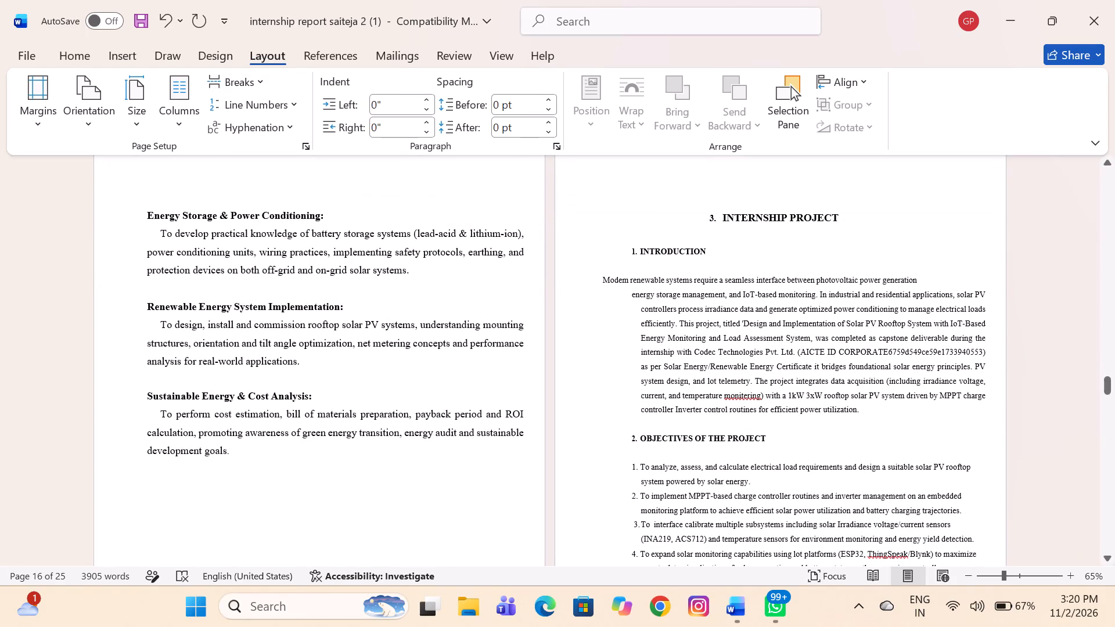
pyautogui.press('space')
pyautogui.press('space')
pyautogui.press('space')
pyautogui.press('space')
pyautogui.press('space')
pyautogui.press('space')
pyautogui.press('space')
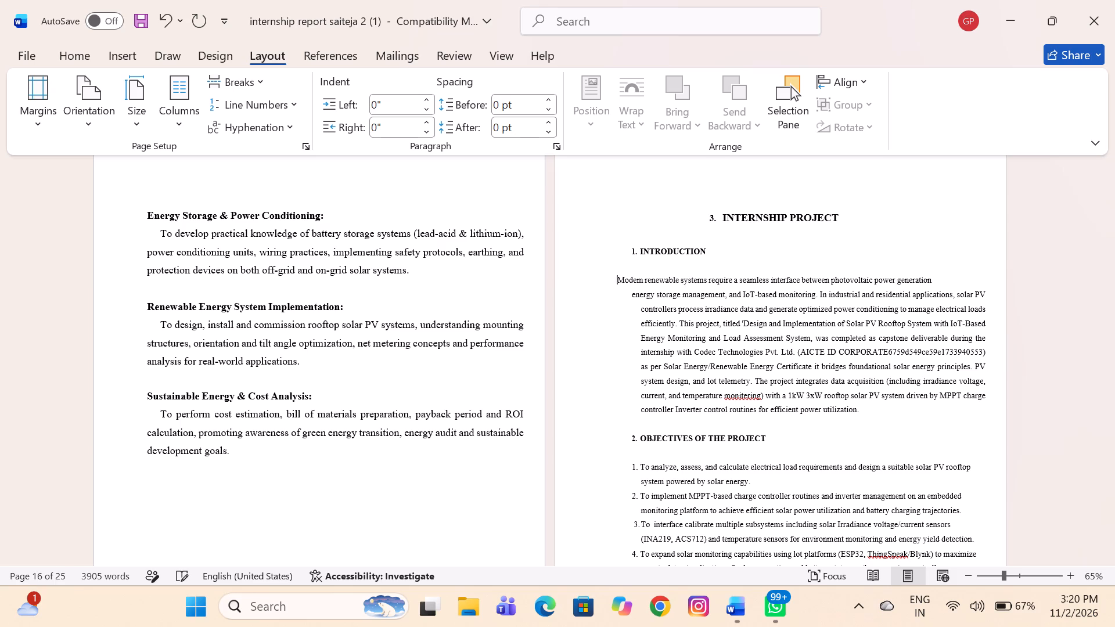
pyautogui.press('space')
pyautogui.press('space')
pyautogui.press('space')
pyautogui.press('space')
pyautogui.press('space')
pyautogui.press('space')
pyautogui.press('space')
pyautogui.press('space')
pyautogui.press('space')
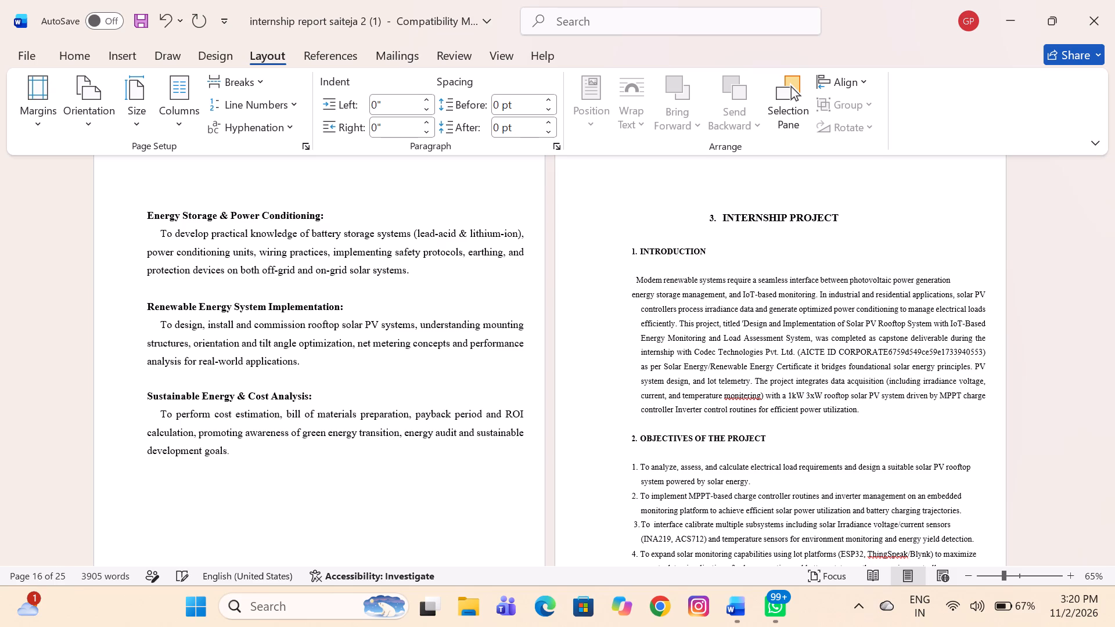
pyautogui.press('space')
pyautogui.press('space')
pyautogui.press('space')
pyautogui.press('space')
pyautogui.press('space')
pyautogui.press('space')
pyautogui.press('space')
pyautogui.press('space')
pyautogui.press('space')
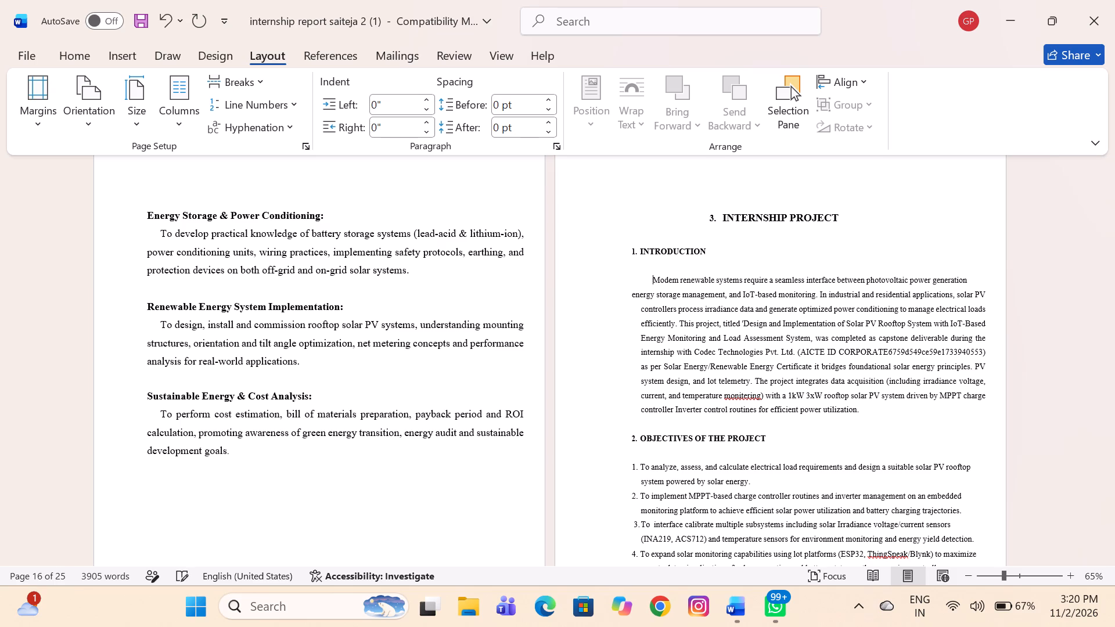
pyautogui.press('space')
pyautogui.press('space')
pyautogui.press('space')
pyautogui.press('space')
pyautogui.press('space')
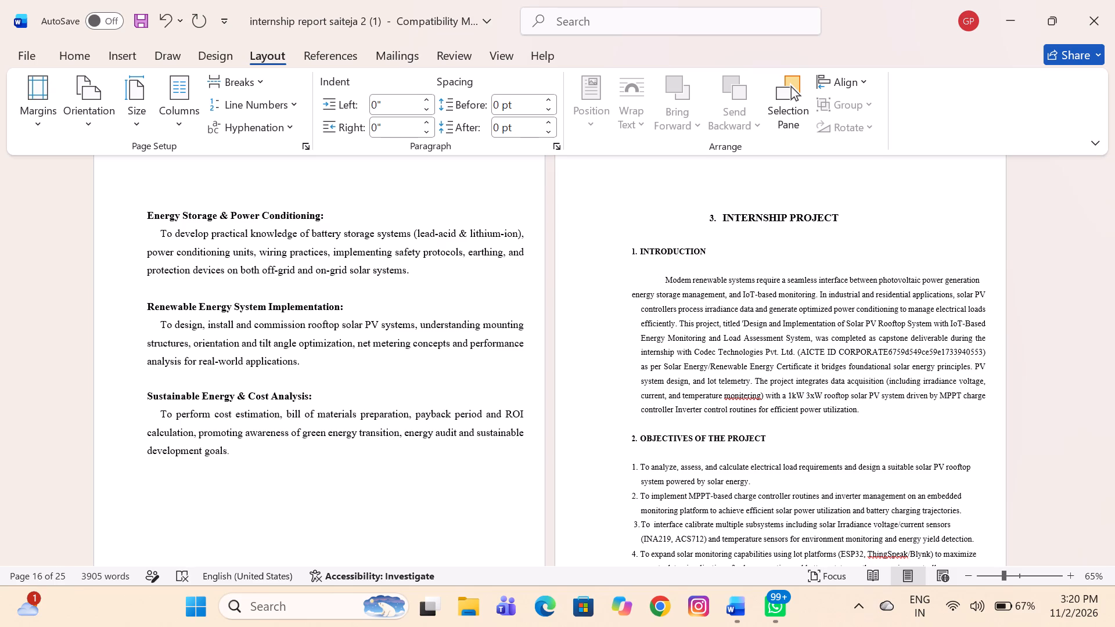
# Replace the spaces before "controllers process", "efficiently" and "Energy Monitoring" in the introduction with paragraph breaks, aligning those lines with the text margin.
pyautogui.click(640, 309)
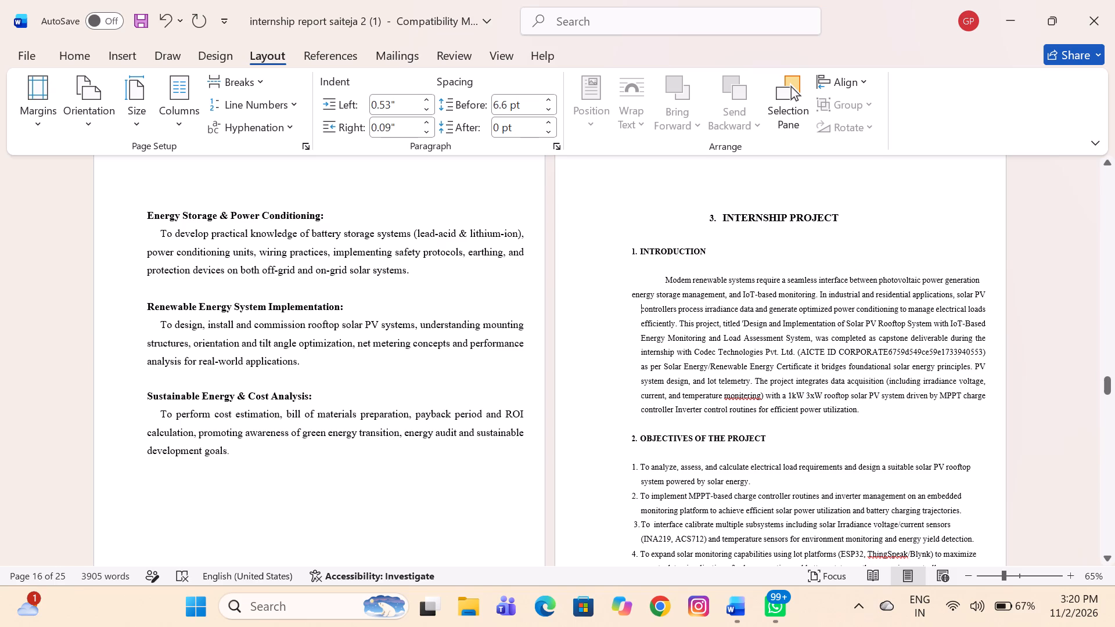
pyautogui.press('BackSpace')
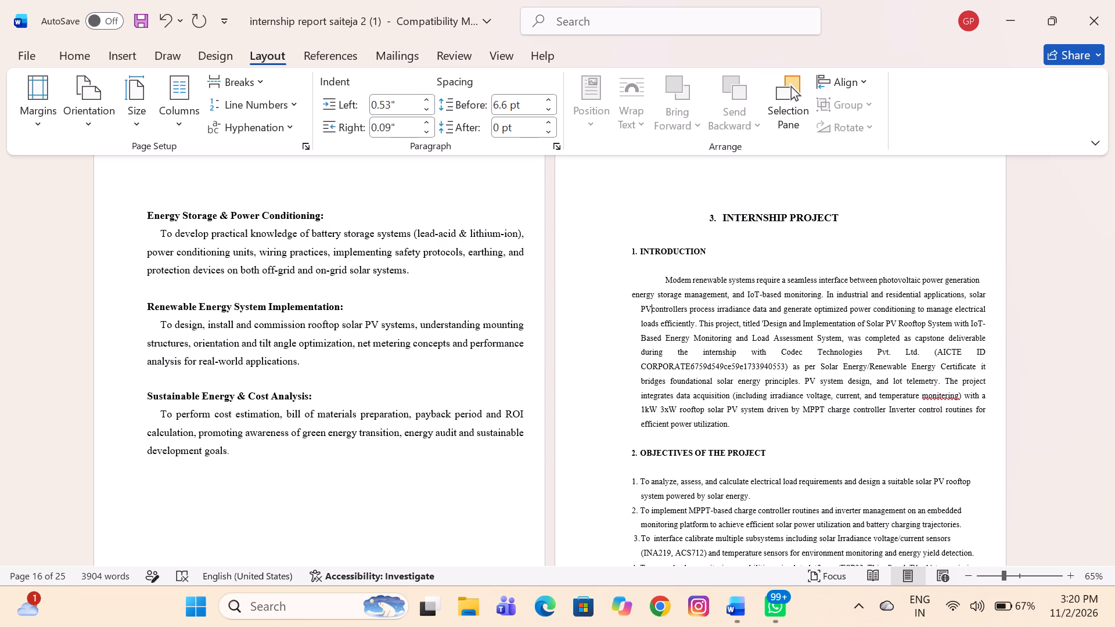
pyautogui.press('Return')
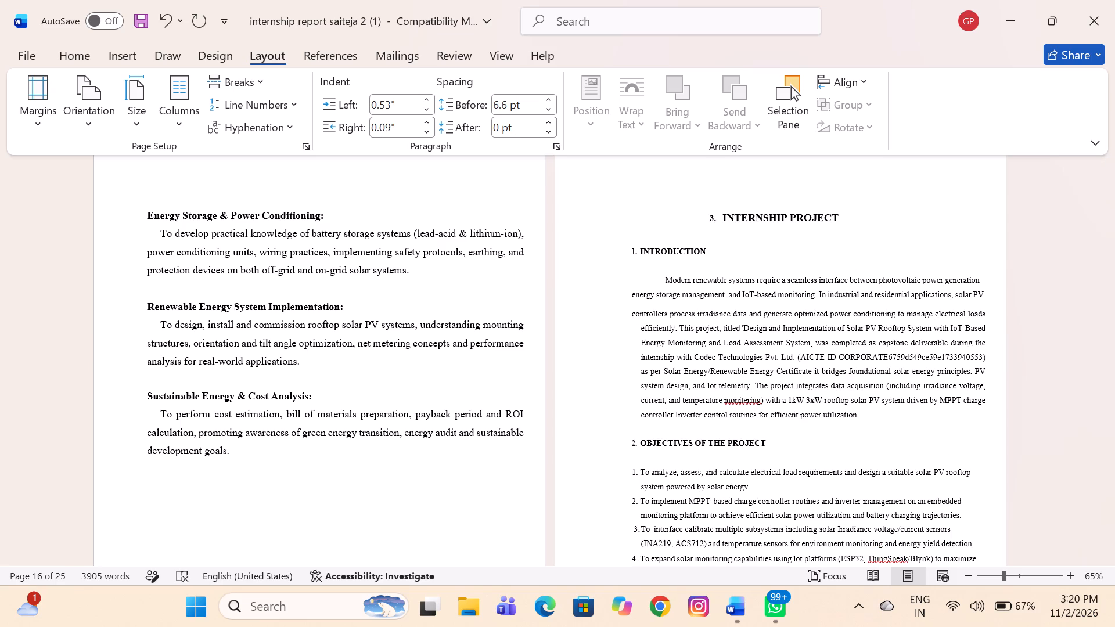
pyautogui.click(641, 327)
pyautogui.press('BackSpace')
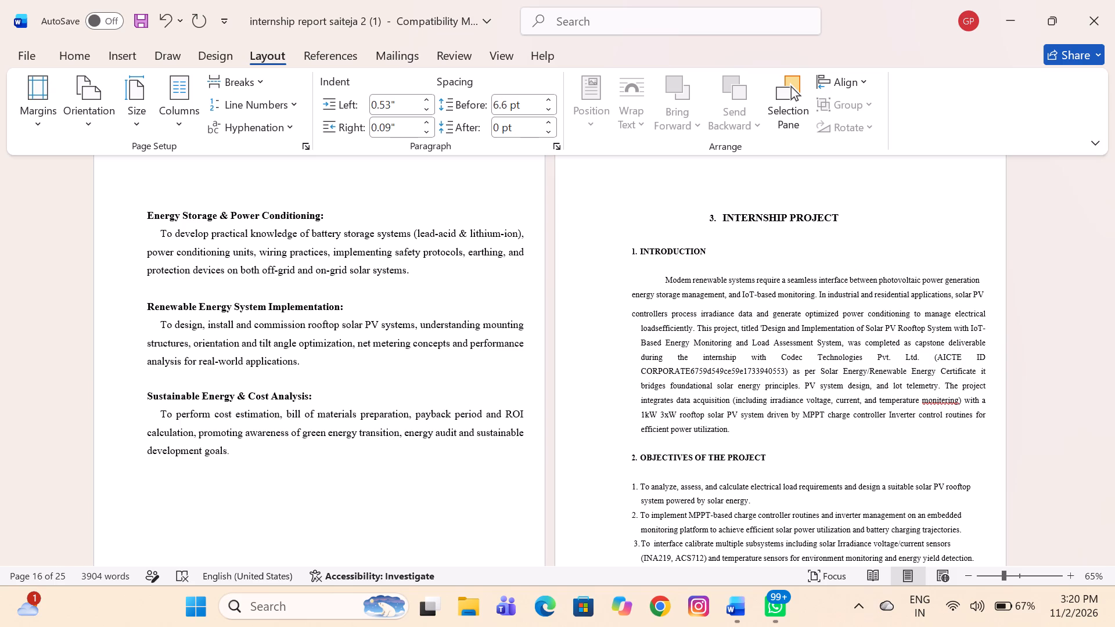
pyautogui.press('Return')
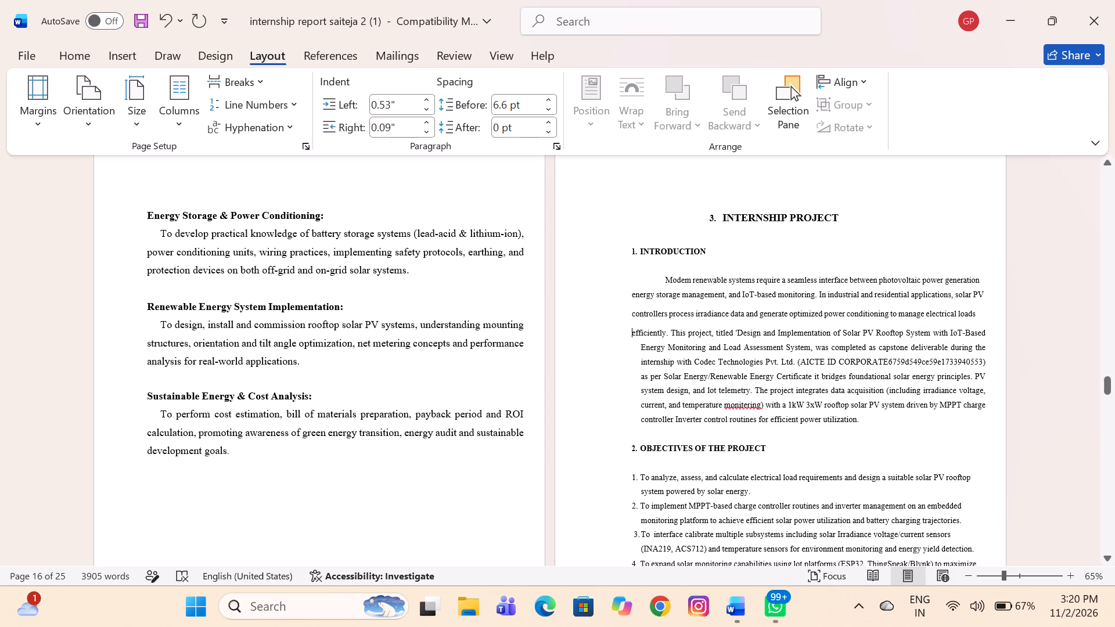
pyautogui.click(644, 345)
pyautogui.click(641, 344)
pyautogui.press('BackSpace')
pyautogui.press('Return')
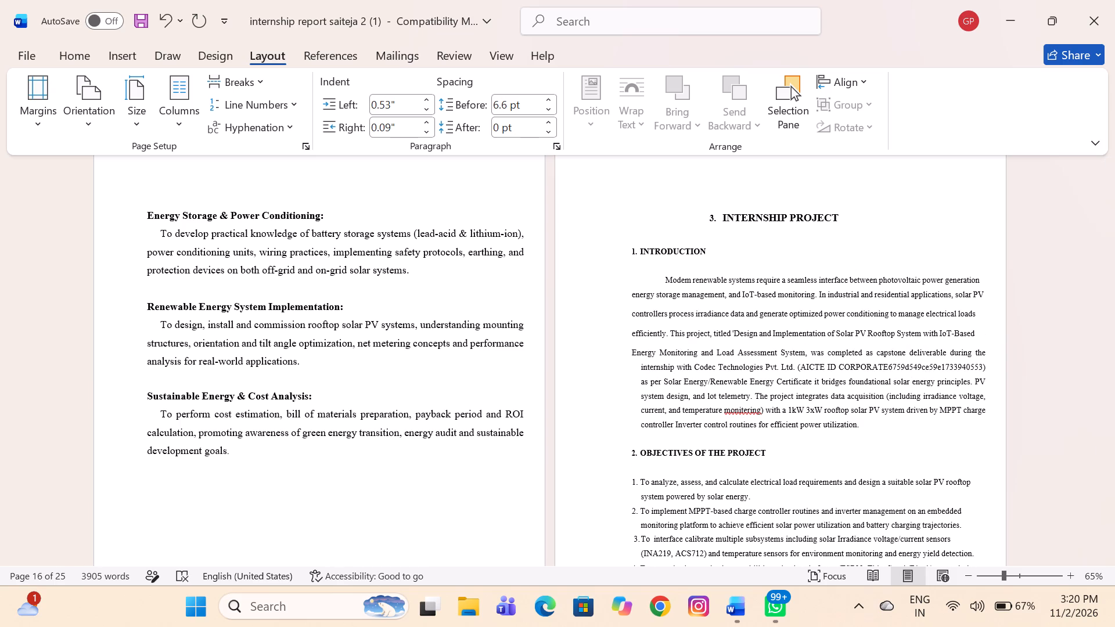
# Start new lines at "as per", "internship with", "system design" and "current" in the introduction, and remove the hanging indent from its final paragraph.
pyautogui.click(641, 379)
pyautogui.press('BackSpace')
pyautogui.press('Return')
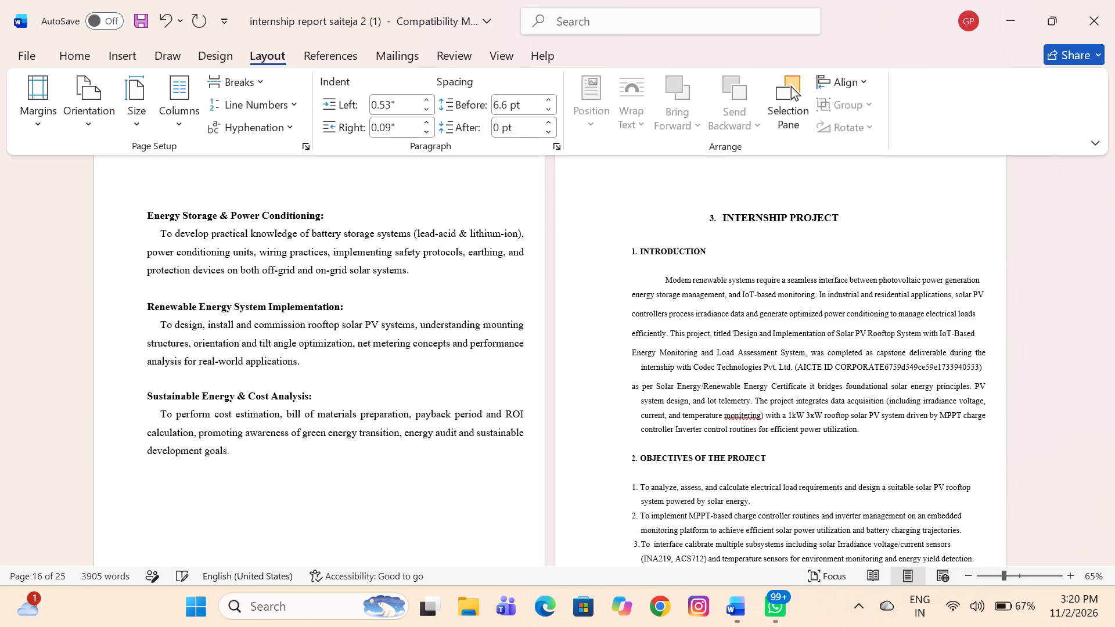
pyautogui.click(639, 358)
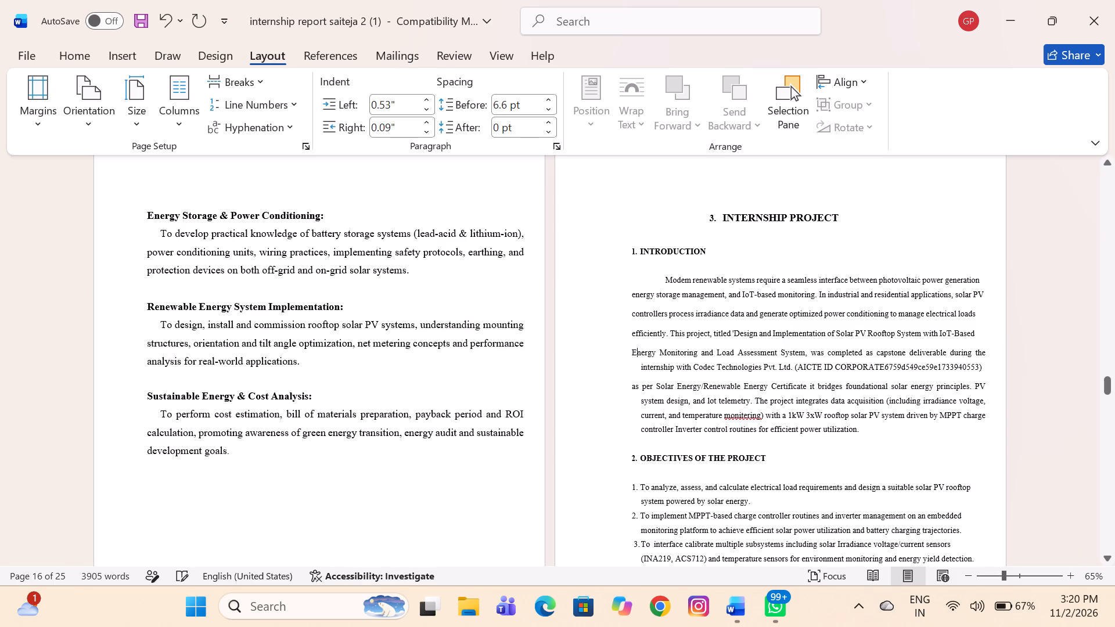
pyautogui.click(639, 366)
pyautogui.press('BackSpace')
pyautogui.press('Return')
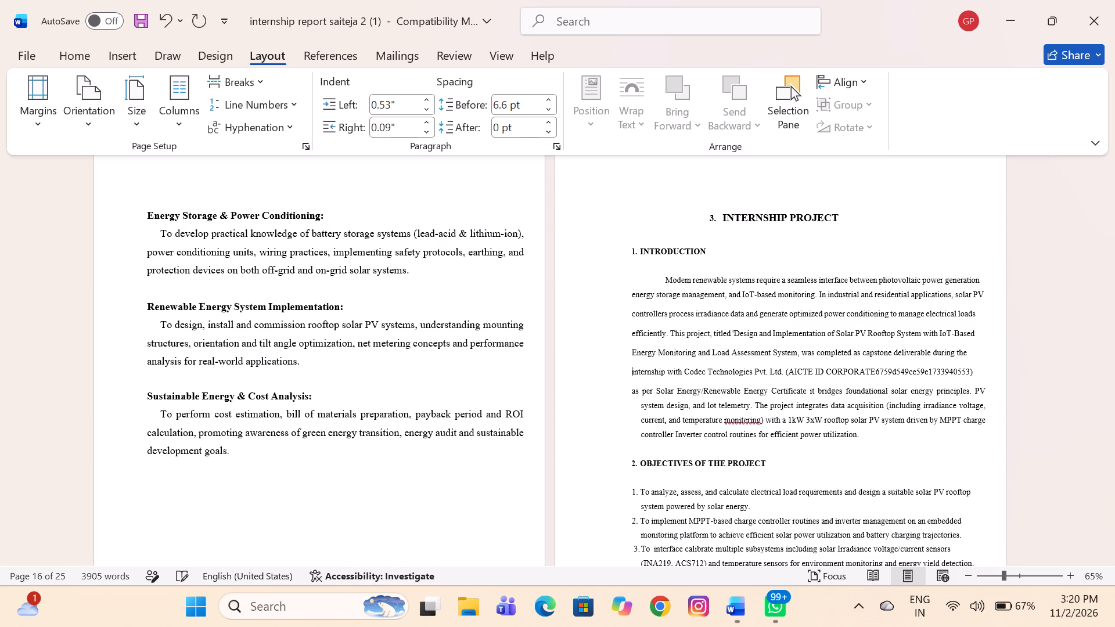
pyautogui.click(639, 403)
pyautogui.press('BackSpace')
pyautogui.press('Return')
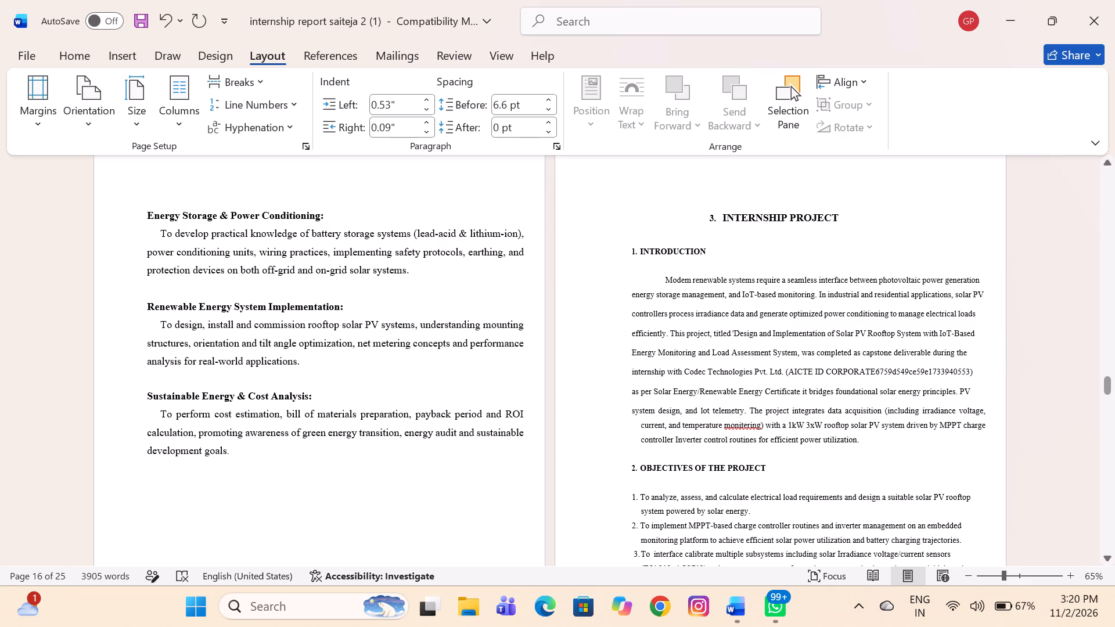
pyautogui.click(636, 426)
pyautogui.press('BackSpace')
pyautogui.press('Return')
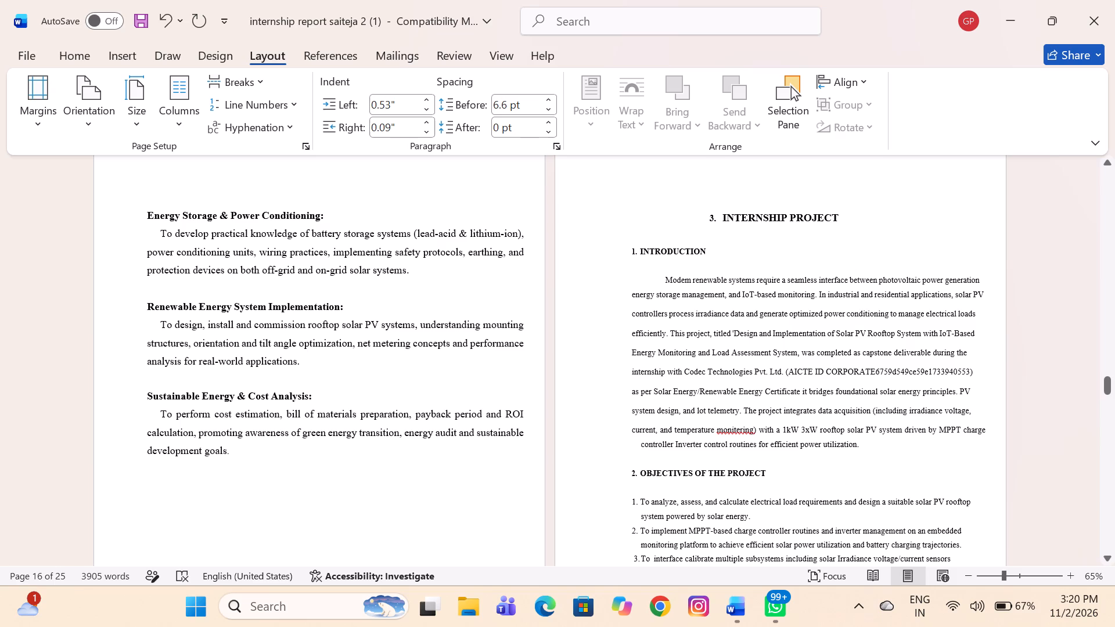
pyautogui.press('BackSpace')
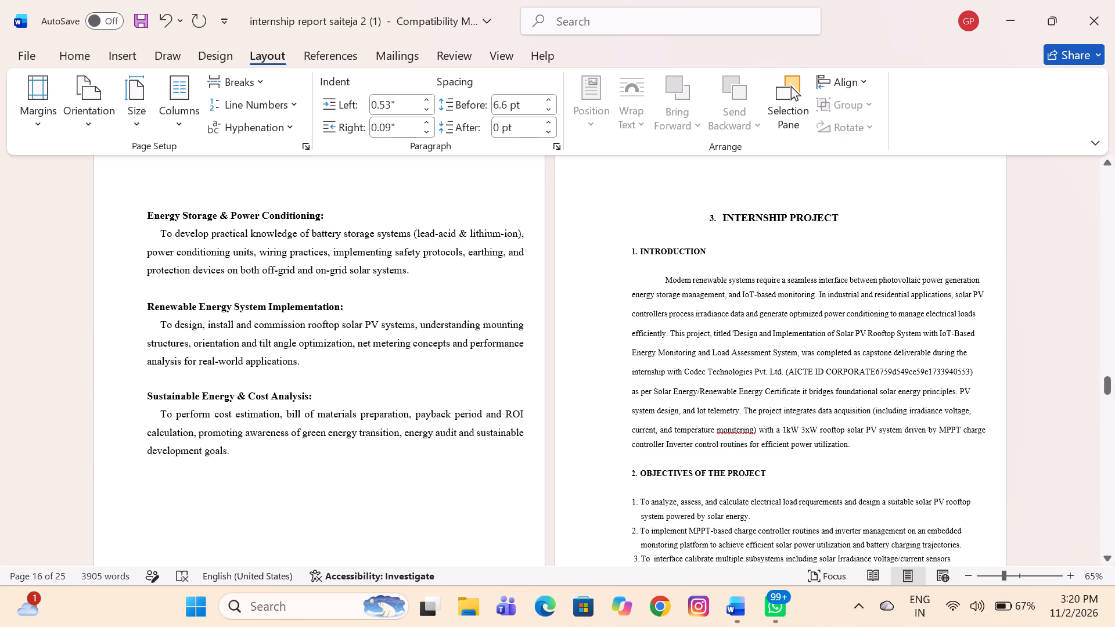
# Review the layout and wording of the report from Objectives of the Project through to the Conclusion.
pyautogui.scroll(-3, 689, 409)
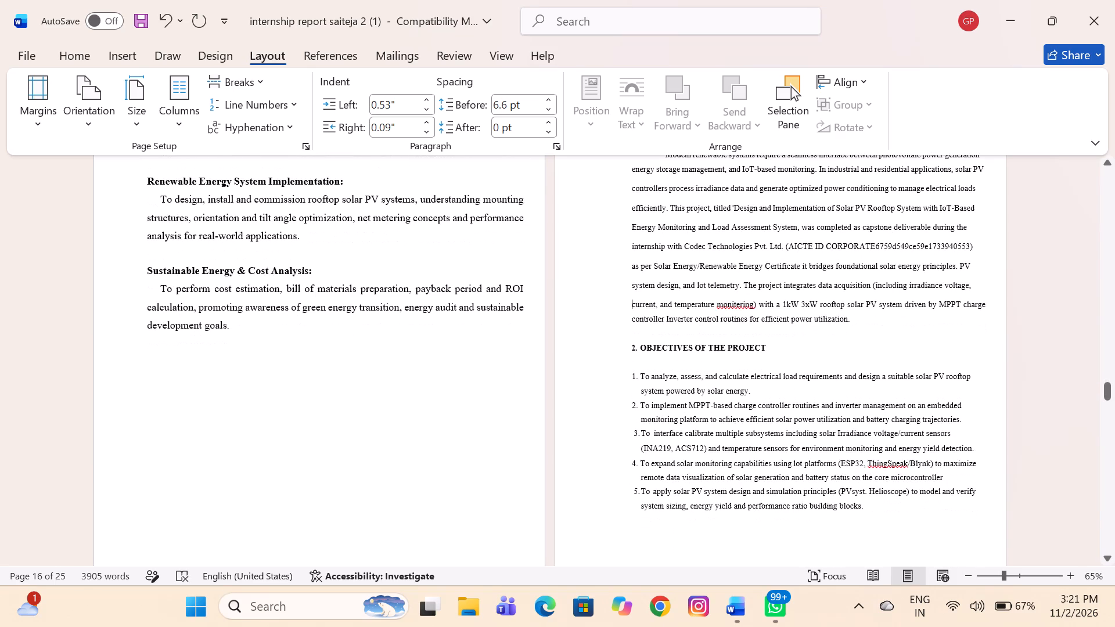
pyautogui.scroll(-2, 689, 409)
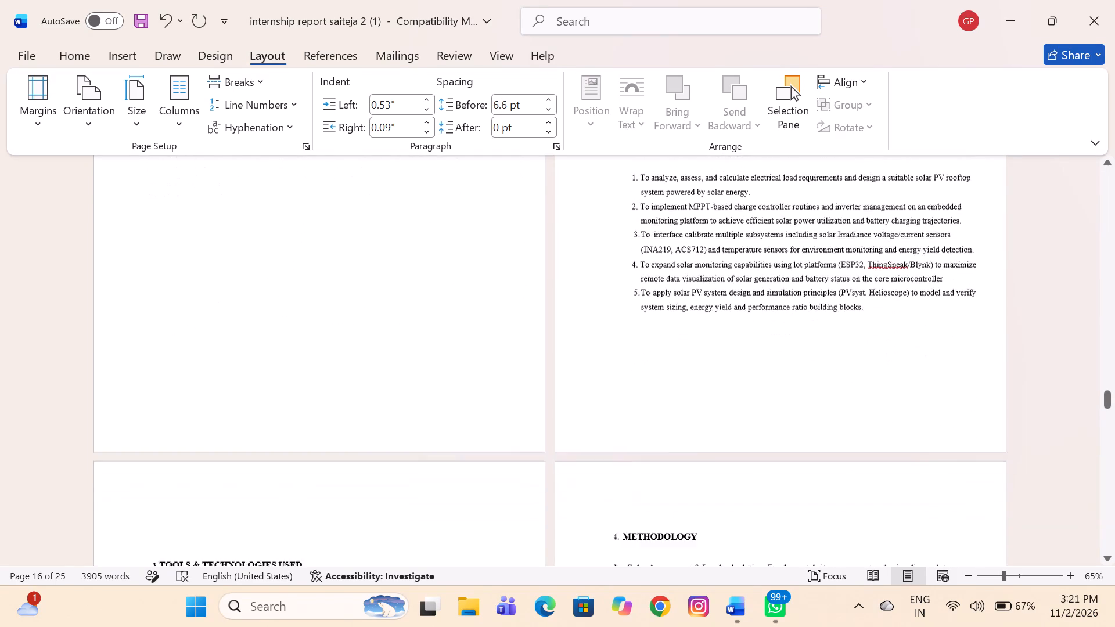
pyautogui.scroll(-3, 689, 409)
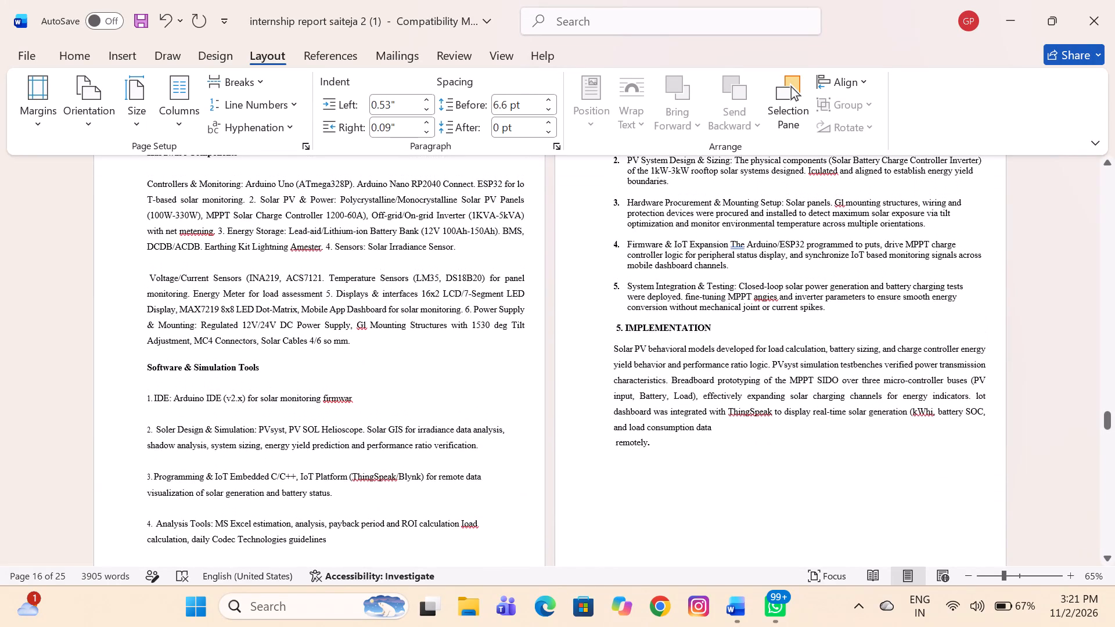
pyautogui.scroll(-5, 689, 409)
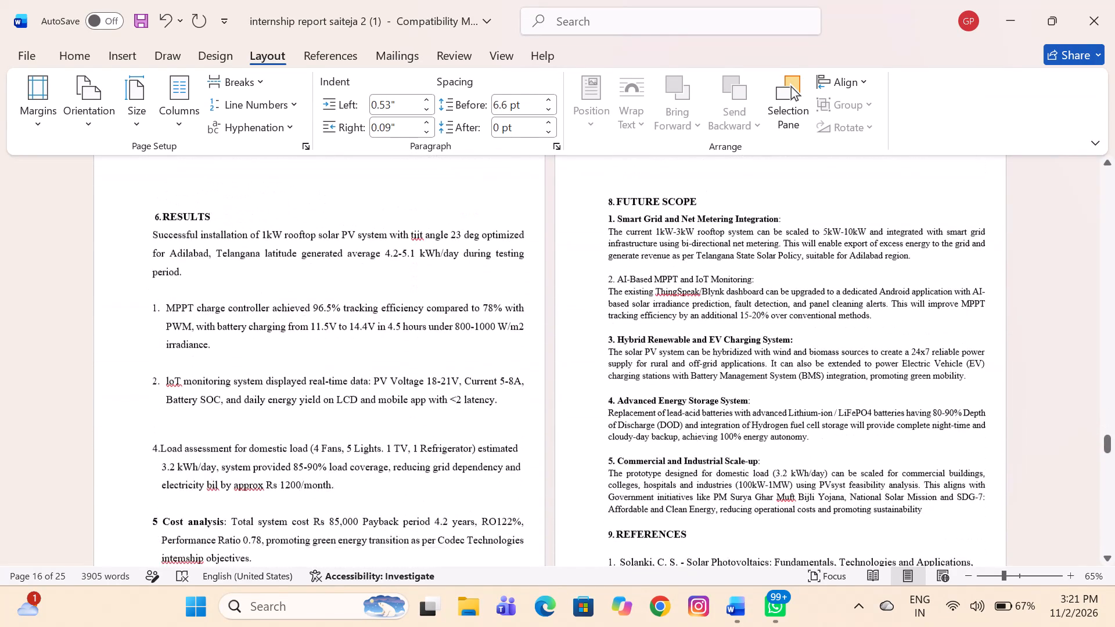
pyautogui.scroll(-5, 689, 409)
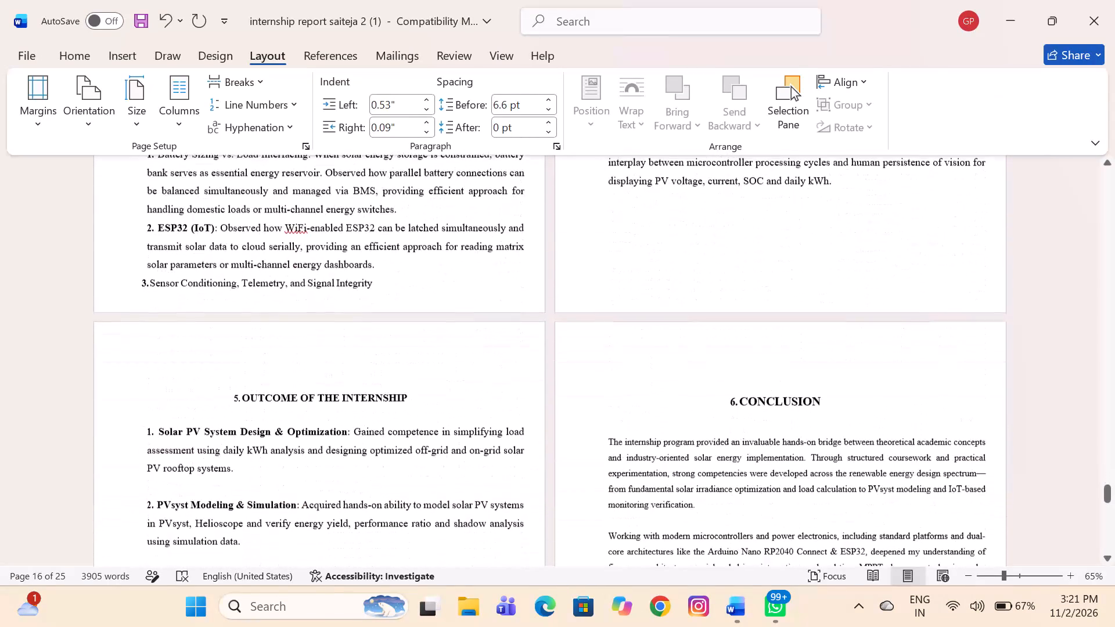
pyautogui.scroll(1, 689, 409)
pyautogui.scroll(-1, 689, 409)
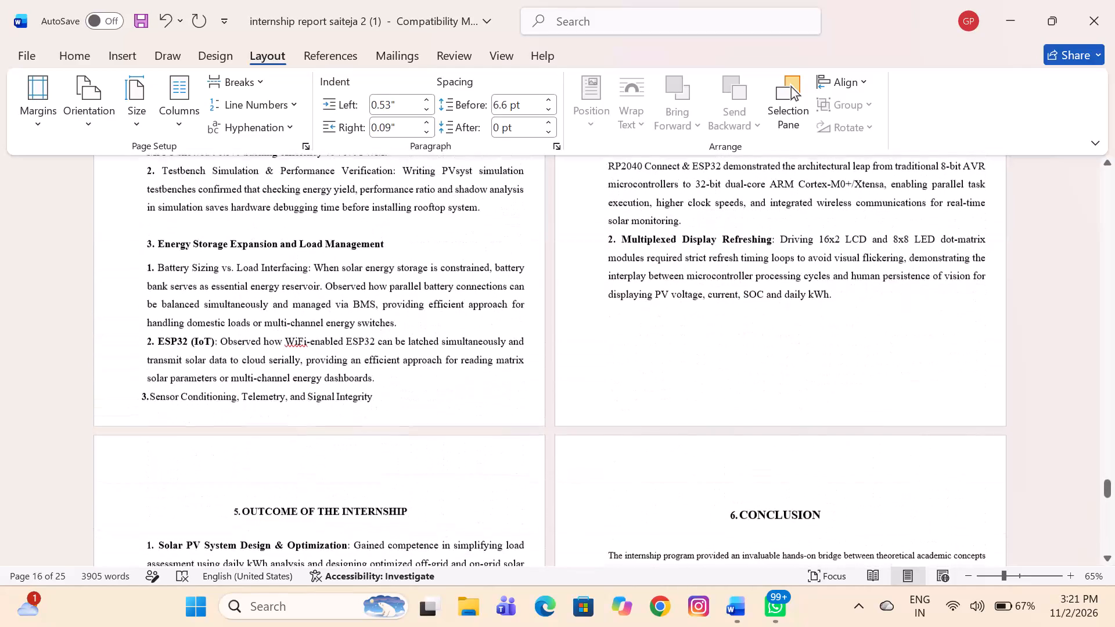
pyautogui.scroll(-2, 689, 409)
# Go back to the front of the report and examine the title page and the certificate page with its signature blocks.
pyautogui.scroll(13, 689, 409)
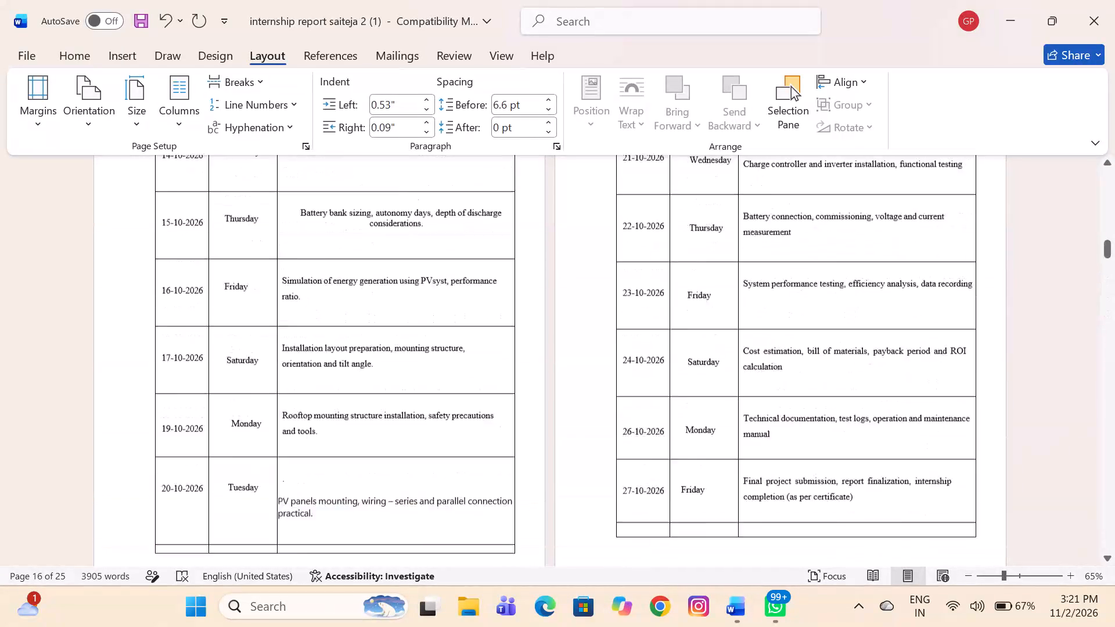
pyautogui.scroll(7, 689, 409)
pyautogui.scroll(-3, 689, 409)
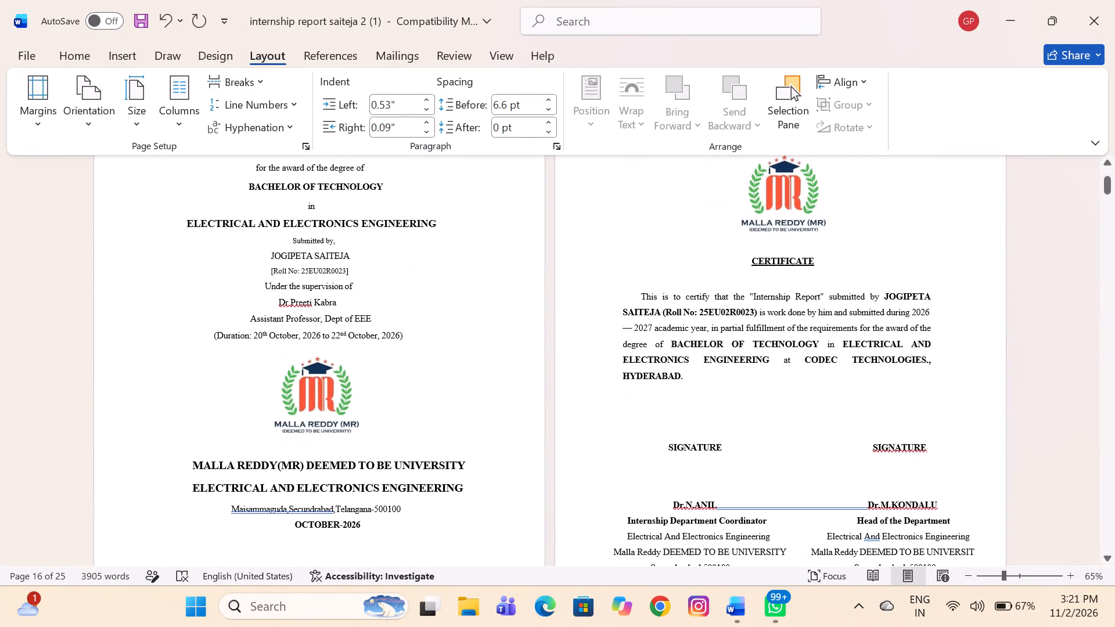
pyautogui.scroll(-1, 689, 409)
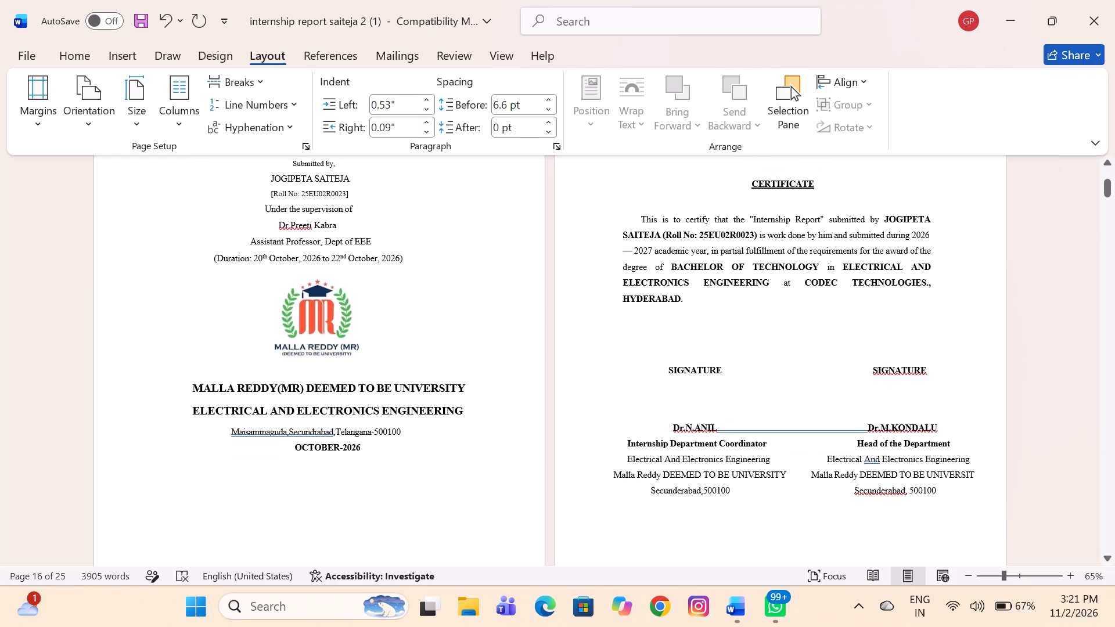
pyautogui.scroll(-2, 689, 409)
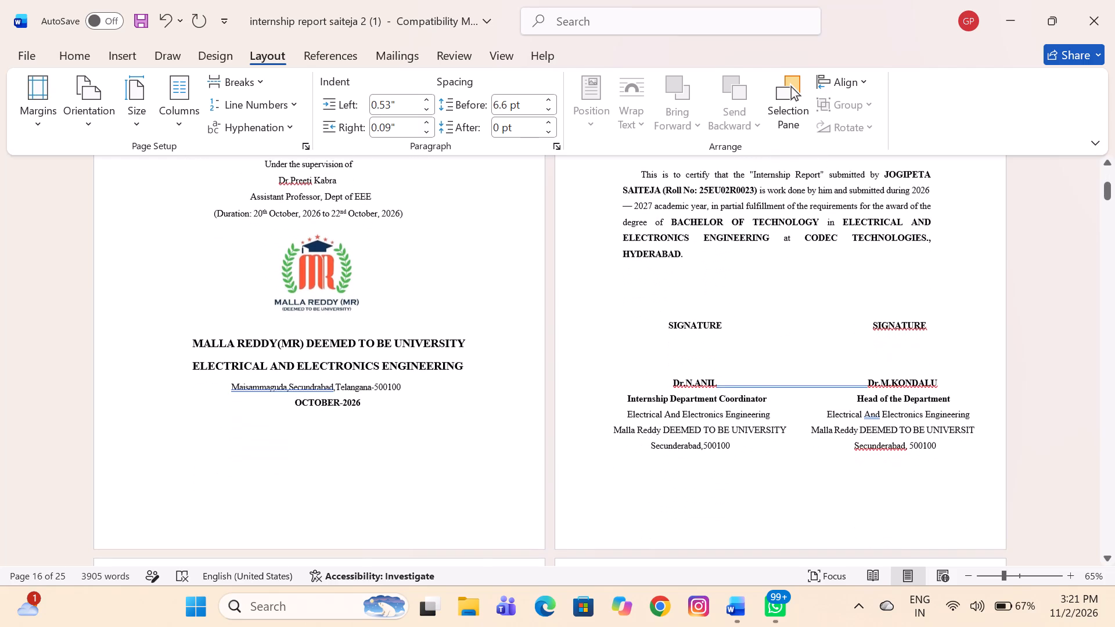
pyautogui.scroll(-1, 689, 409)
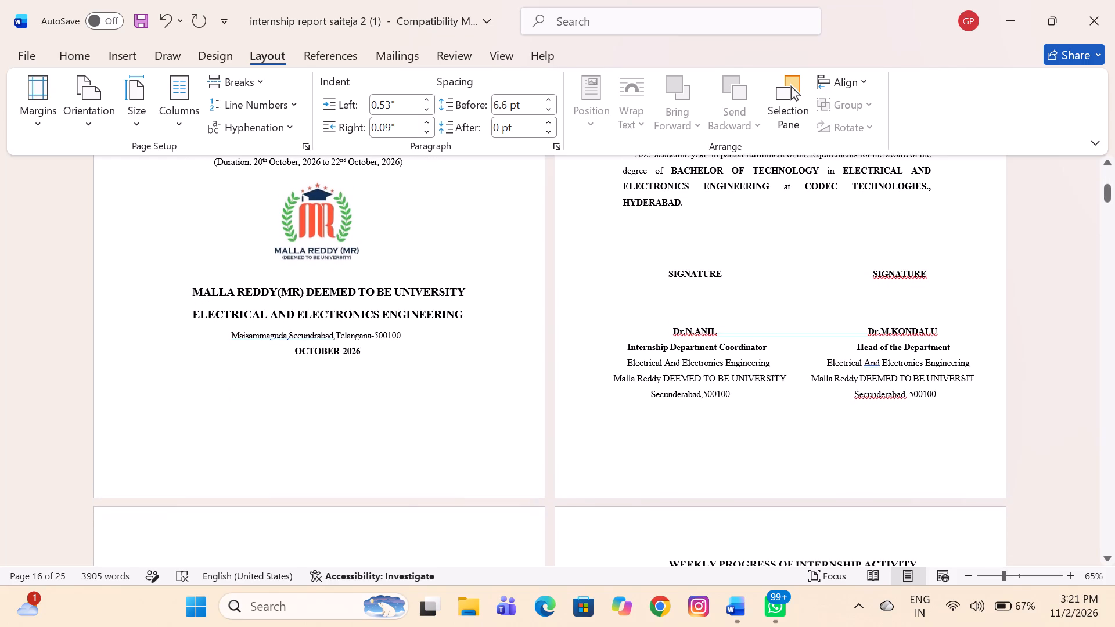
pyautogui.scroll(-1, 689, 409)
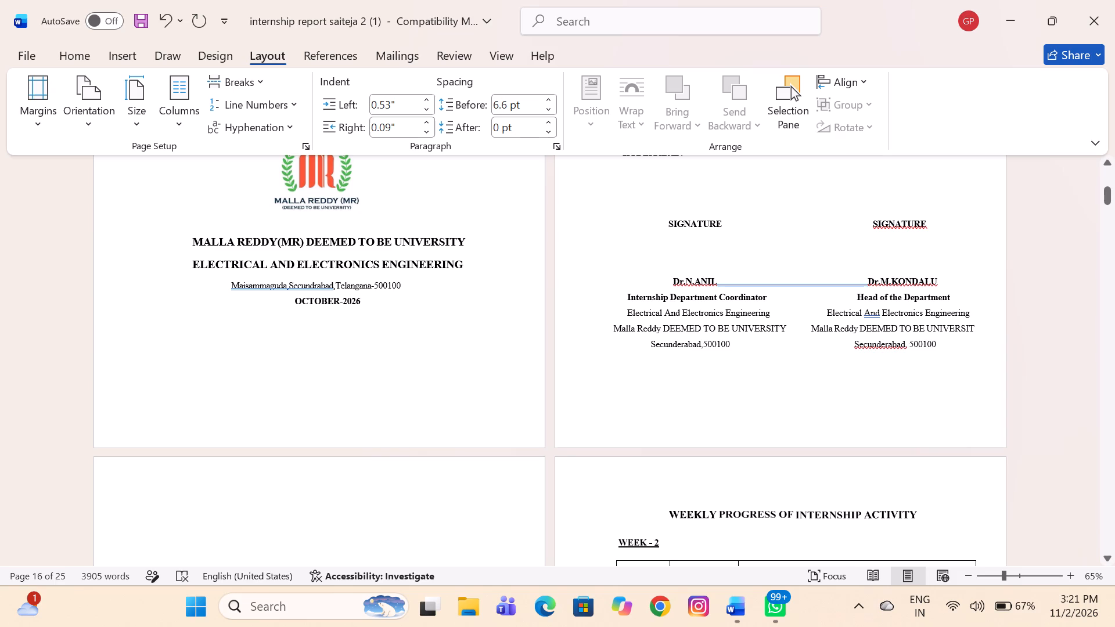
pyautogui.scroll(2, 689, 409)
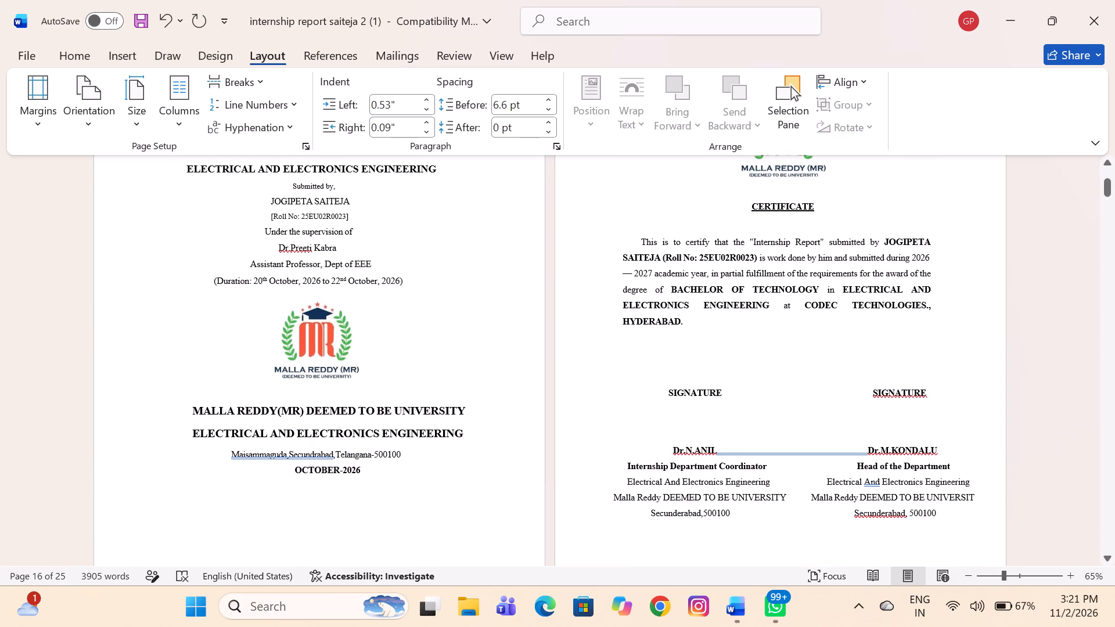
pyautogui.scroll(-2, 759, 376)
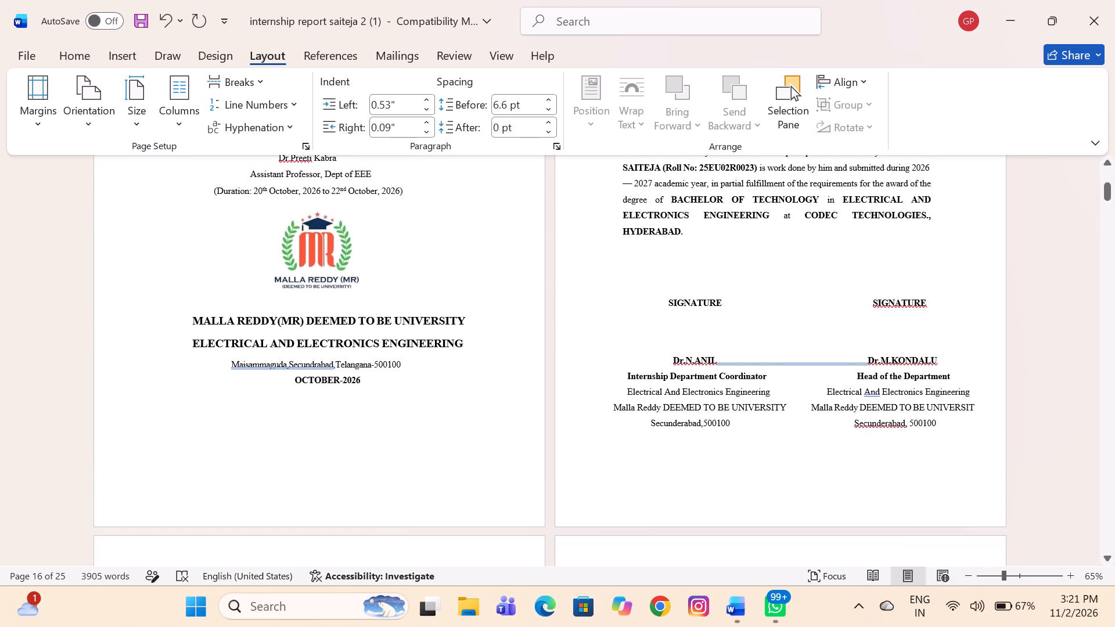
# Review the pages from the weekly progress tables through to the Internship Project introduction, comparing their text size and layout.
pyautogui.scroll(-3, 759, 376)
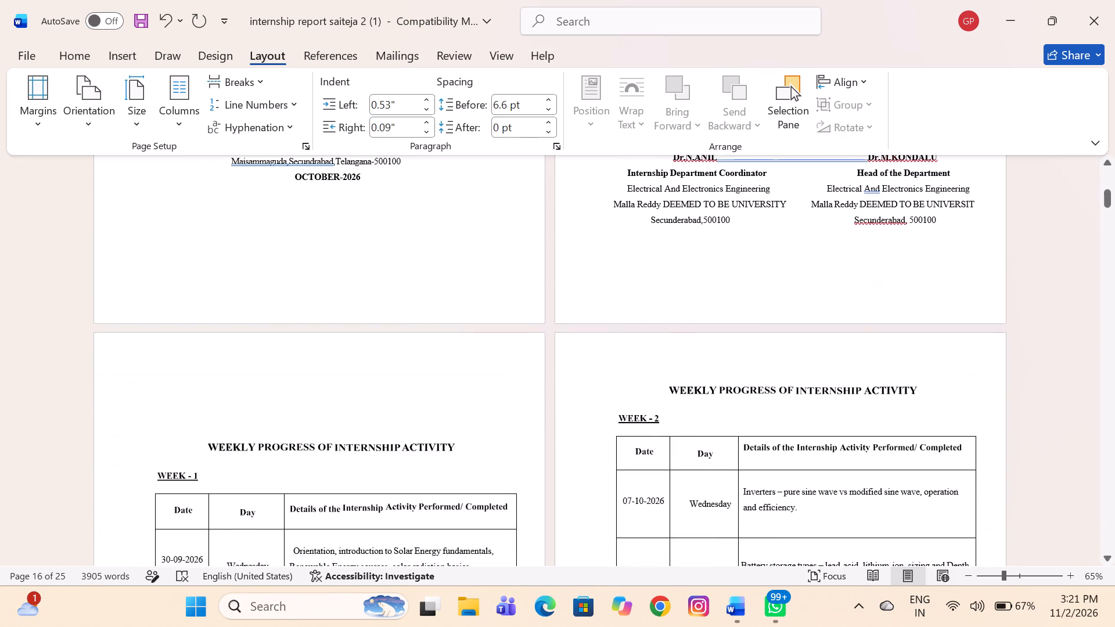
pyautogui.scroll(-2, 759, 376)
pyautogui.scroll(2, 759, 376)
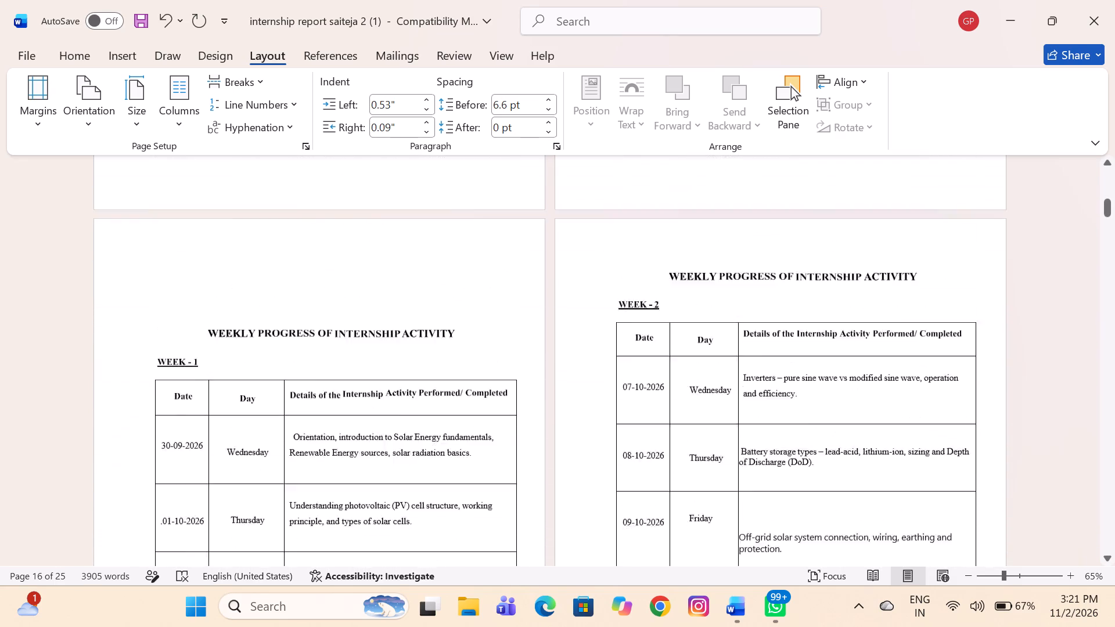
pyautogui.scroll(2, 759, 376)
pyautogui.scroll(-5, 759, 376)
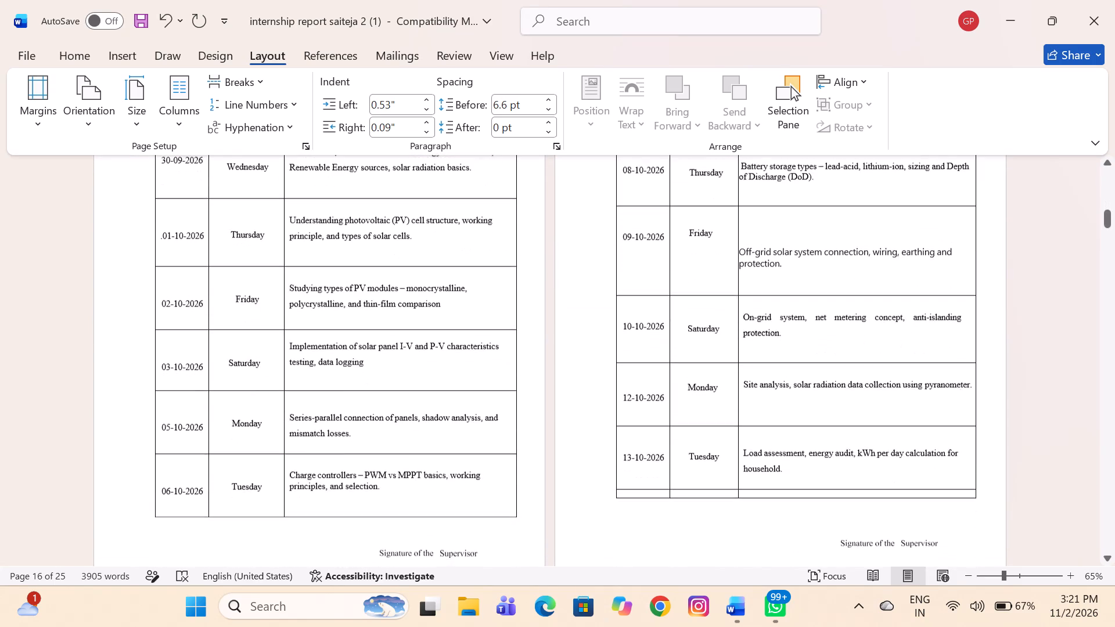
pyautogui.scroll(-7, 759, 376)
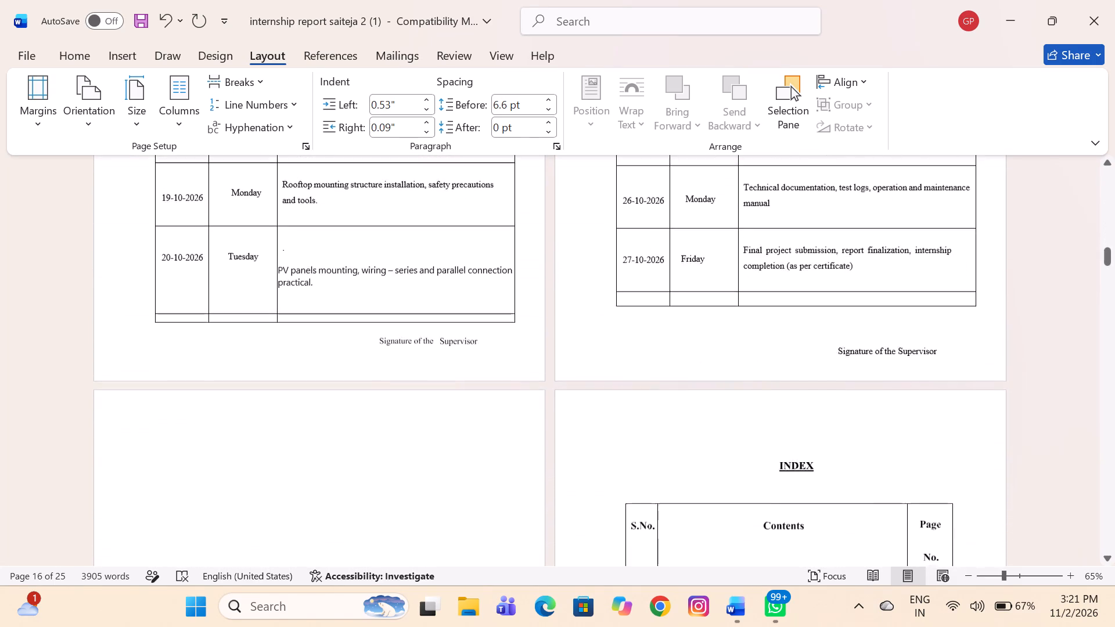
pyautogui.scroll(-6, 759, 376)
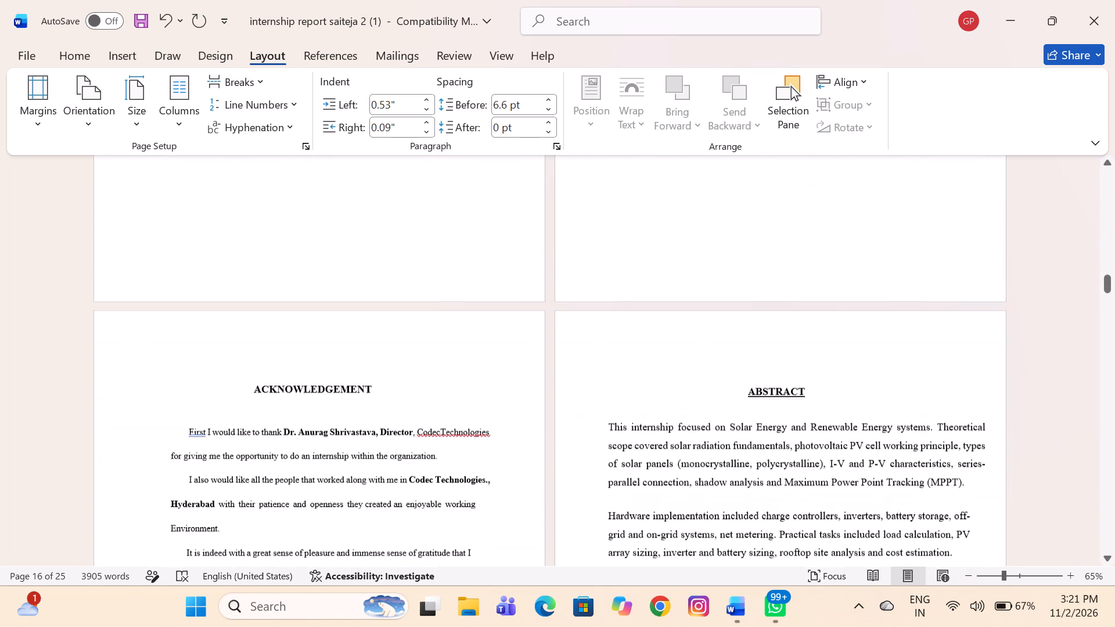
pyautogui.scroll(-5, 754, 358)
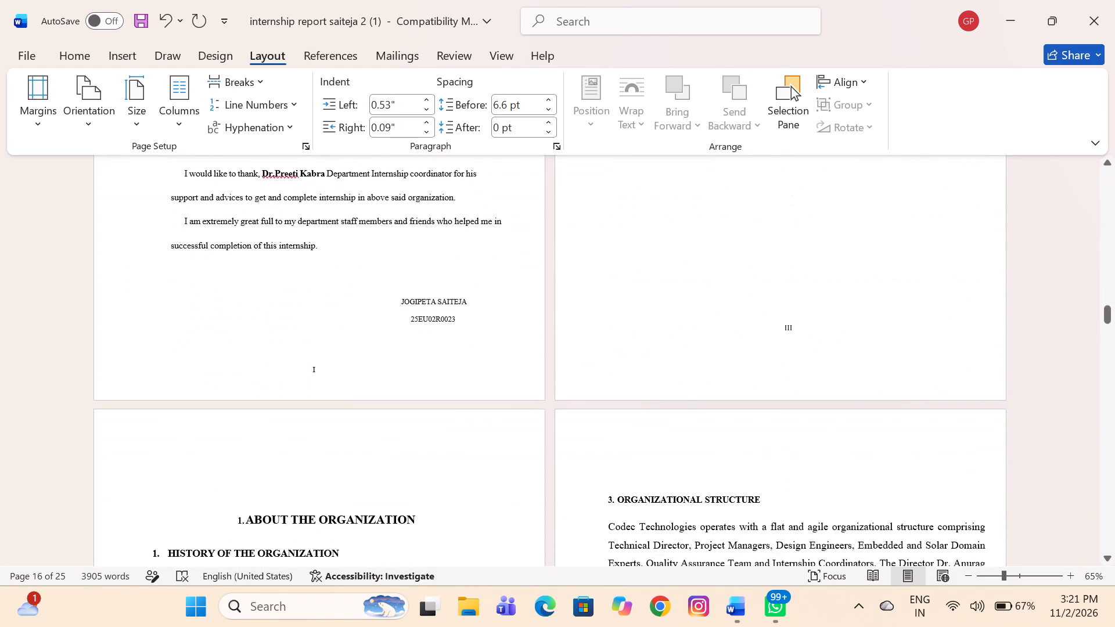
pyautogui.scroll(-5, 754, 358)
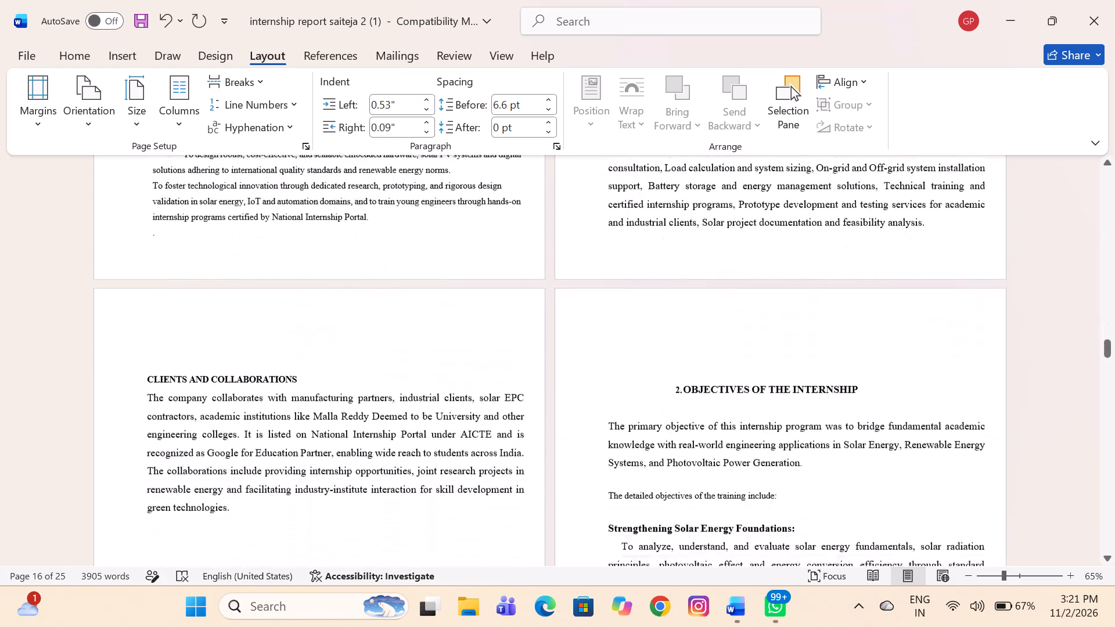
pyautogui.scroll(-3, 754, 358)
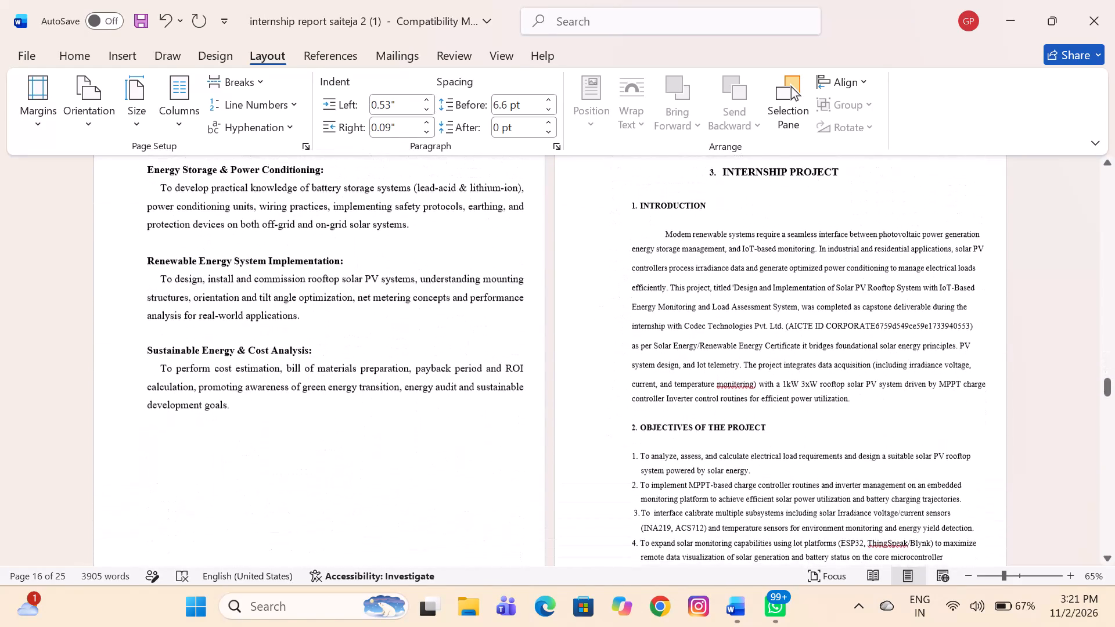
pyautogui.scroll(2, 754, 358)
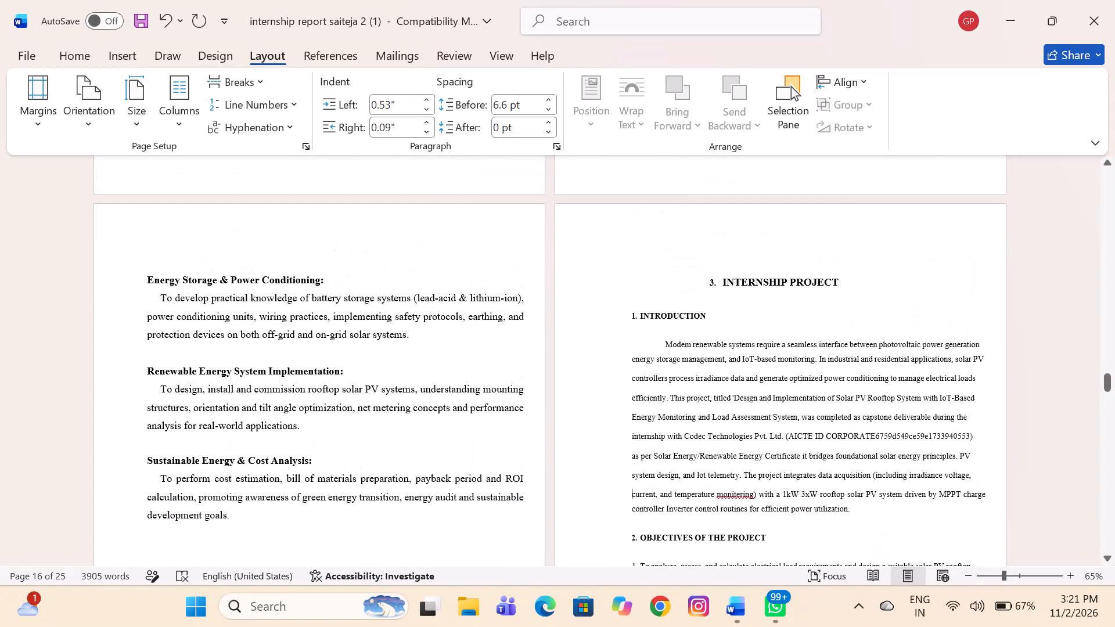
pyautogui.scroll(1, 754, 358)
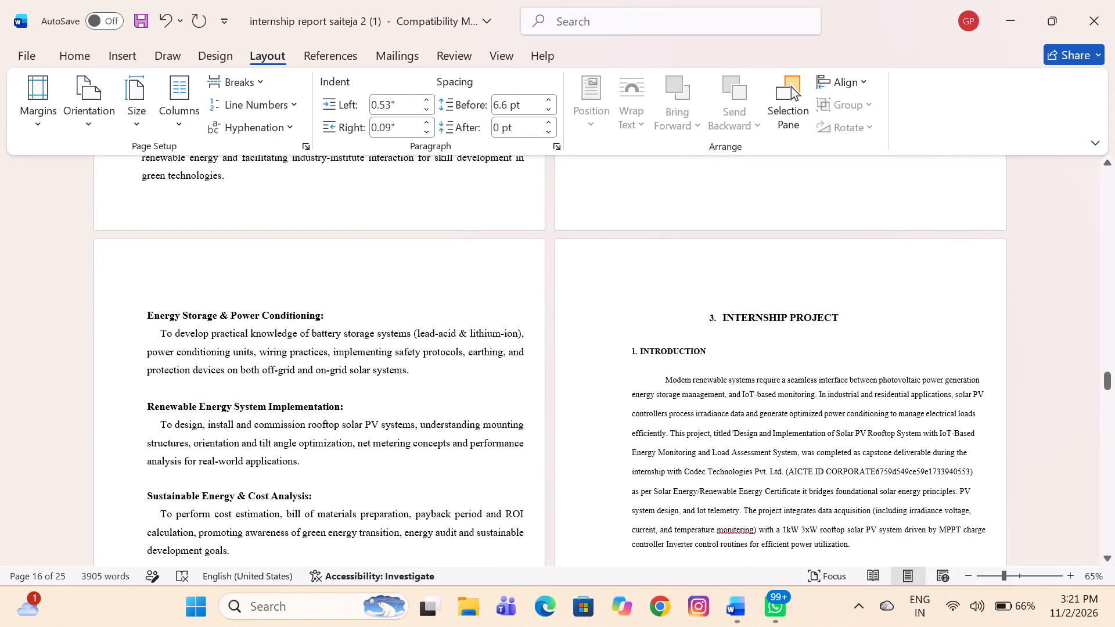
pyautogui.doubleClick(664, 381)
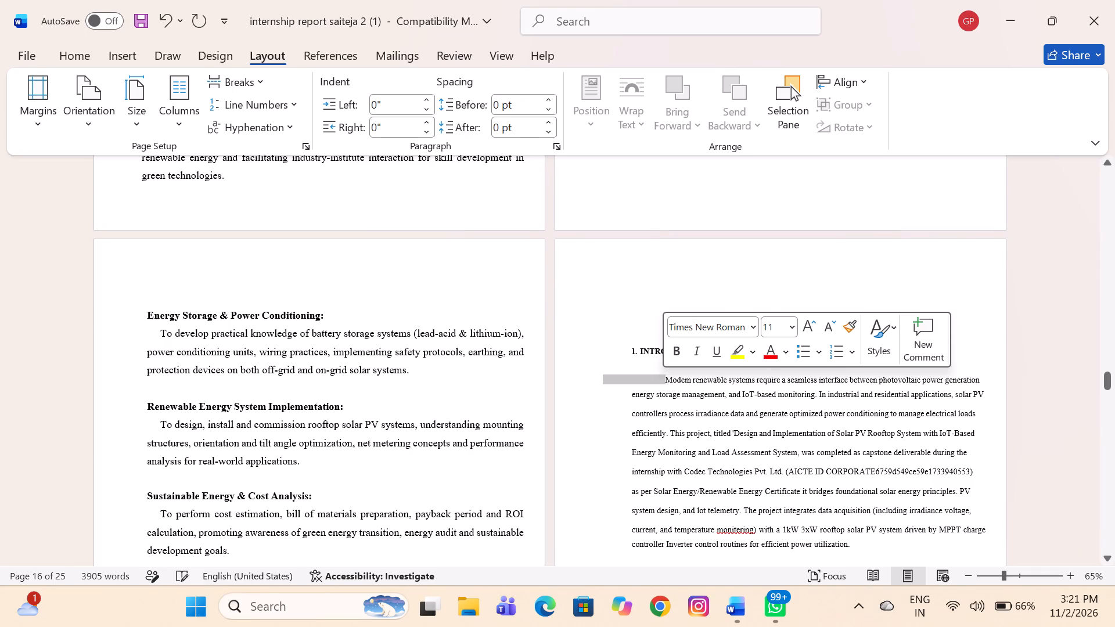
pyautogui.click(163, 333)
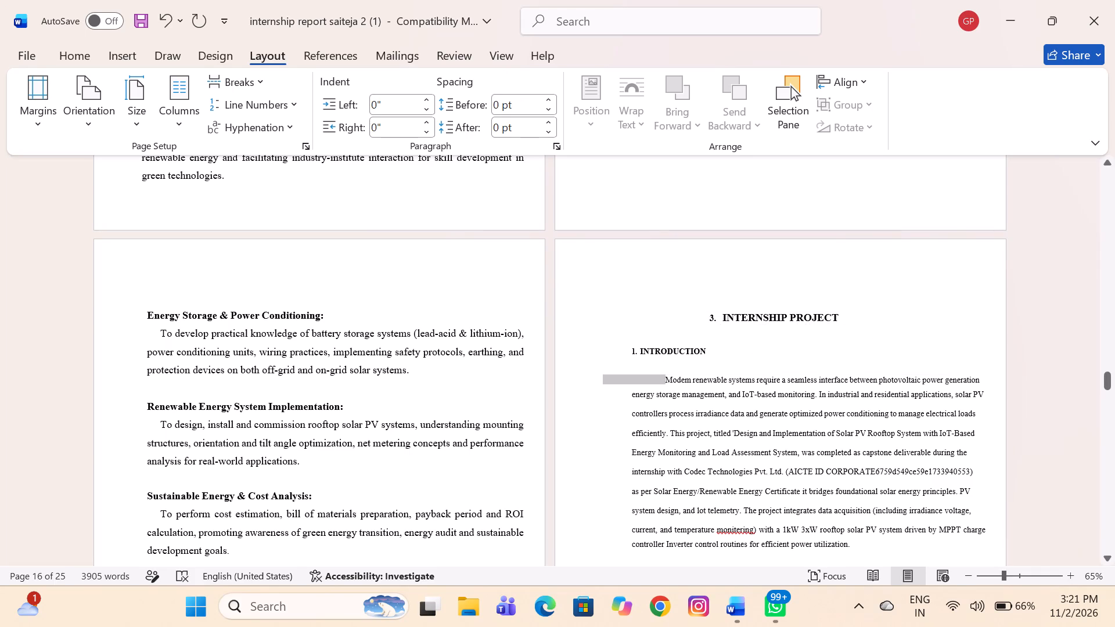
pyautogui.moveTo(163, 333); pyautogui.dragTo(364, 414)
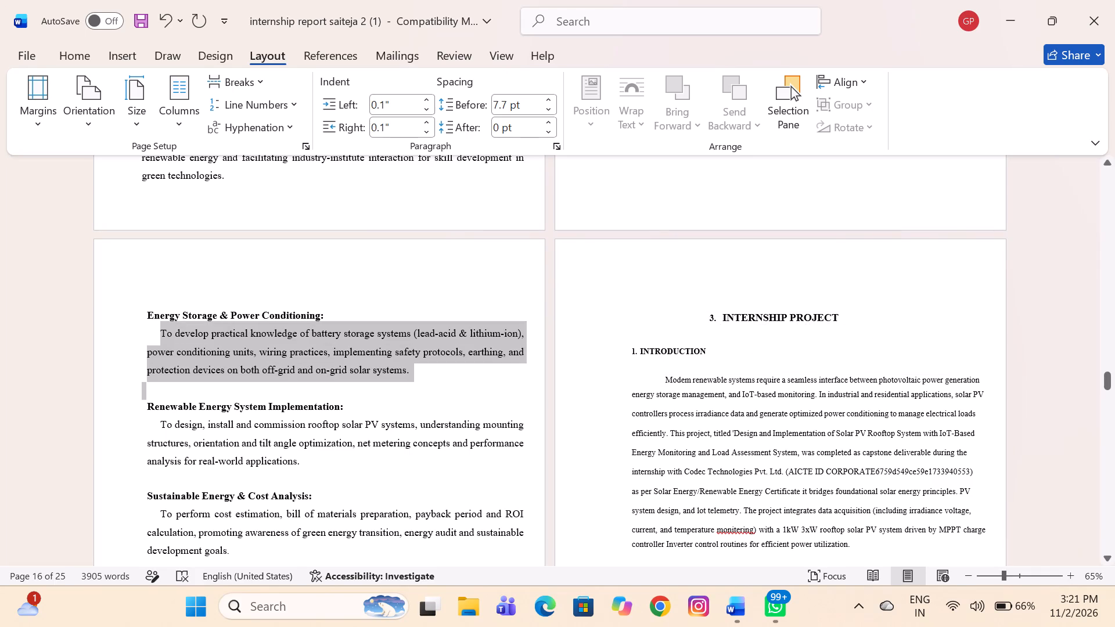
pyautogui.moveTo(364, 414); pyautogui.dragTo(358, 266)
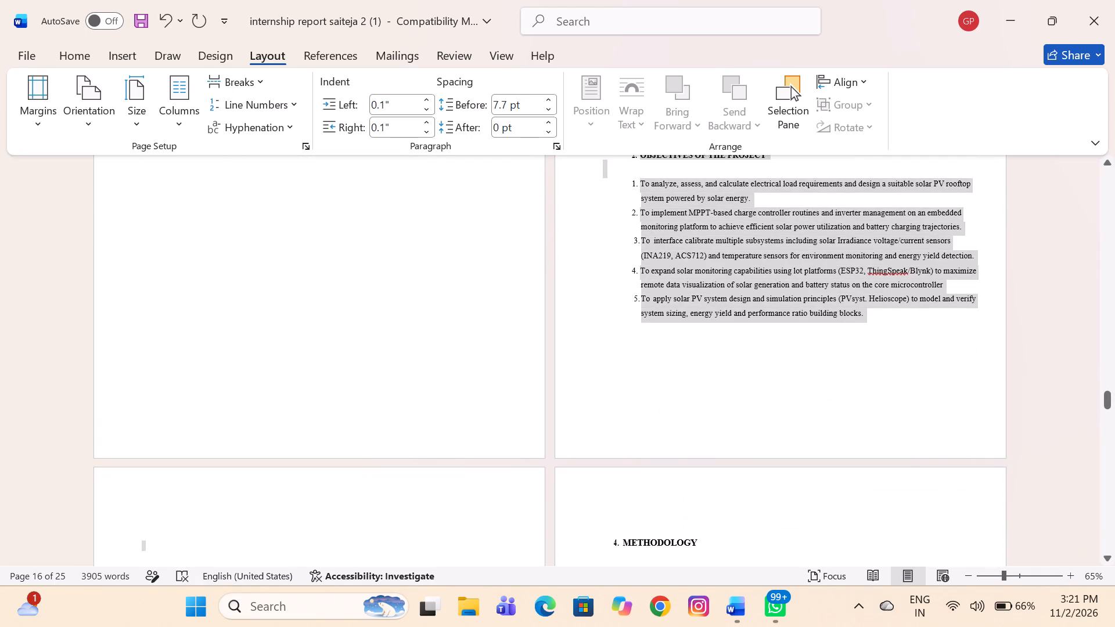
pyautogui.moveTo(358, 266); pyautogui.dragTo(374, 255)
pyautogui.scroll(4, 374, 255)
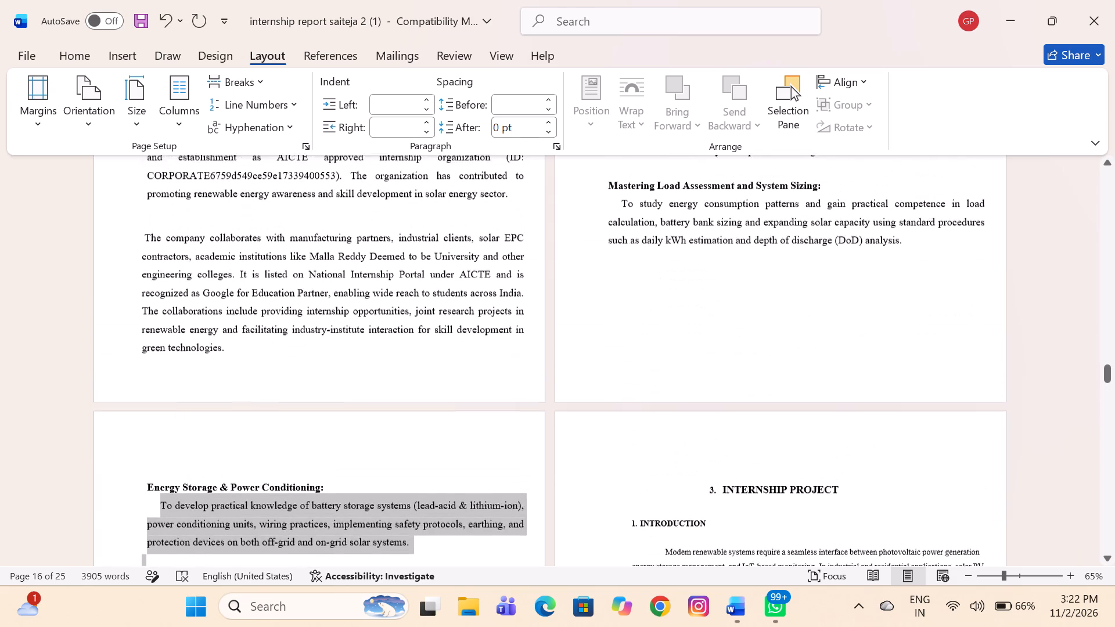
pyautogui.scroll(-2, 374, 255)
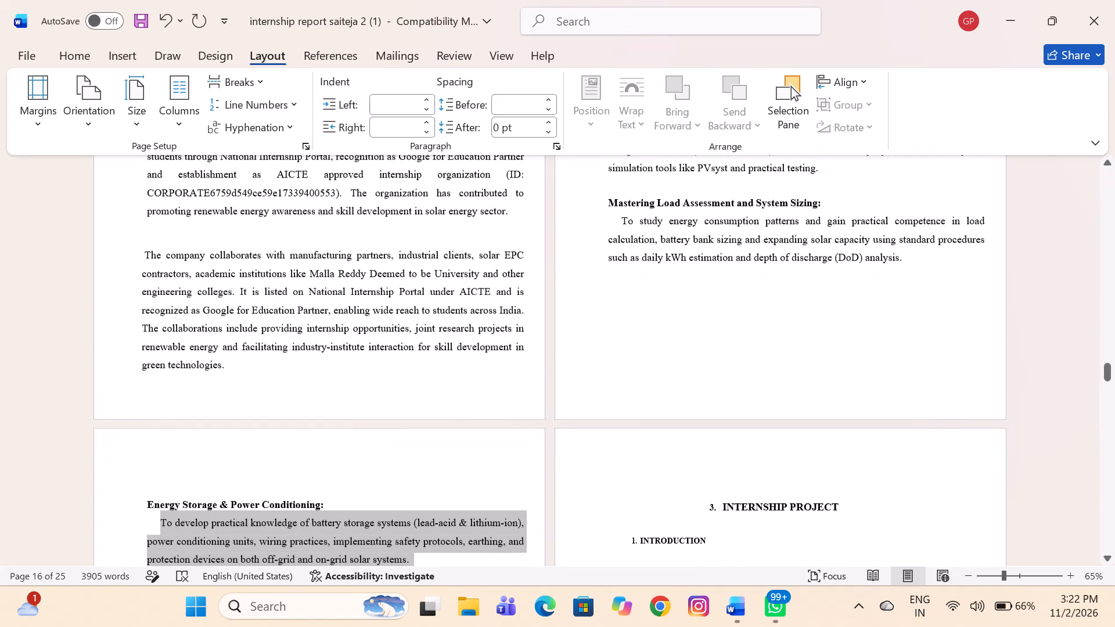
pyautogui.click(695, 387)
# Set the line spacing to 1.5 for the Internship Project text from the Introduction paragraph through the five project objectives.
pyautogui.scroll(-2, 695, 387)
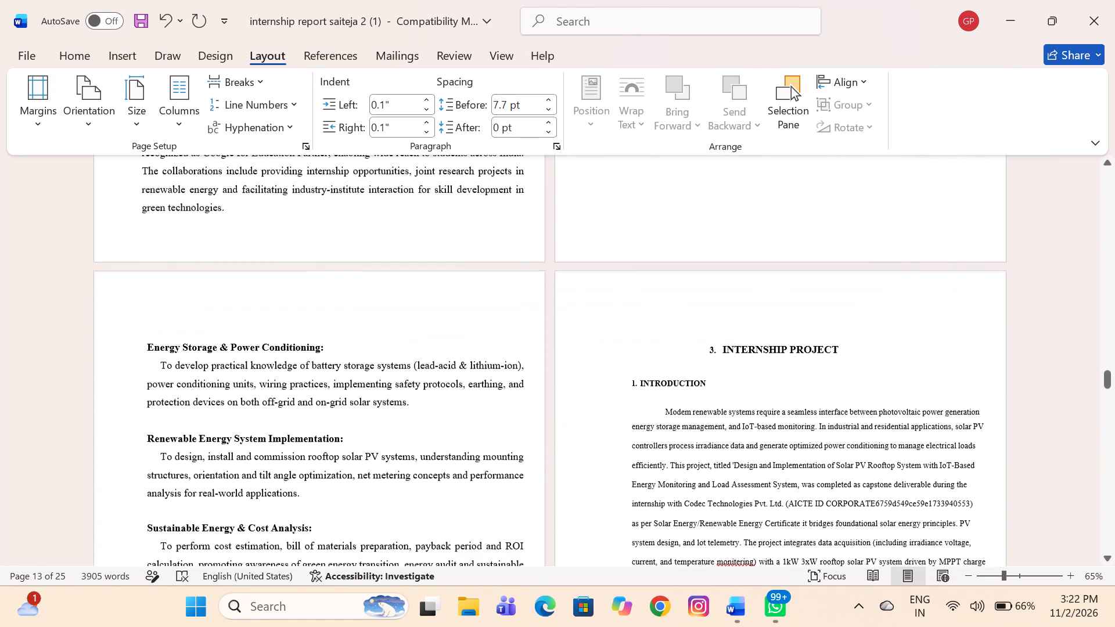
pyautogui.moveTo(660, 409); pyautogui.dragTo(797, 469)
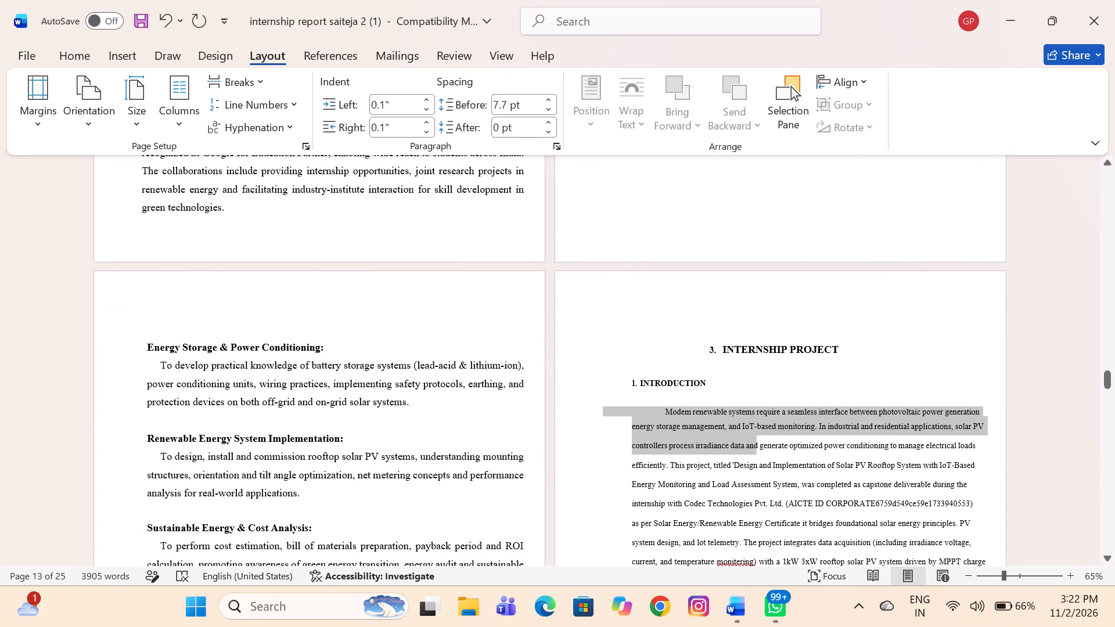
pyautogui.moveTo(797, 469); pyautogui.dragTo(821, 492)
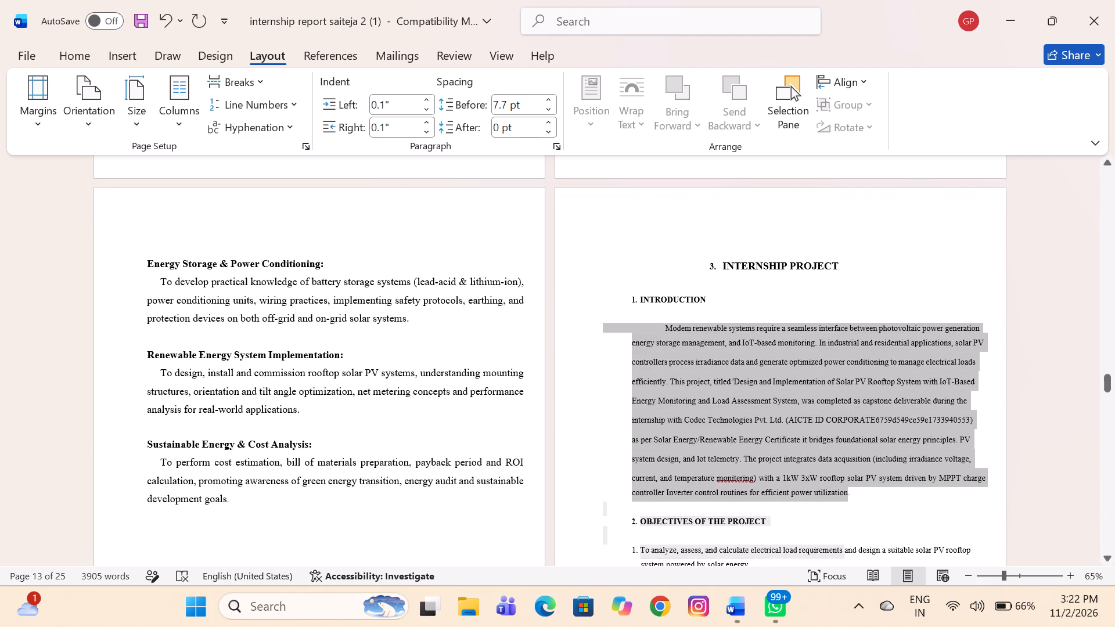
pyautogui.moveTo(821, 492); pyautogui.dragTo(868, 481)
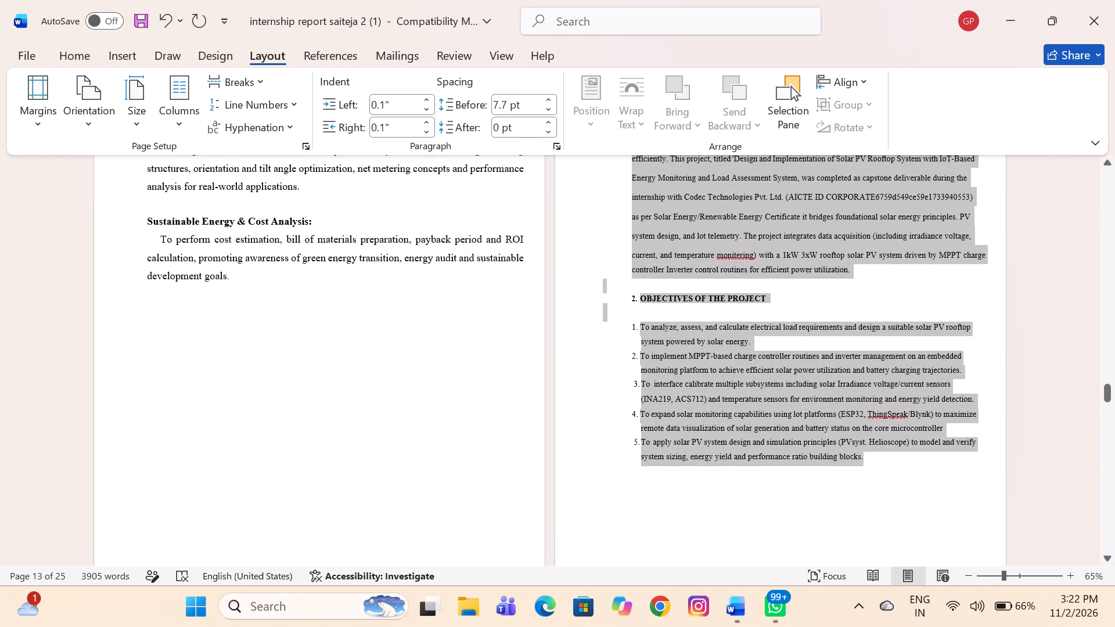
pyautogui.moveTo(868, 481); pyautogui.dragTo(873, 478)
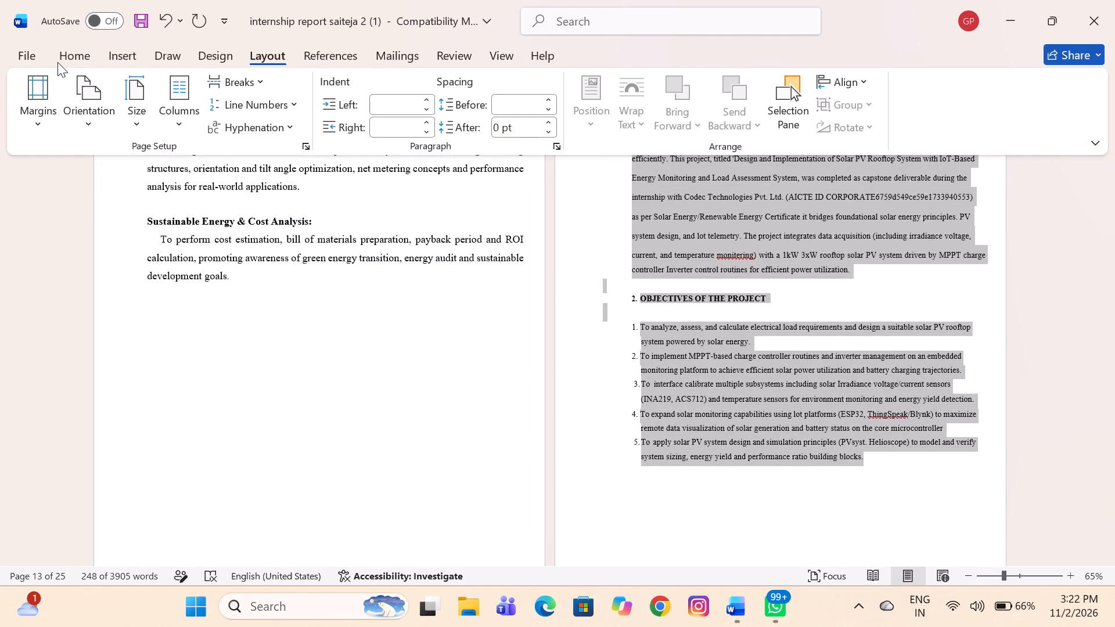
pyautogui.click(66, 57)
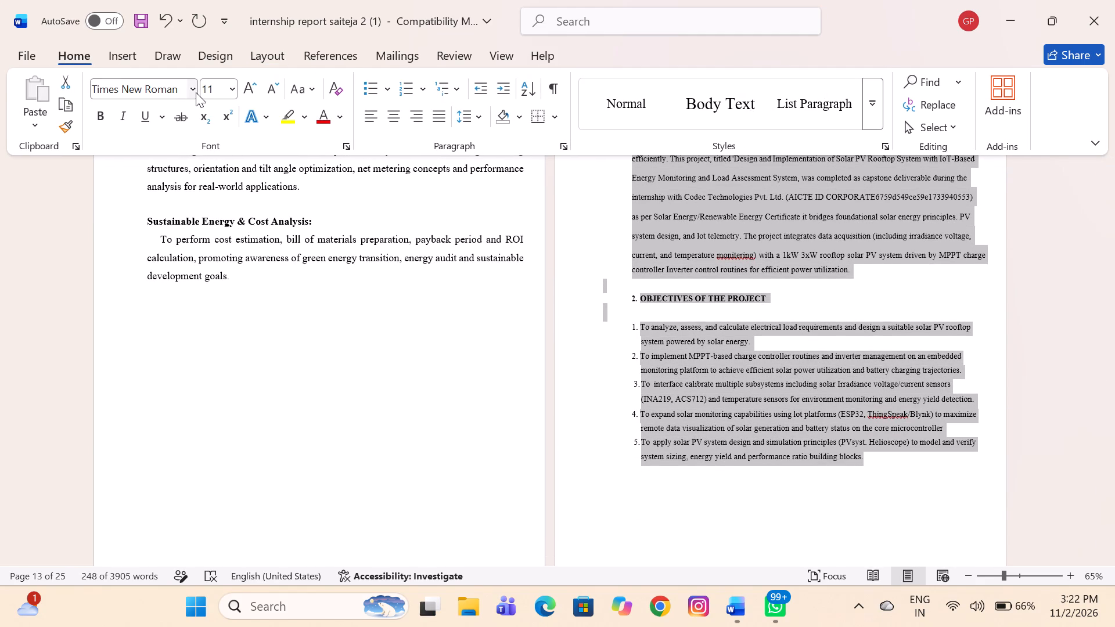
pyautogui.click(230, 92)
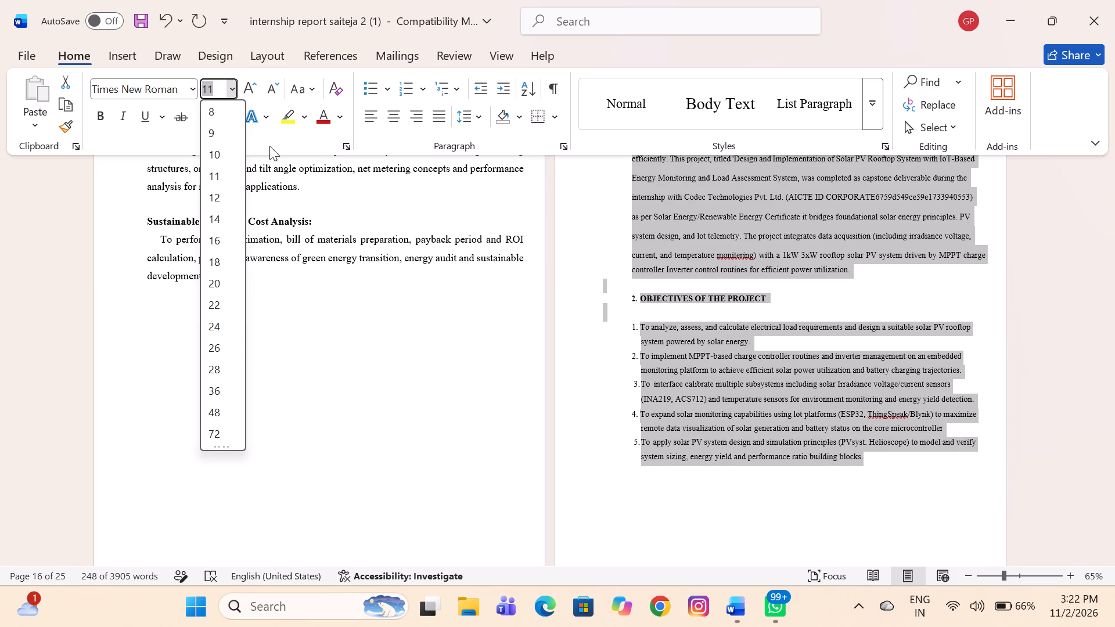
pyautogui.click(80, 203)
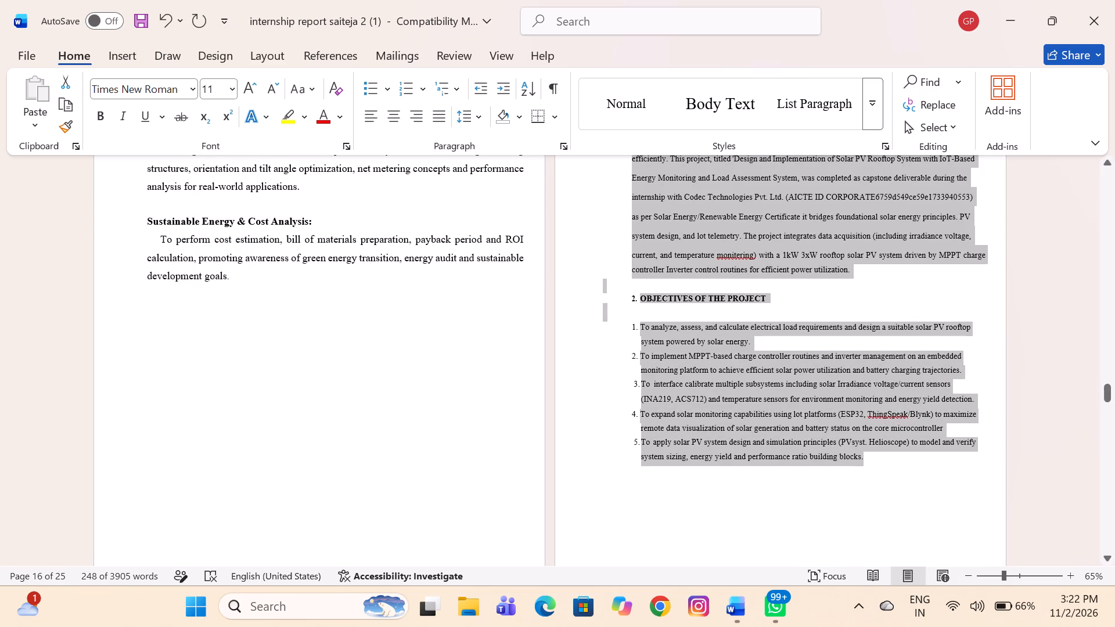
pyautogui.click(469, 118)
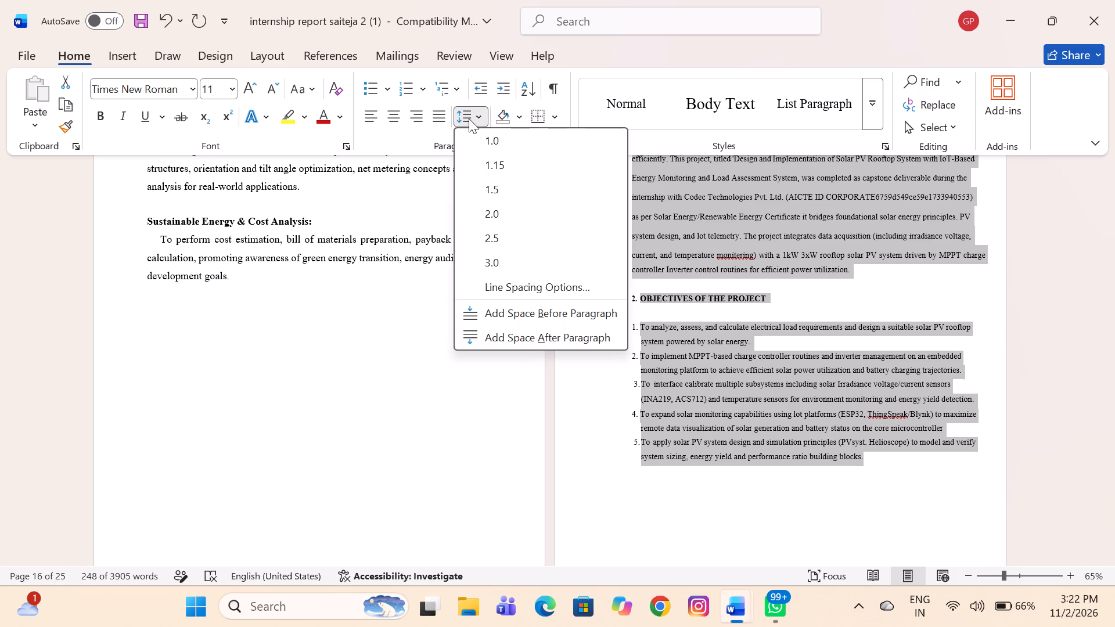
pyautogui.click(484, 183)
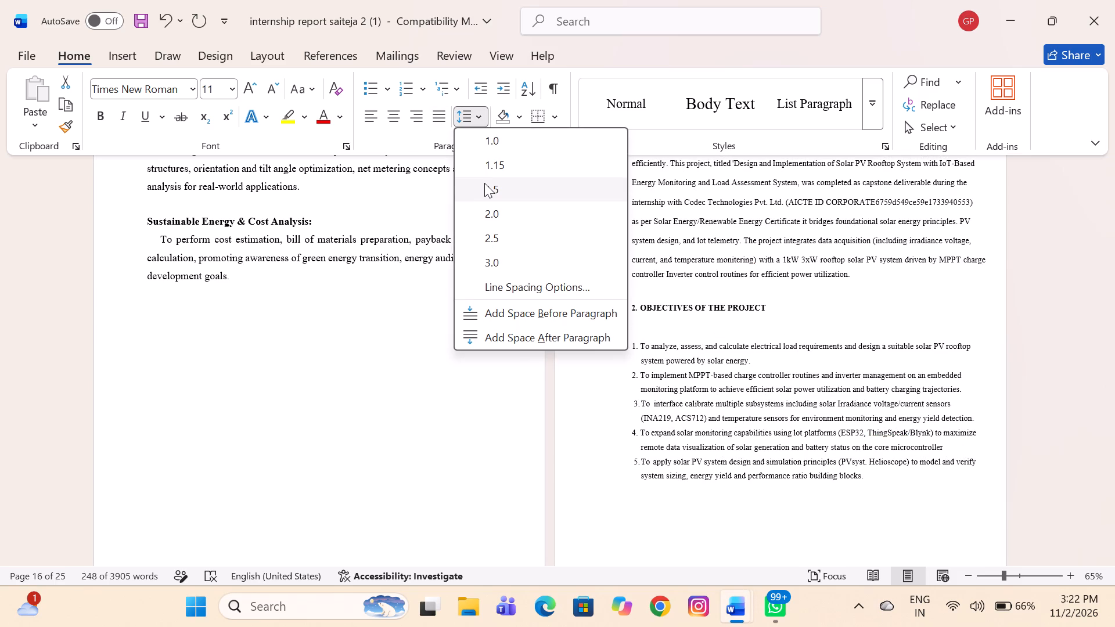
pyautogui.scroll(1, 630, 314)
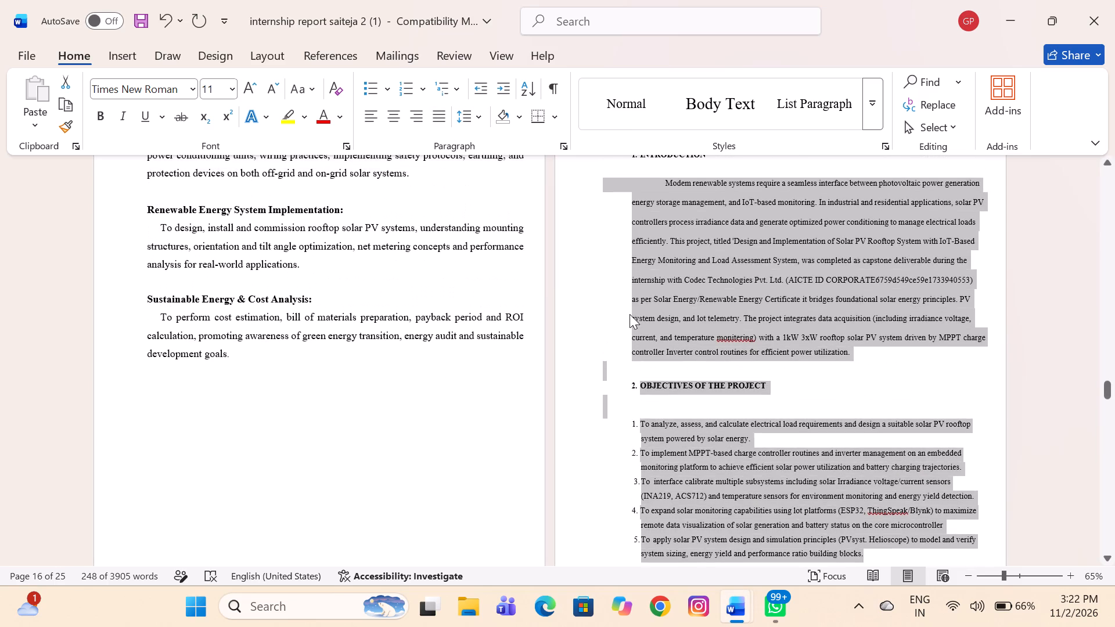
pyautogui.click(621, 314)
pyautogui.scroll(1, 621, 314)
pyautogui.scroll(-1, 621, 314)
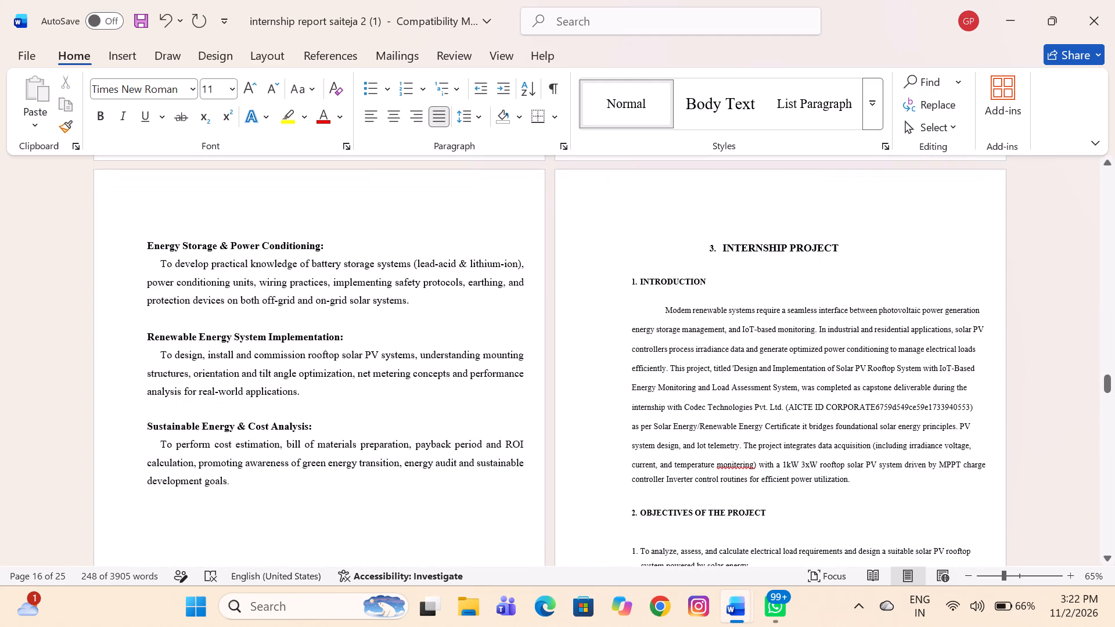
# Set the line spacing to 1.5 from the Energy Storage & Power Conditioning paragraph through the Sustainable Energy & Cost Analysis paragraph.
pyautogui.scroll(-1, 621, 314)
pyautogui.moveTo(161, 266); pyautogui.dragTo(419, 481)
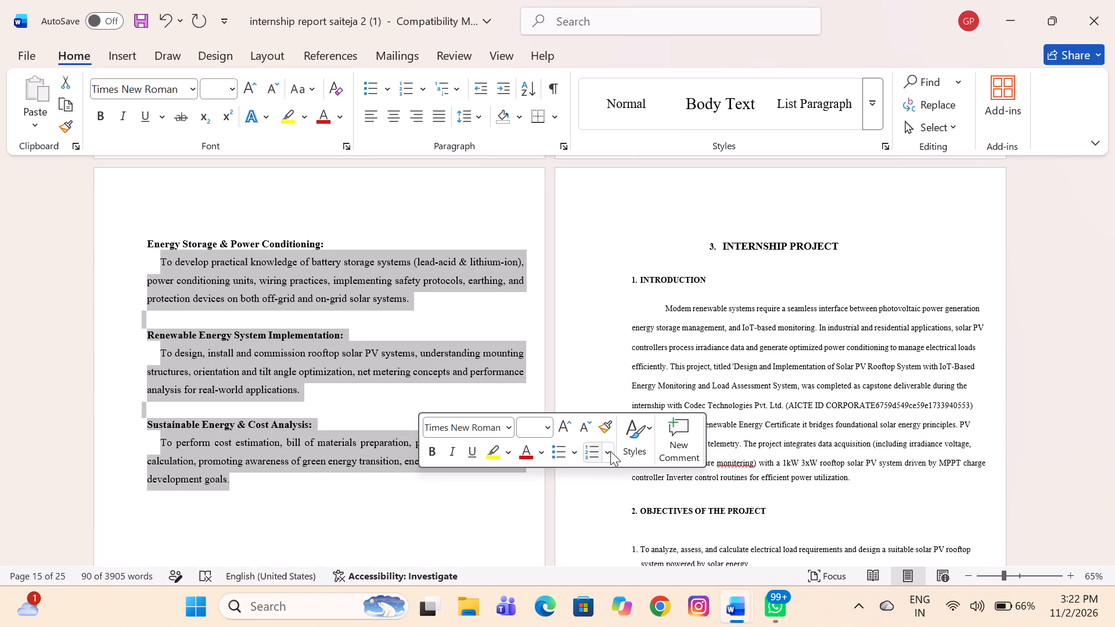
pyautogui.click(610, 451)
pyautogui.click(609, 460)
pyautogui.click(232, 88)
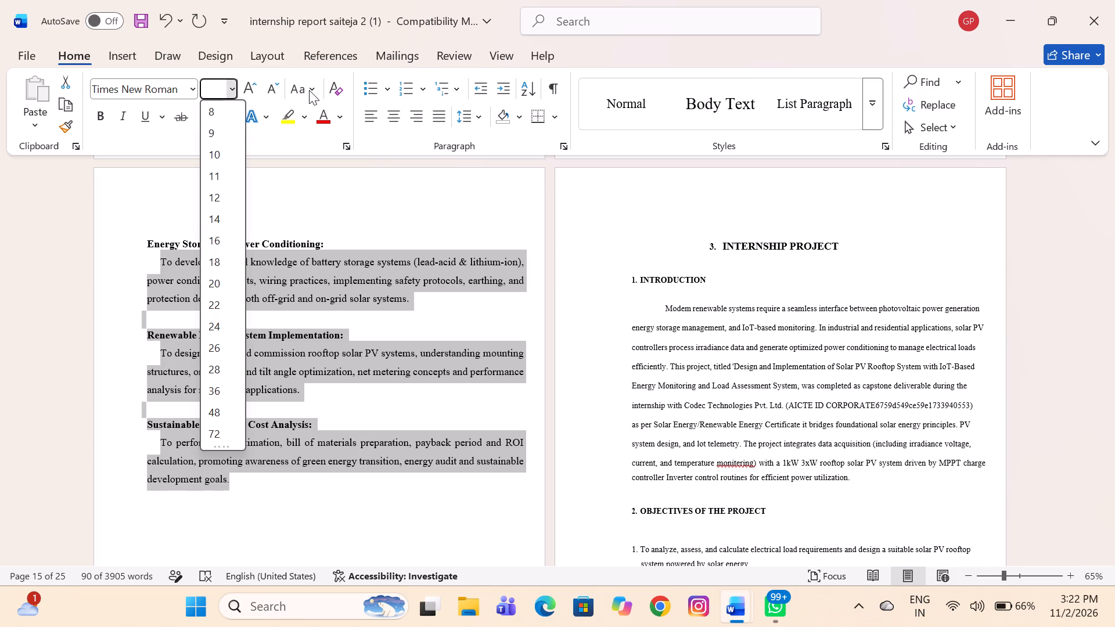
pyautogui.click(479, 118)
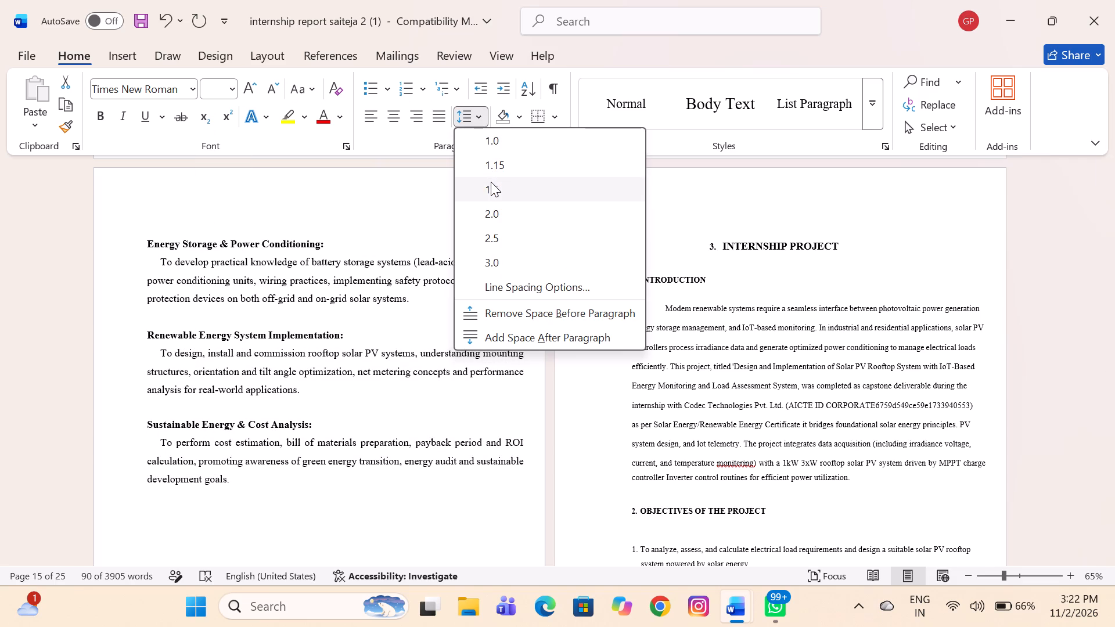
pyautogui.click(491, 182)
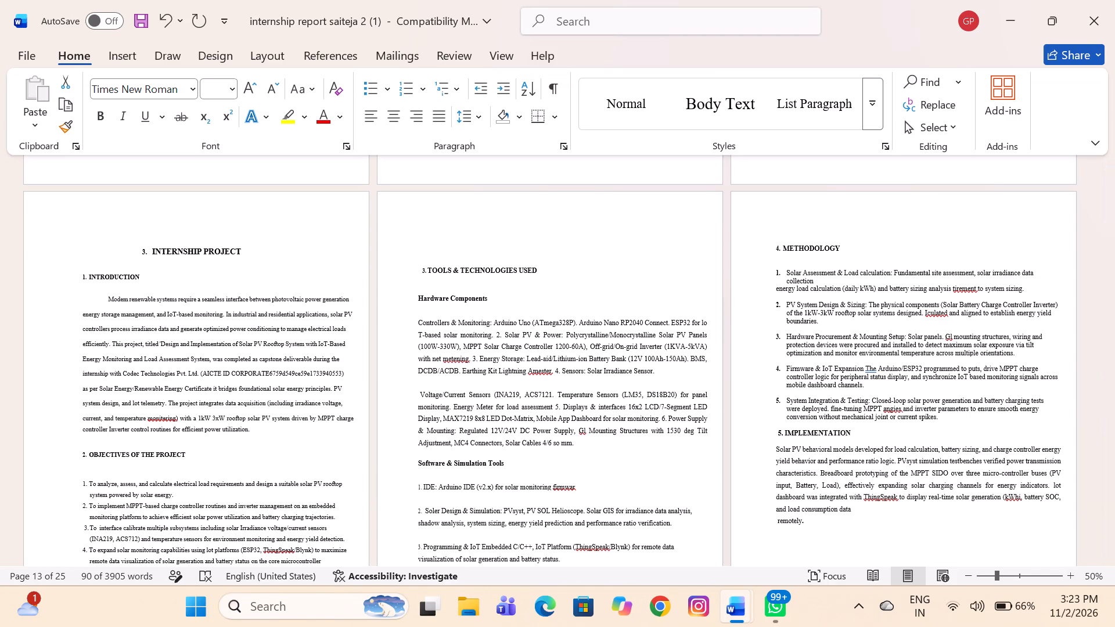
# Set the line spacing to 1.5 for the Methodology list and the Implementation section below it.
pyautogui.scroll(1, 509, 271)
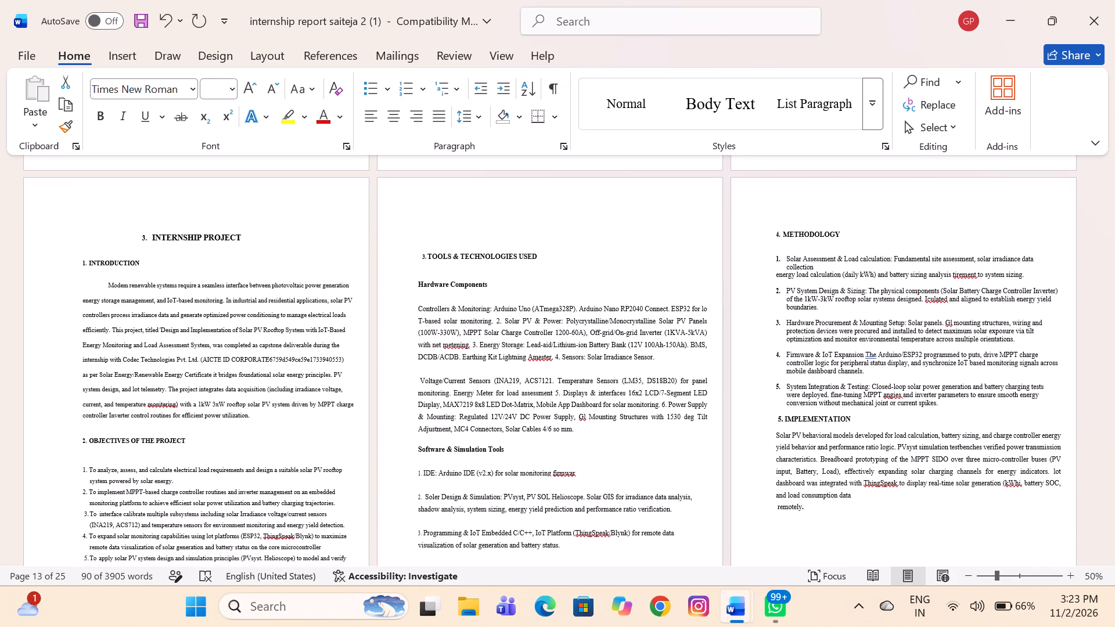
pyautogui.scroll(2, 509, 271)
pyautogui.scroll(-1, 509, 271)
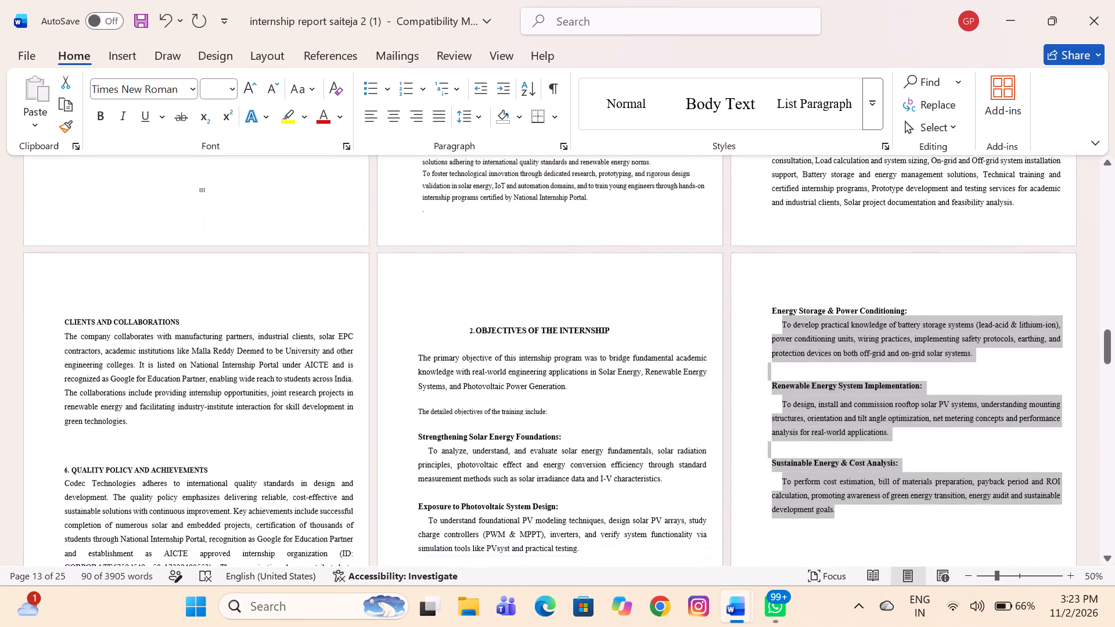
pyautogui.scroll(-3, 509, 271)
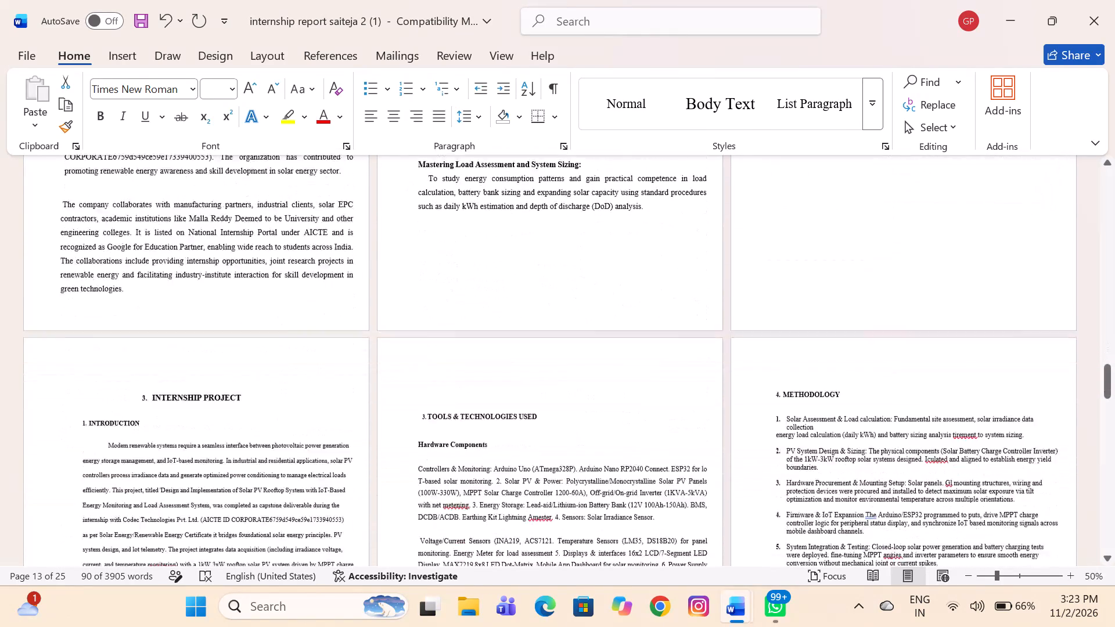
pyautogui.scroll(-2, 509, 271)
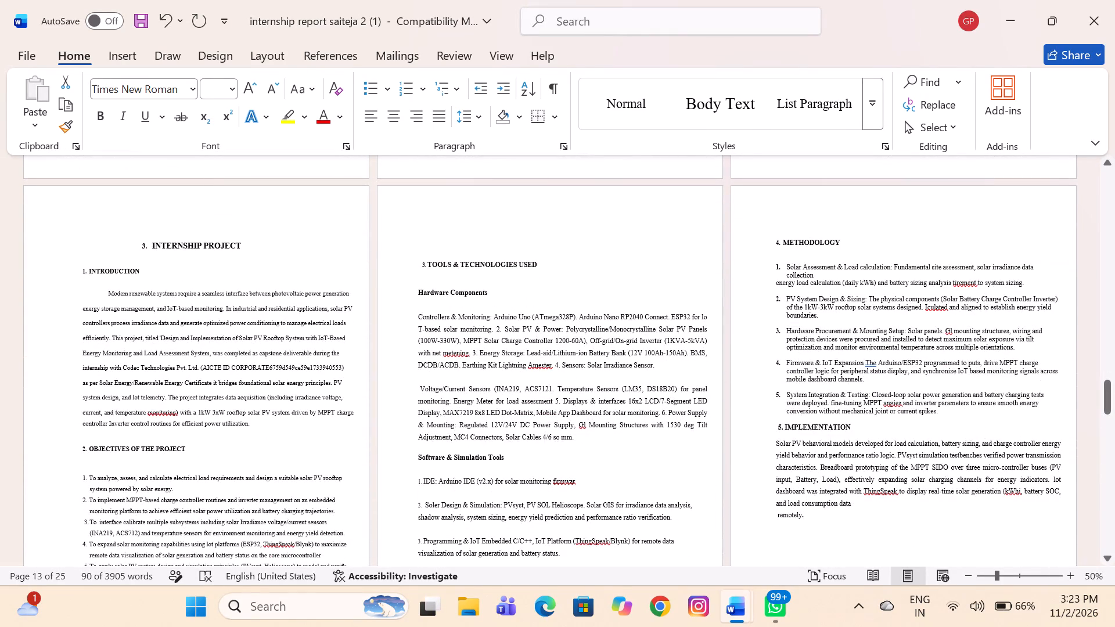
pyautogui.moveTo(776, 269); pyautogui.dragTo(897, 522)
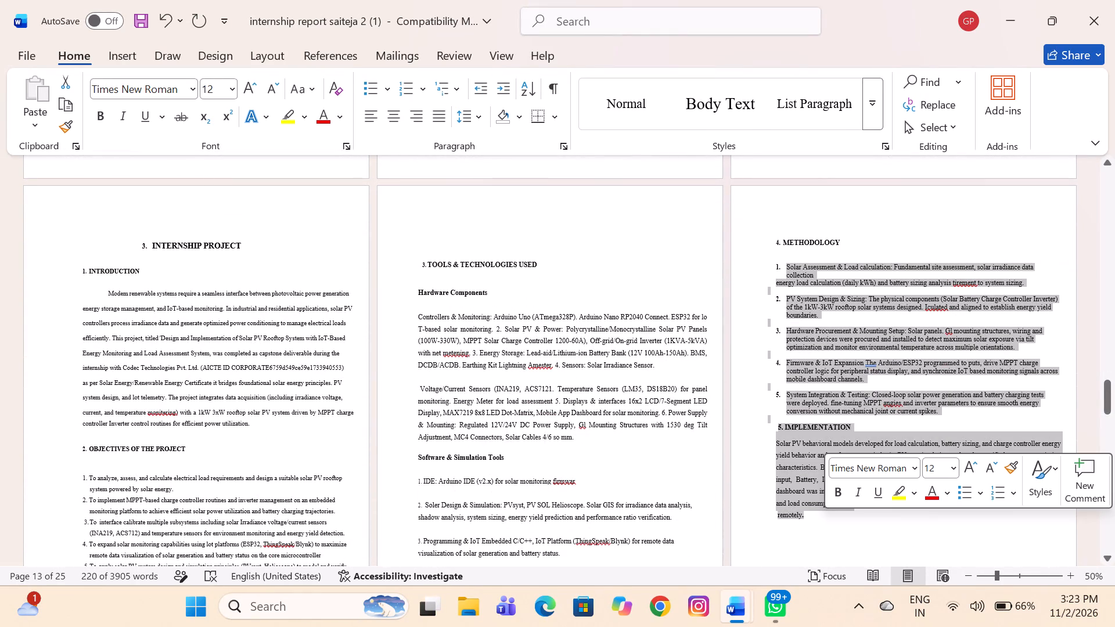
pyautogui.click(480, 106)
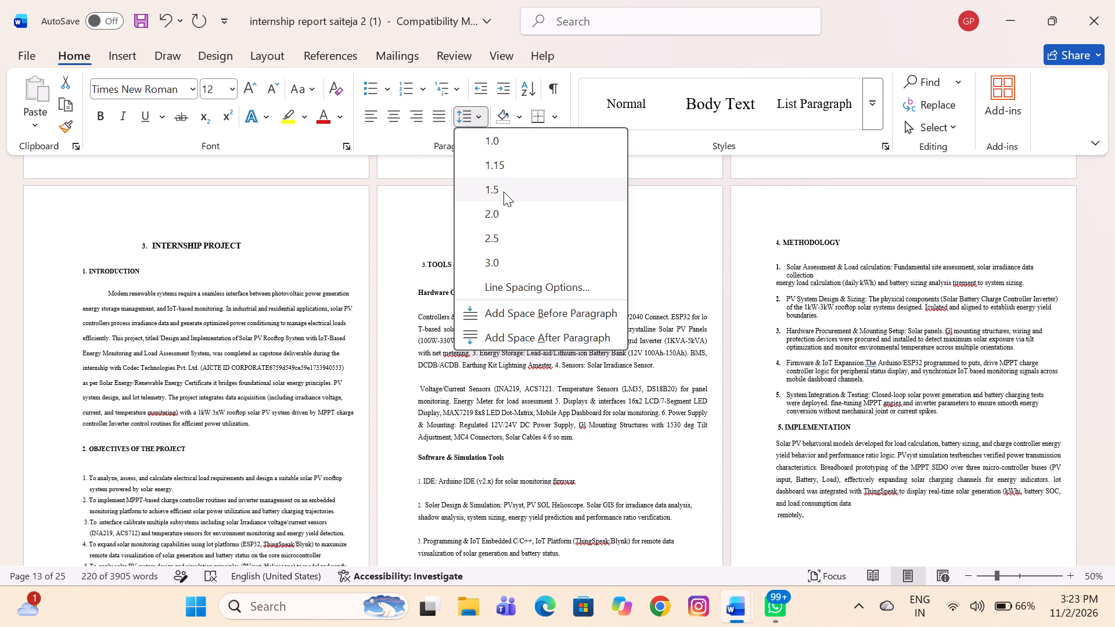
pyautogui.click(500, 190)
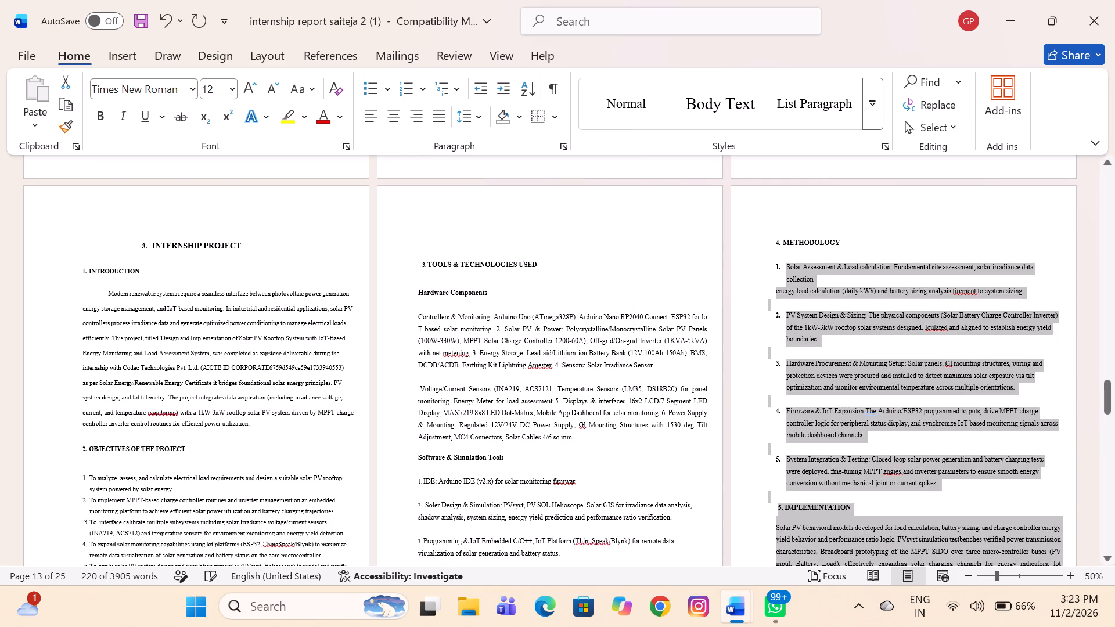
# Shift the numbered subheadings of the Future Scope section slightly inward from the text margin.
pyautogui.scroll(-3, 640, 228)
pyautogui.scroll(1, 640, 228)
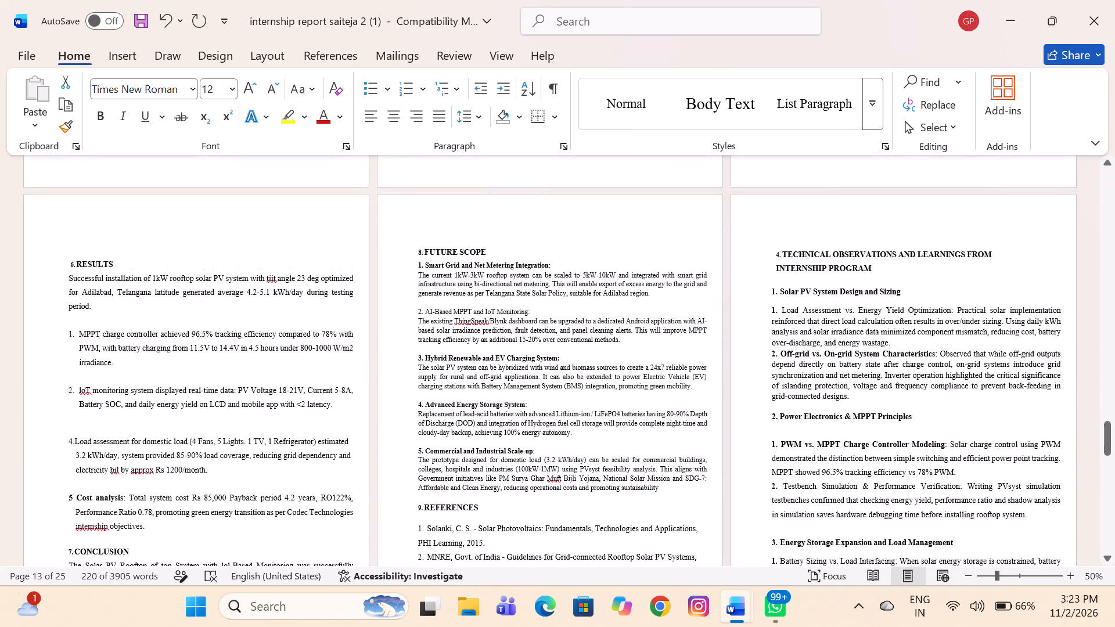
pyautogui.scroll(-1, 416, 275)
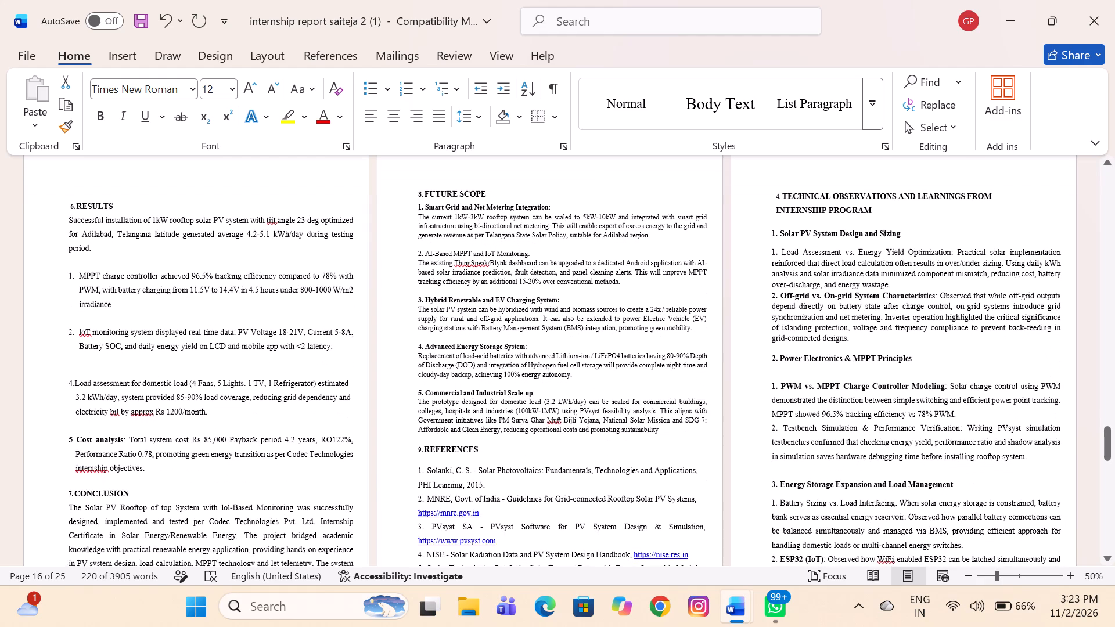
pyautogui.scroll(-1, 416, 275)
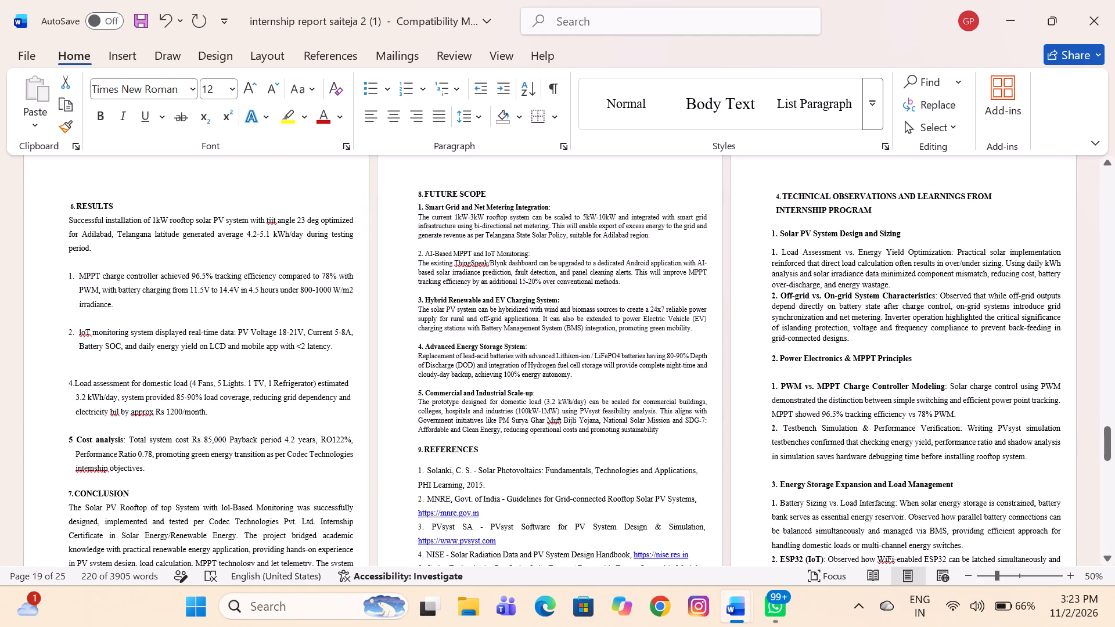
pyautogui.moveTo(419, 207); pyautogui.dragTo(448, 226)
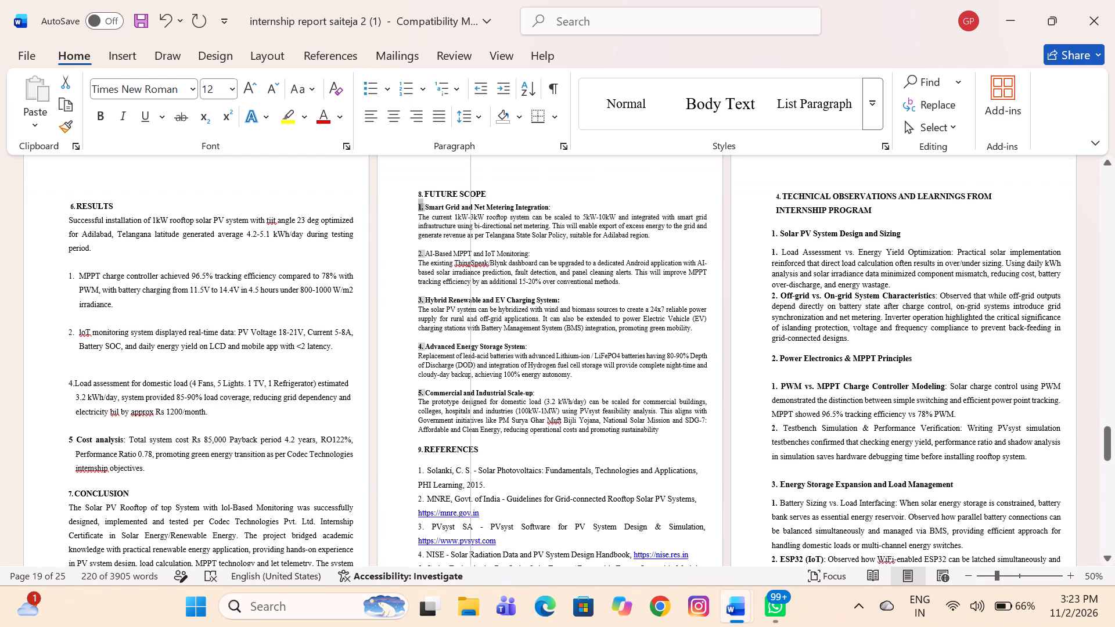
pyautogui.moveTo(448, 226); pyautogui.dragTo(425, 211)
pyautogui.click(425, 211)
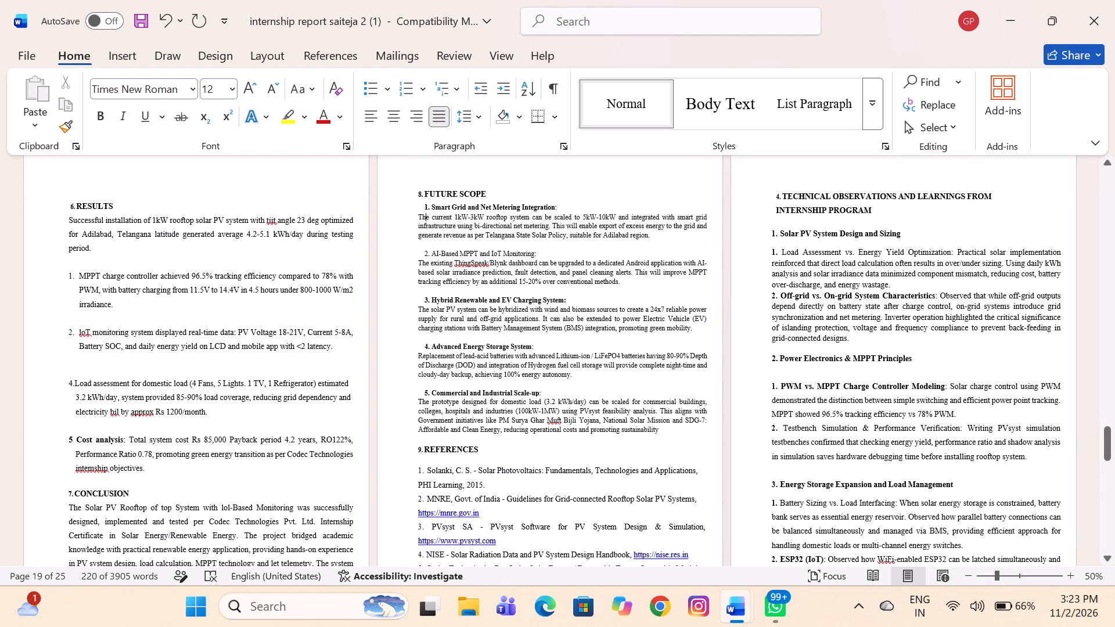
# Left-align the "Smart Grid and Net Metering Integration" subheading under Future Scope.
pyautogui.click(423, 204)
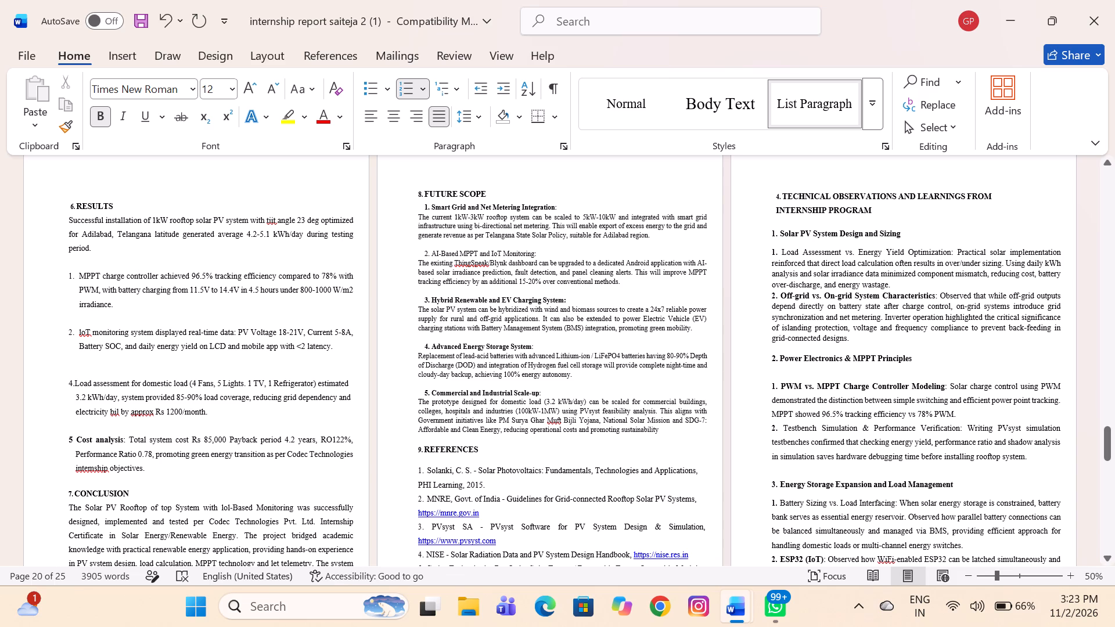
pyautogui.click(424, 206)
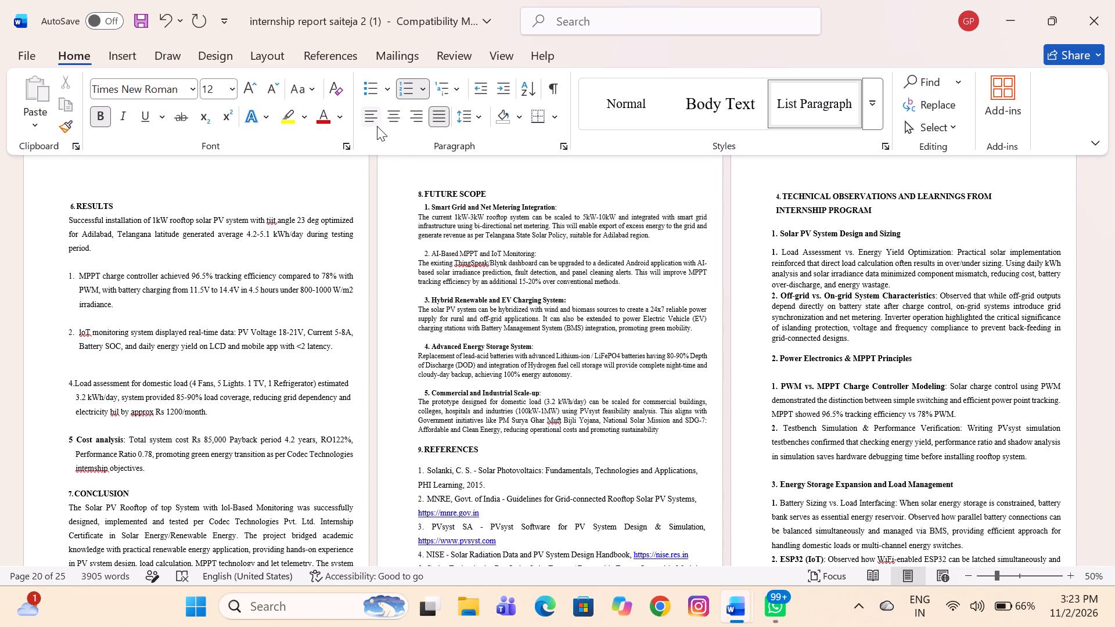
pyautogui.click(369, 121)
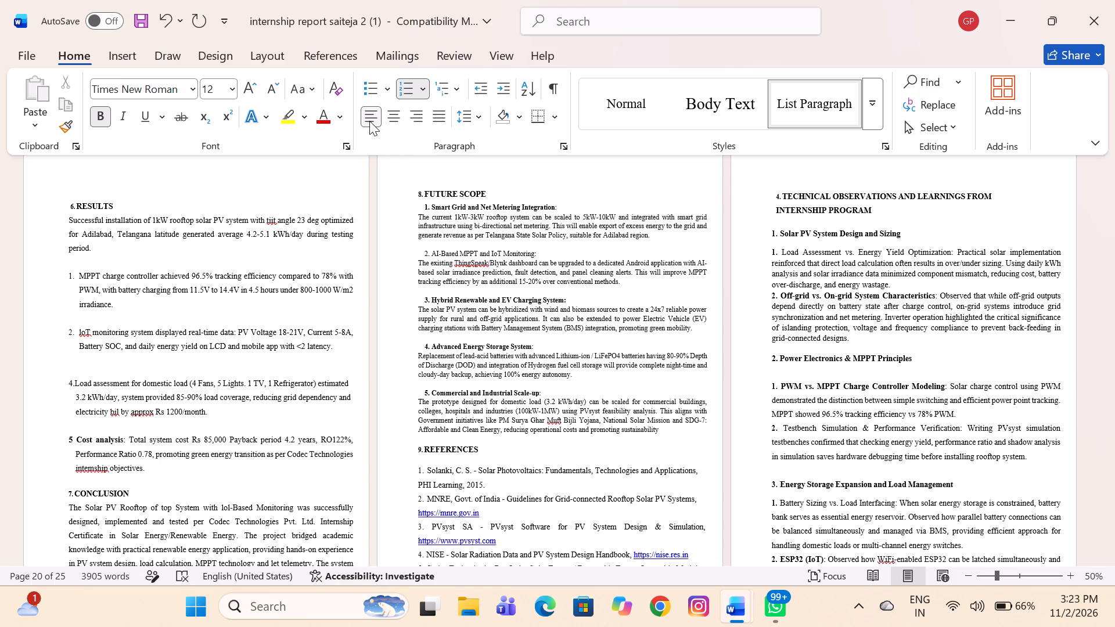
# Remove the list number from the "Smart Grid and Net Metering Integration" subheading under Future Scope and take out its indent.
pyautogui.click(422, 206)
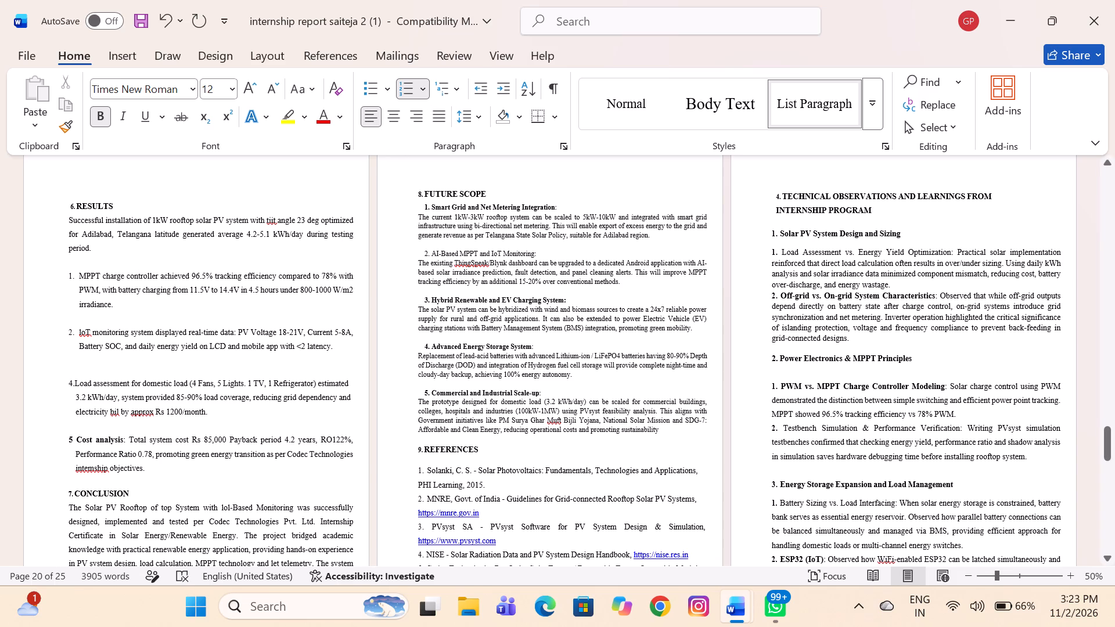
pyautogui.click(425, 206)
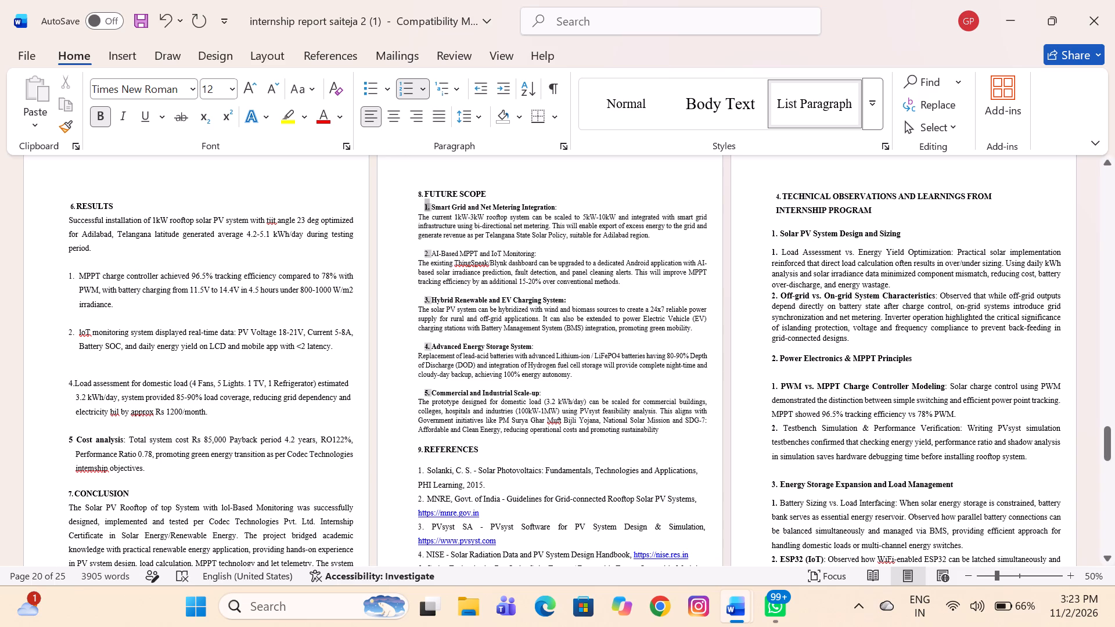
pyautogui.click(425, 206)
pyautogui.click(425, 206)
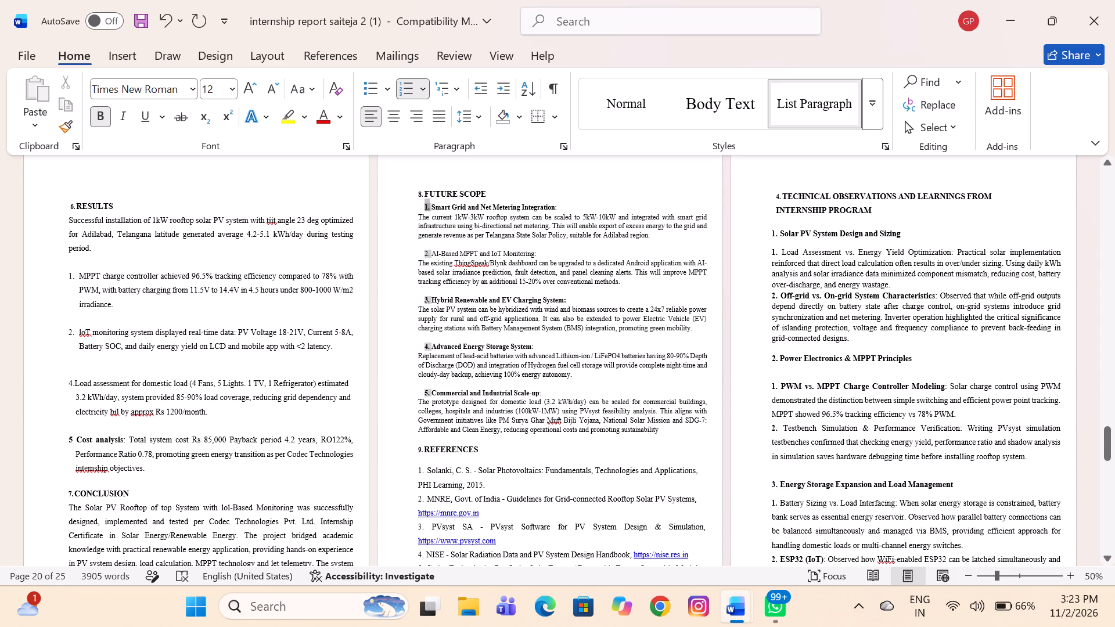
pyautogui.click(419, 207)
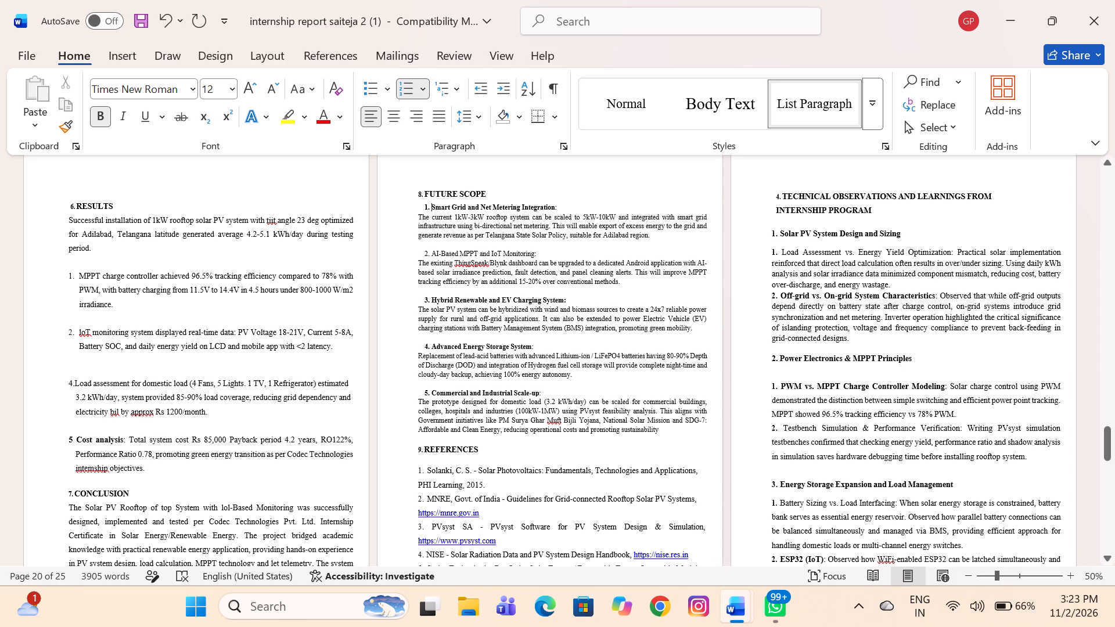
pyautogui.click(422, 206)
pyautogui.click(369, 112)
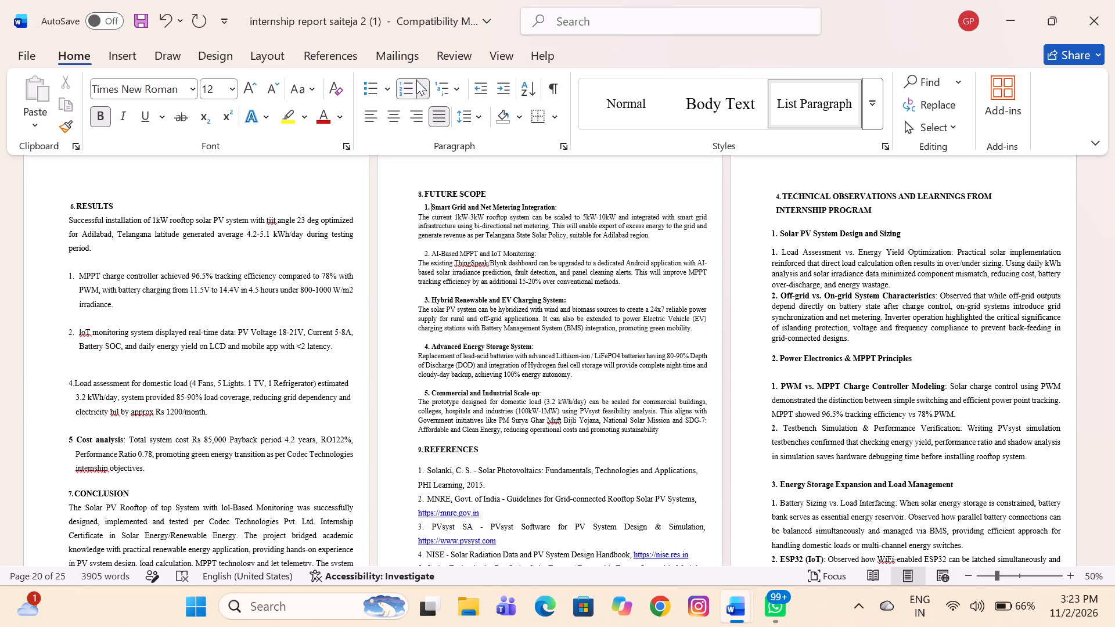
pyautogui.click(416, 80)
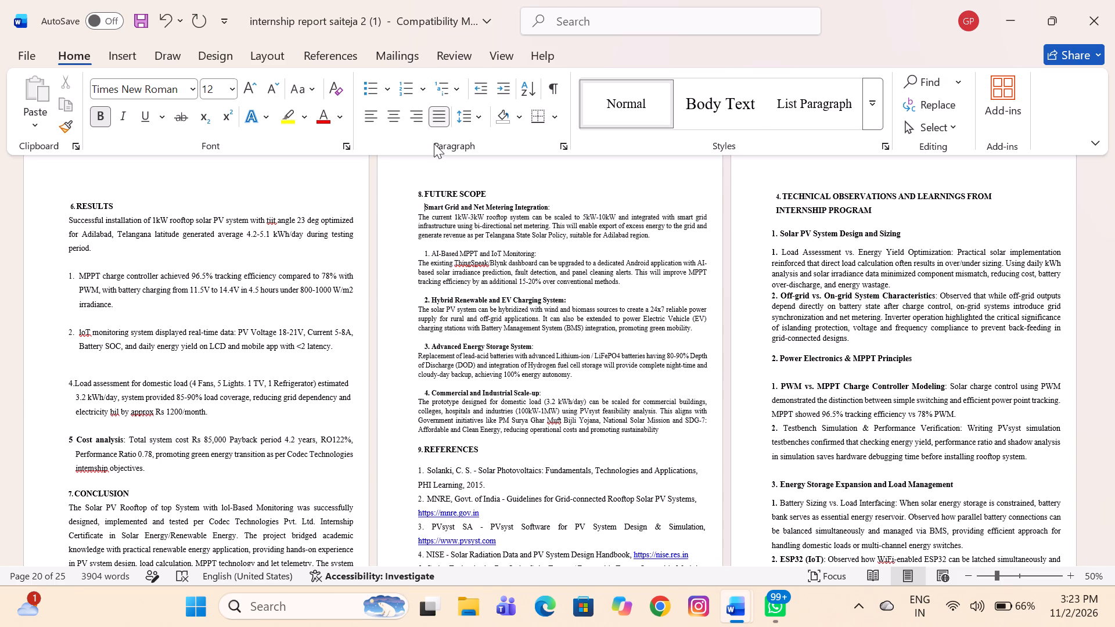
pyautogui.click(421, 206)
pyautogui.press('BackSpace')
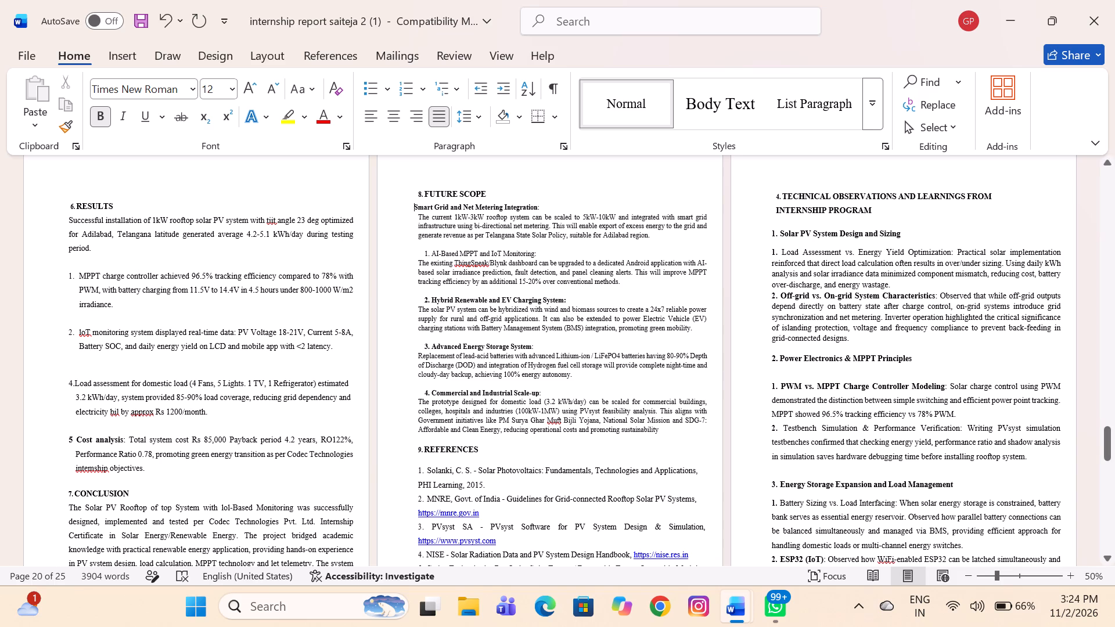
# Set the line spacing to 1.5 from the "Smart Grid and Net Metering Integration" subheading through the end of the References list.
pyautogui.moveTo(412, 210); pyautogui.dragTo(590, 513)
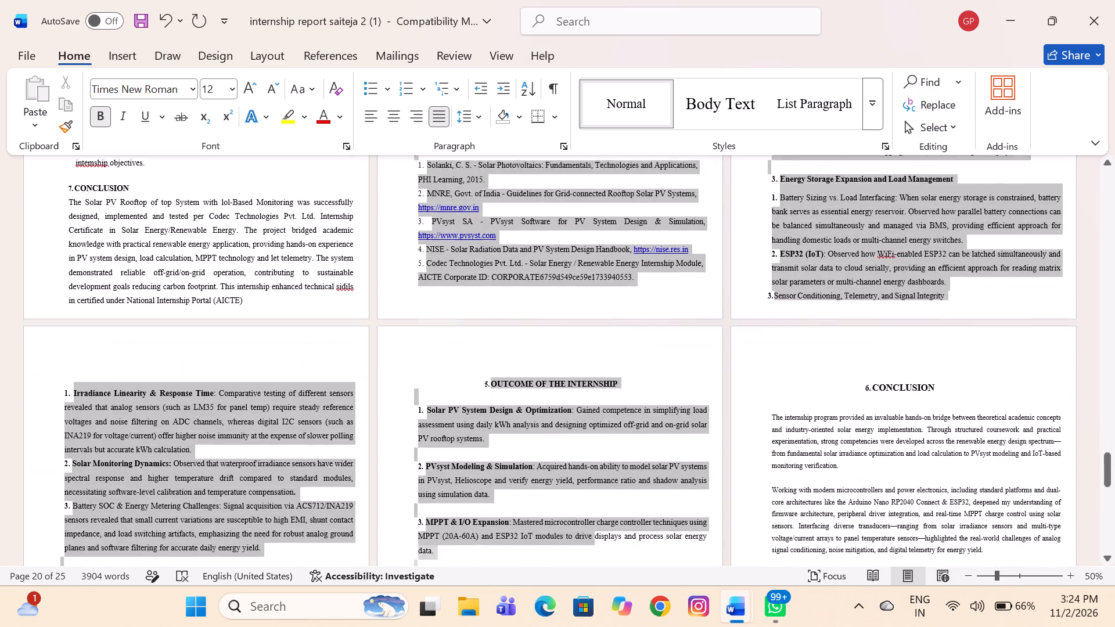
pyautogui.moveTo(590, 513); pyautogui.dragTo(720, 373)
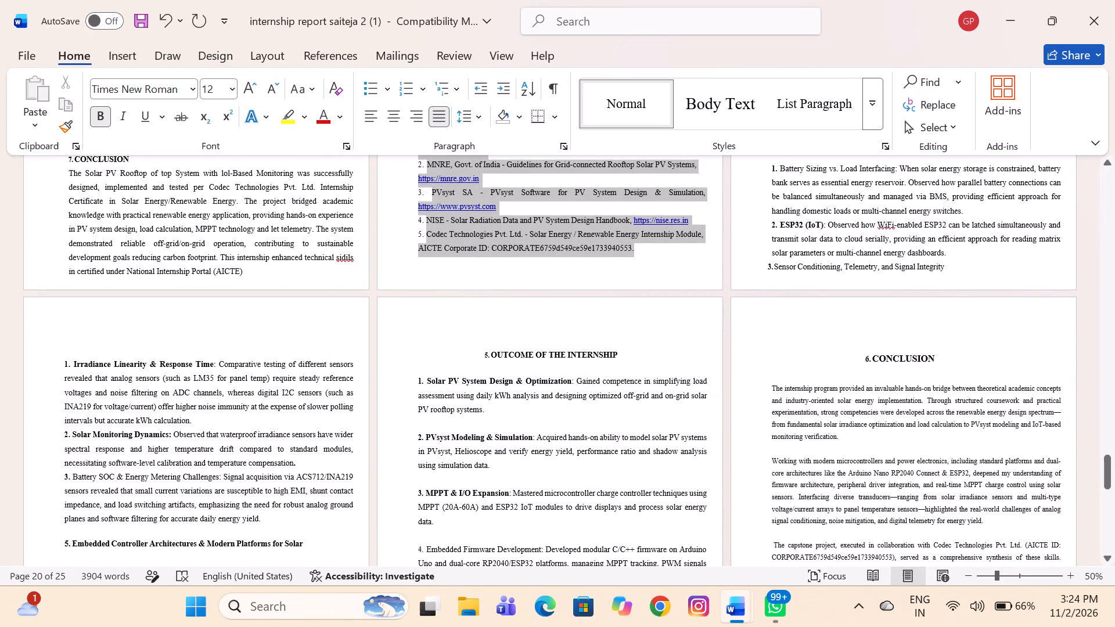
pyautogui.moveTo(720, 373); pyautogui.dragTo(641, 251)
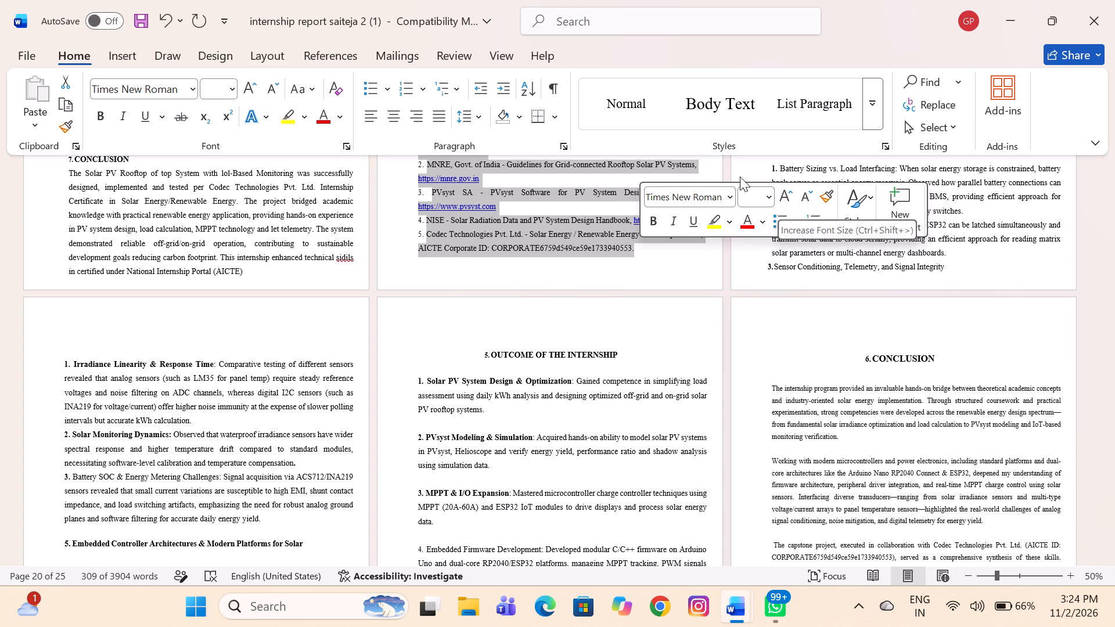
pyautogui.click(469, 113)
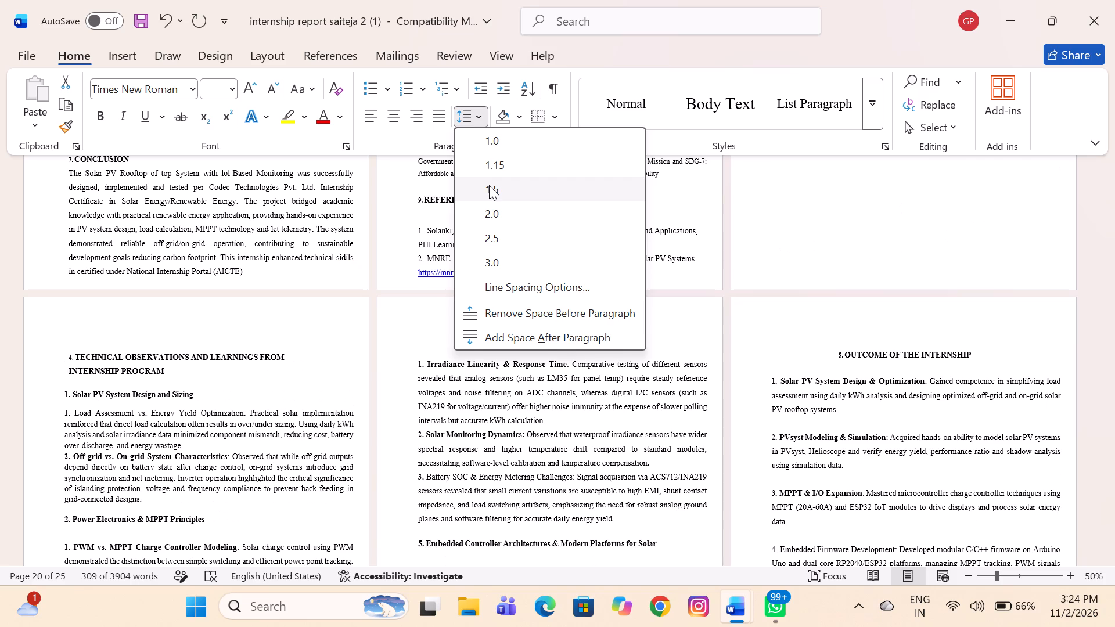
pyautogui.click(489, 185)
# Add blank lines after the Commercial and Industrial Scale-up paragraph to push the References section onto the next page.
pyautogui.scroll(1, 506, 271)
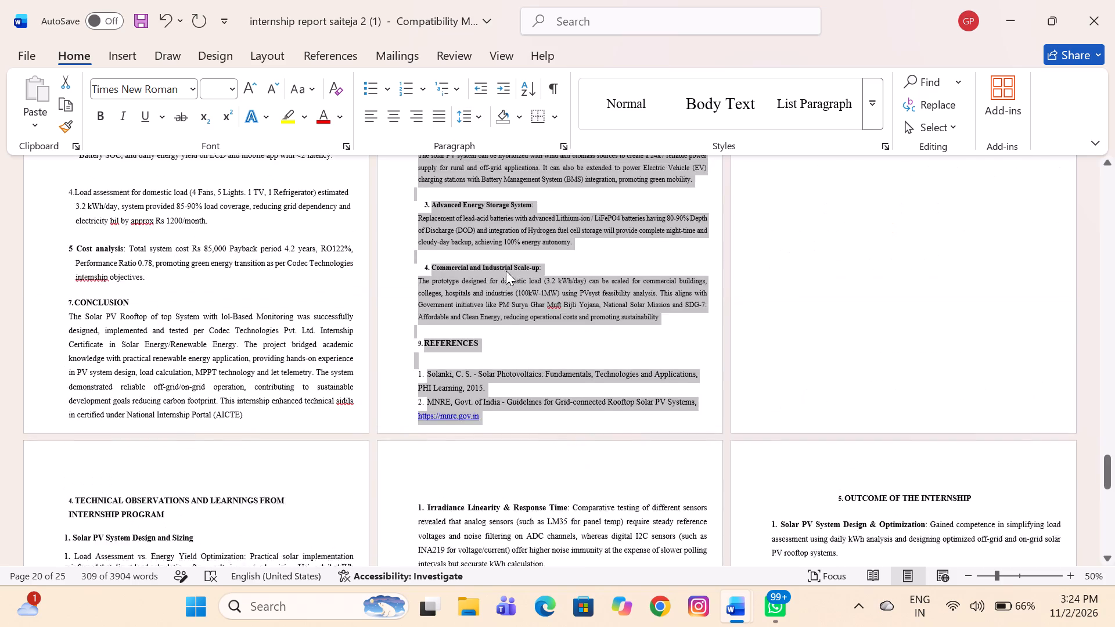
pyautogui.scroll(2, 506, 271)
pyautogui.scroll(-3, 506, 271)
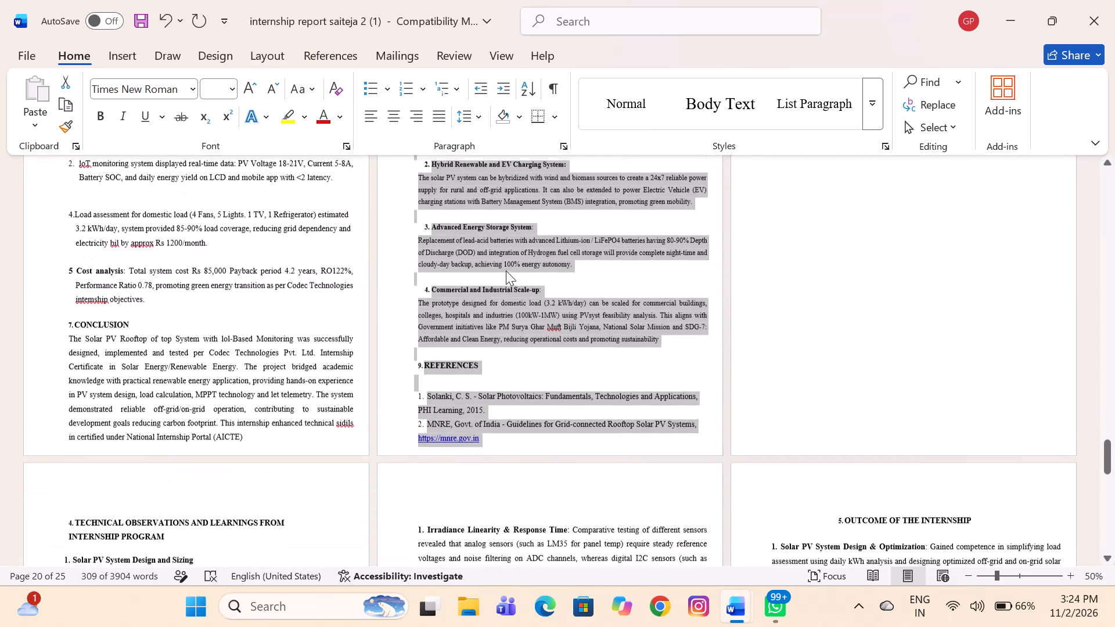
pyautogui.scroll(-2, 506, 271)
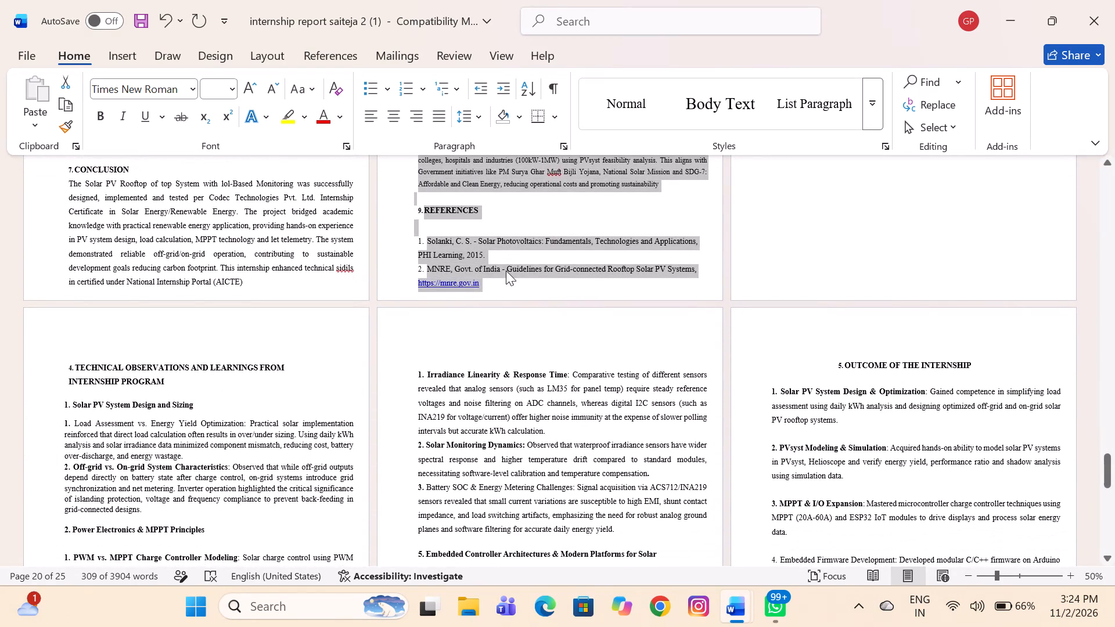
pyautogui.scroll(1, 506, 271)
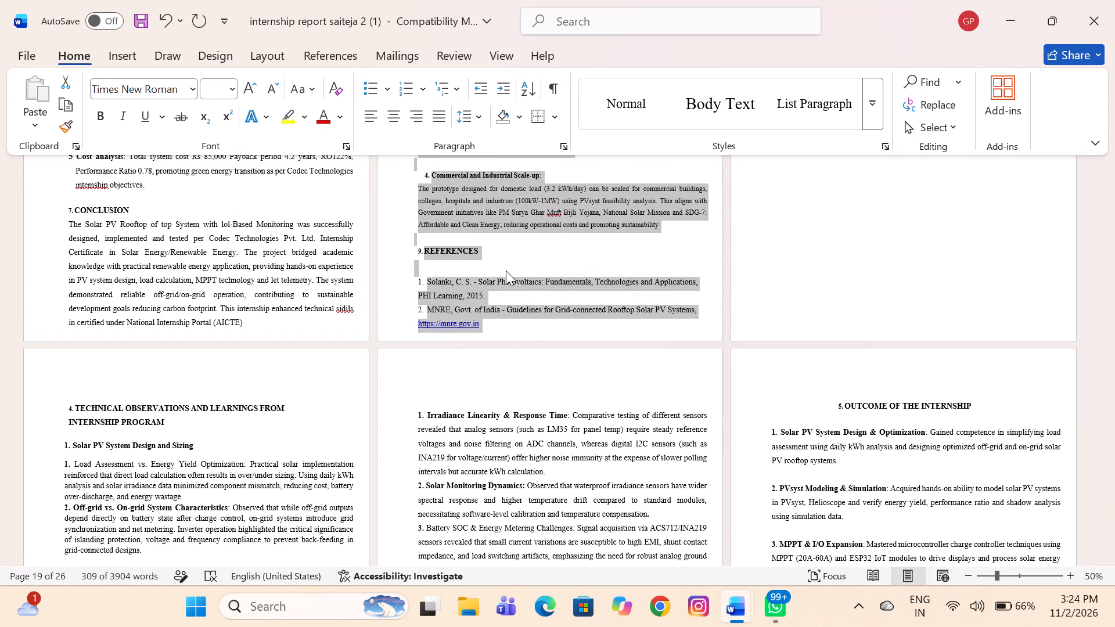
pyautogui.scroll(3, 506, 271)
pyautogui.scroll(-2, 506, 271)
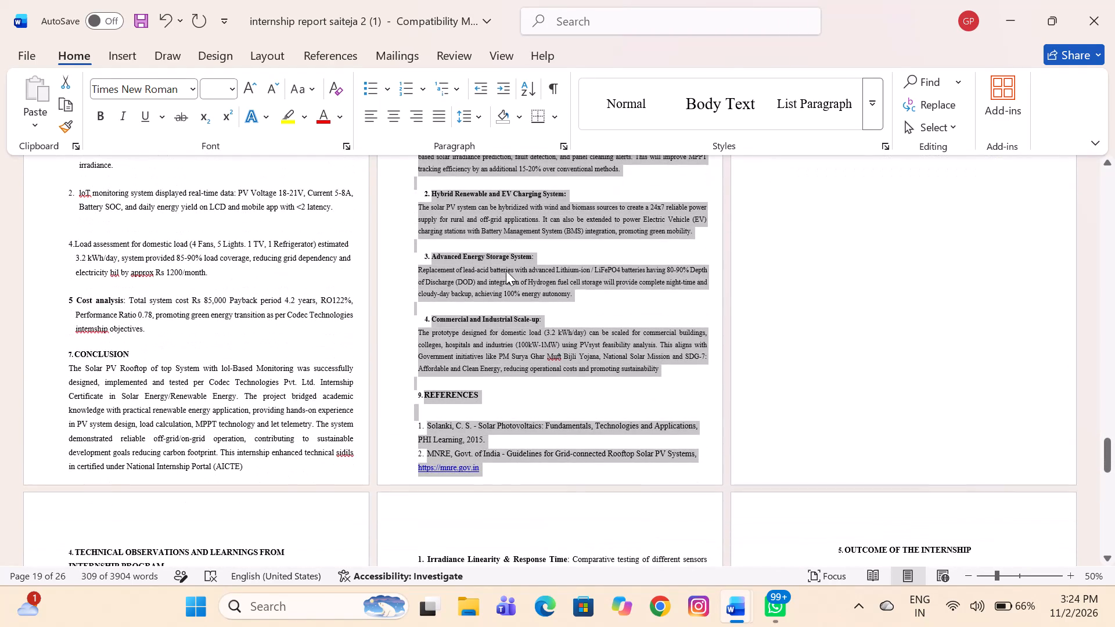
pyautogui.click(615, 383)
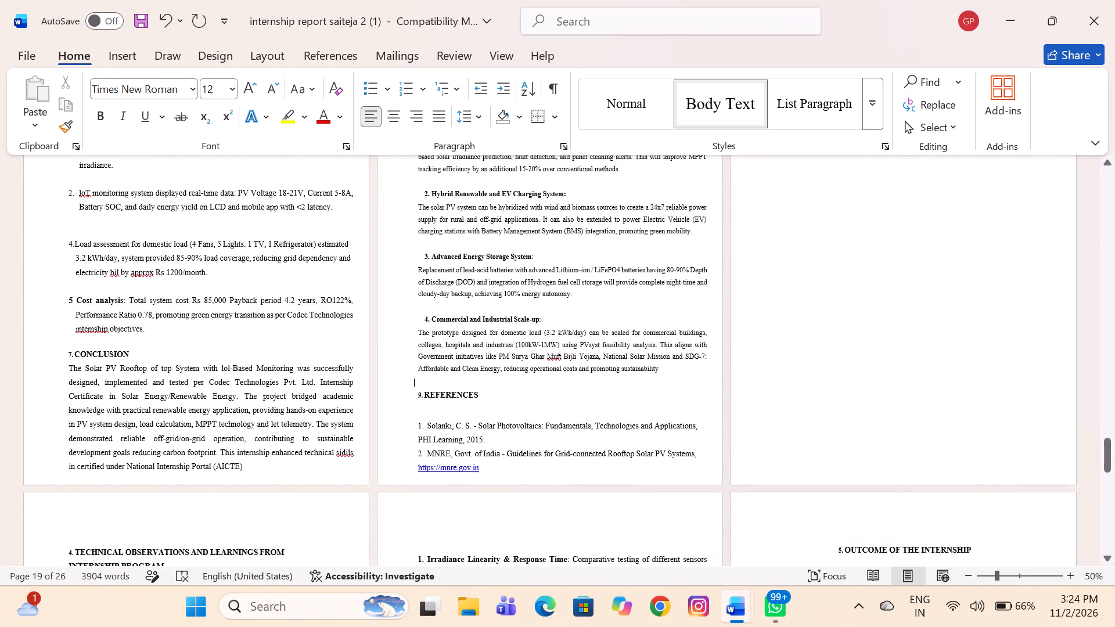
pyautogui.click(668, 373)
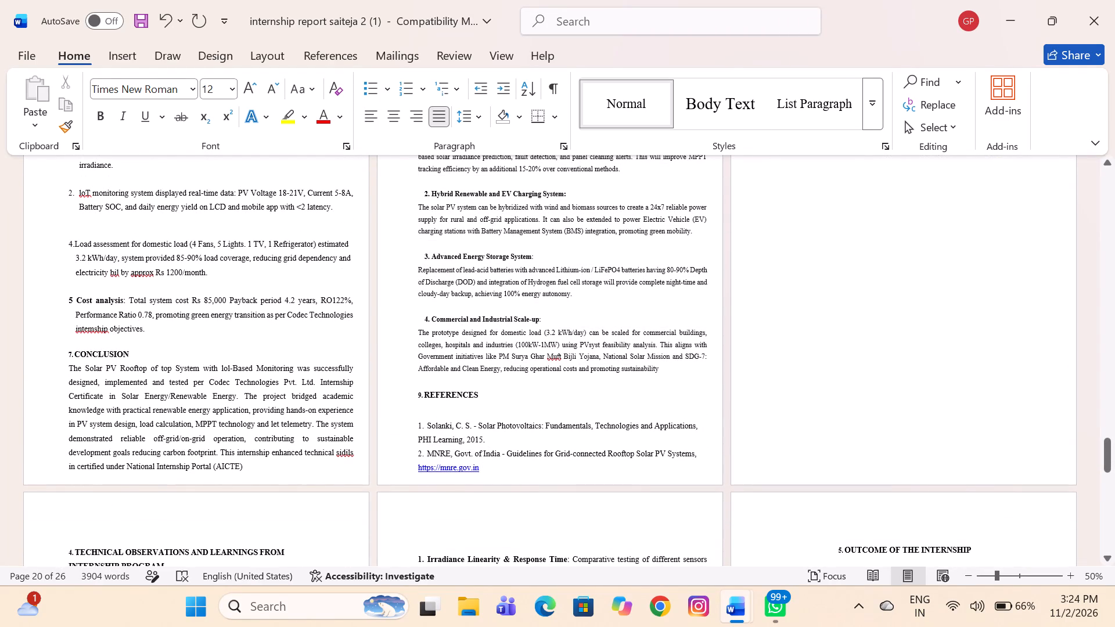
pyautogui.press('Return')
pyautogui.press('Return')
pyautogui.press('Return')
pyautogui.press('Return')
pyautogui.press('Return')
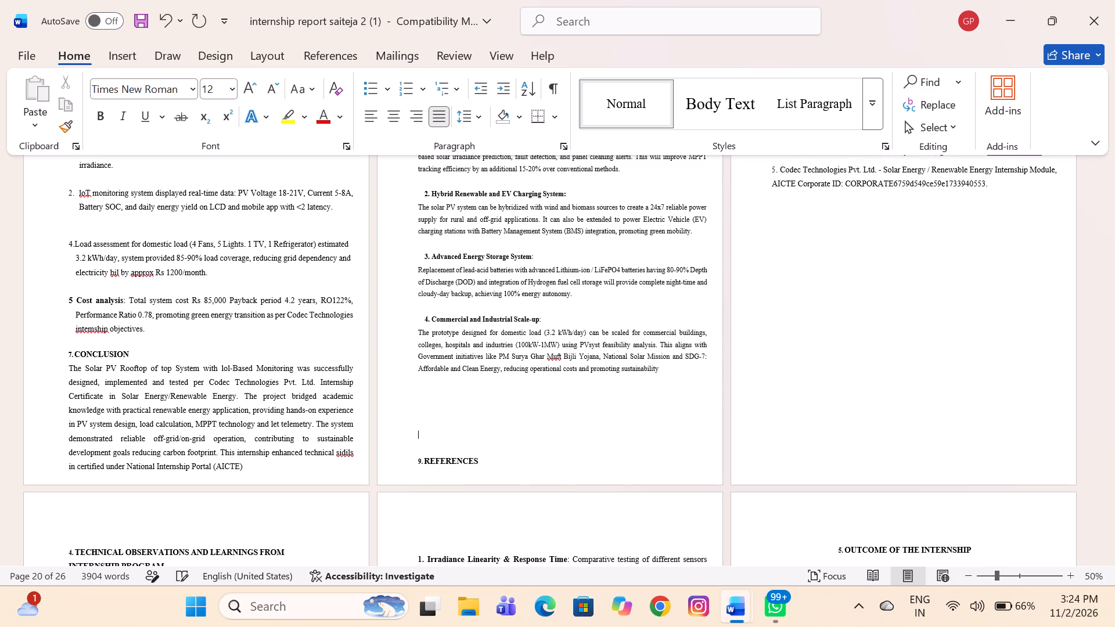
pyautogui.press('Return')
pyautogui.press('Return')
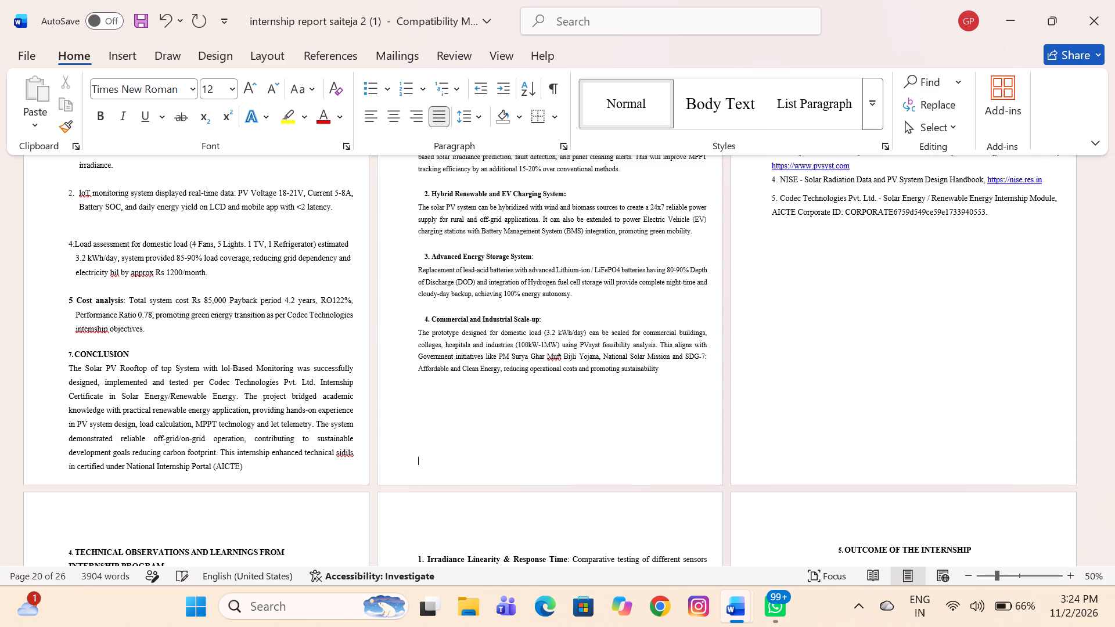
pyautogui.scroll(2, 668, 373)
pyautogui.scroll(-1, 668, 373)
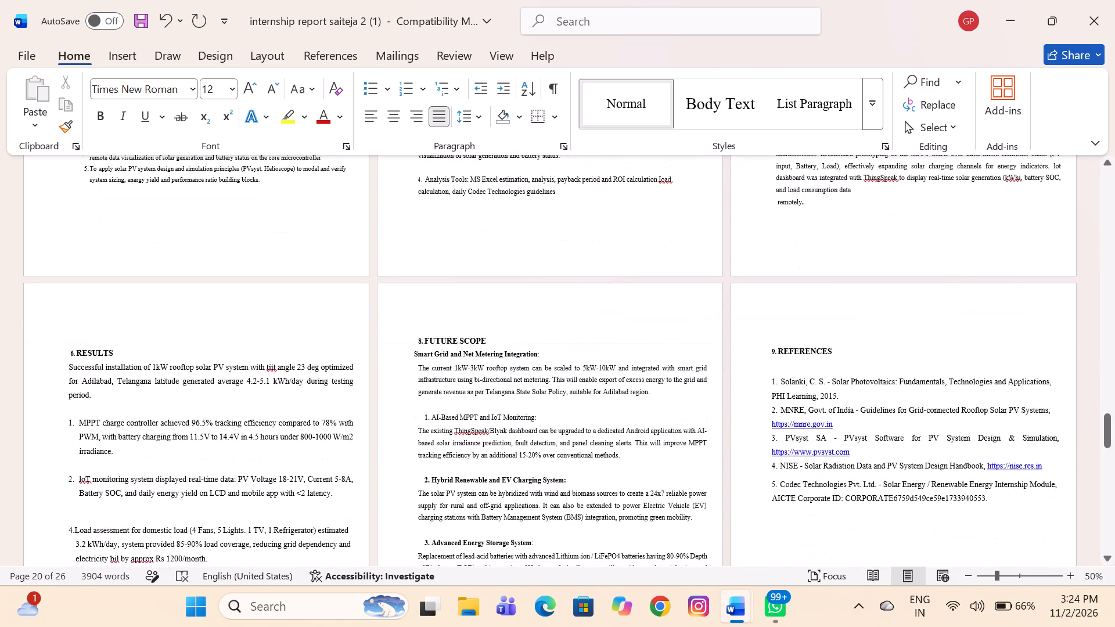
pyautogui.press('BackSpace')
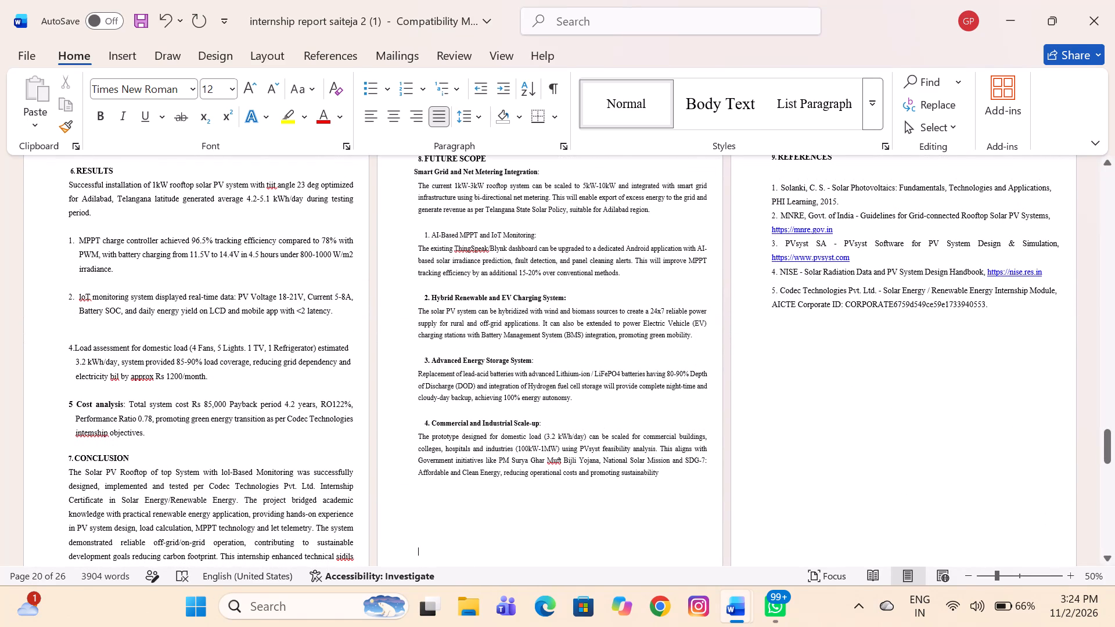
# Review the page layout of the Results, Conclusion, Future Scope and References sections.
pyautogui.scroll(-1, 606, 283)
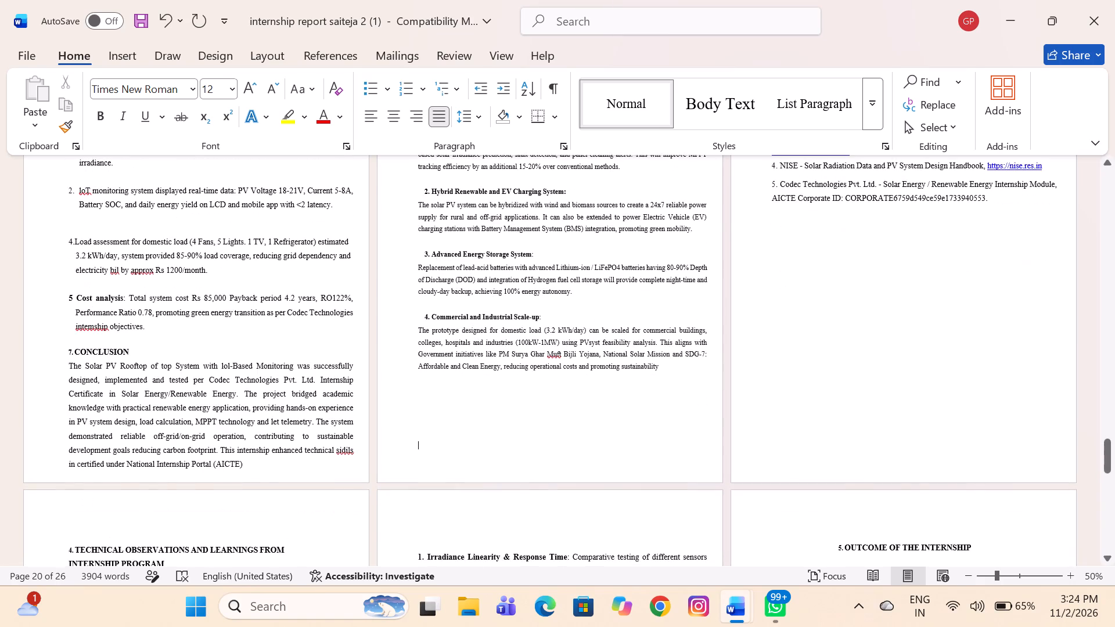
pyautogui.scroll(-3, 606, 283)
pyautogui.scroll(2, 606, 283)
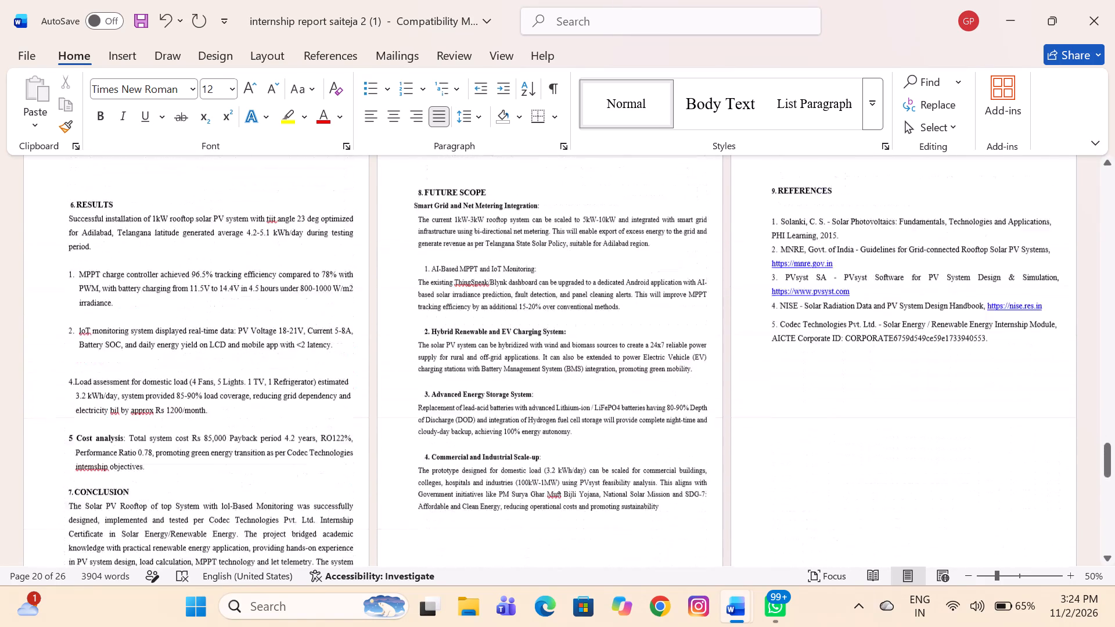
pyautogui.scroll(1, 606, 283)
pyautogui.scroll(-2, 606, 283)
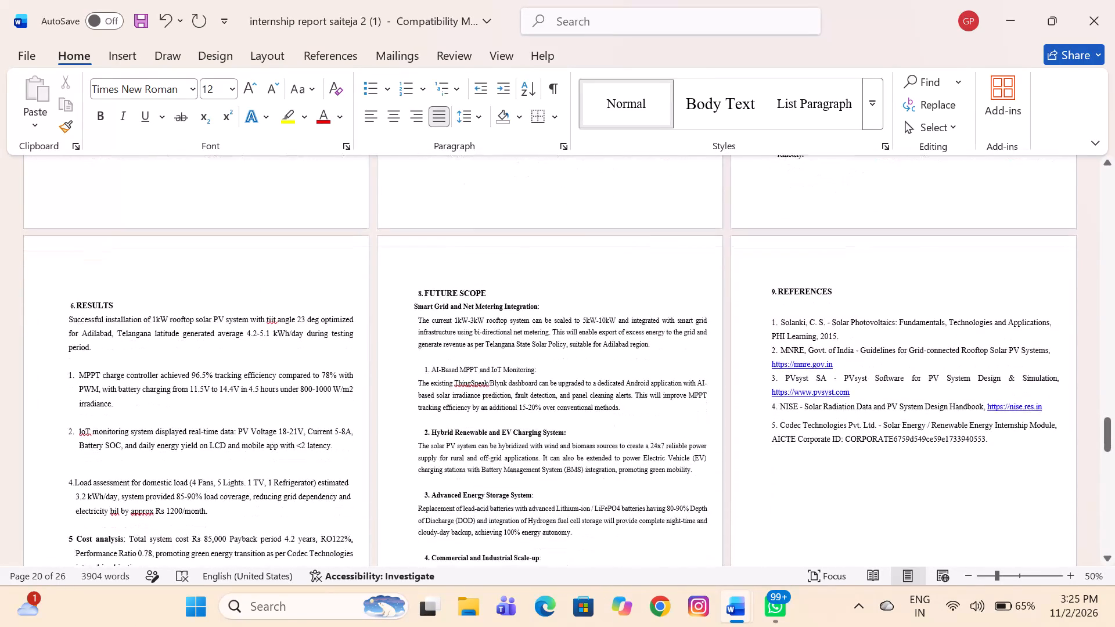
pyautogui.scroll(-3, 606, 283)
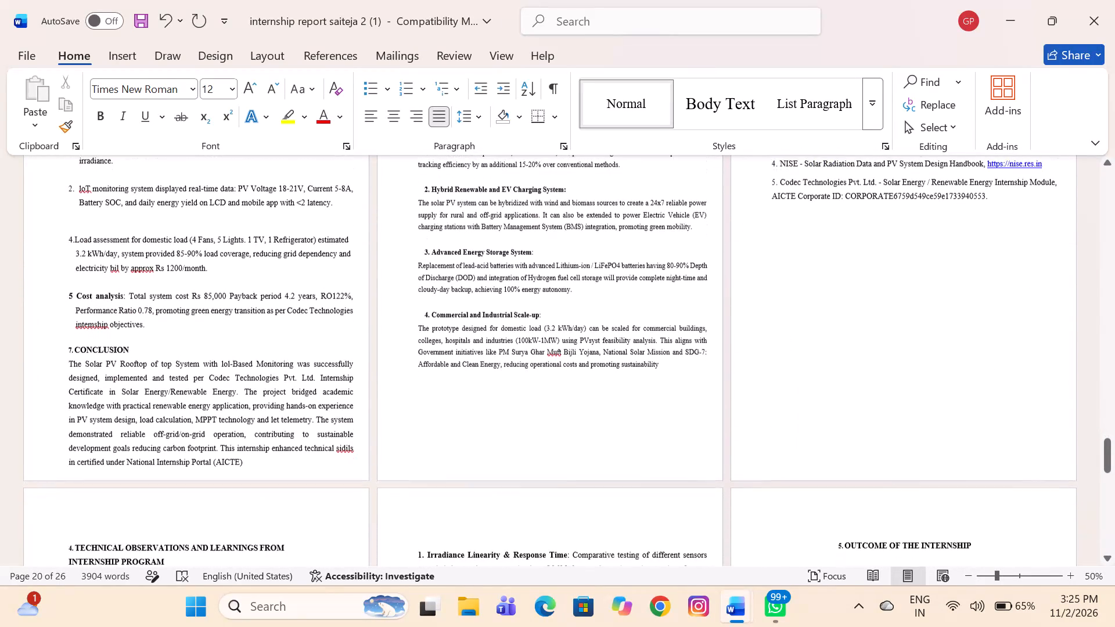
pyautogui.scroll(-1, 606, 283)
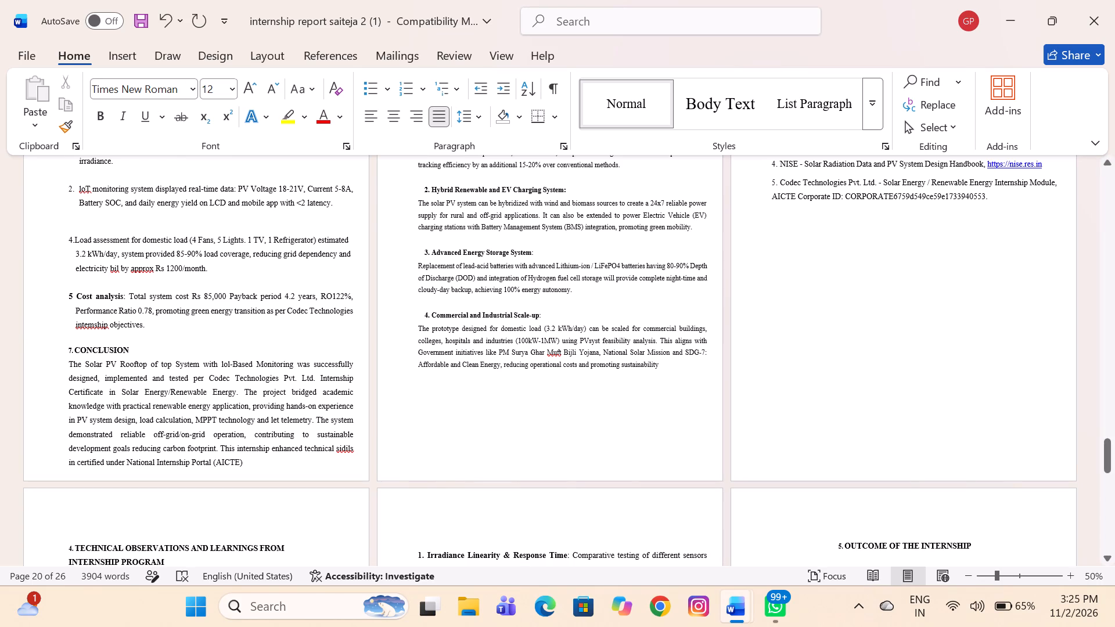
pyautogui.moveTo(67, 345); pyautogui.dragTo(110, 337)
pyautogui.moveTo(110, 337); pyautogui.dragTo(109, 337)
# Set the line spacing to 1.5 from the Introduction heading of the Internship Project section through the end of the project objectives list.
pyautogui.scroll(4, 120, 276)
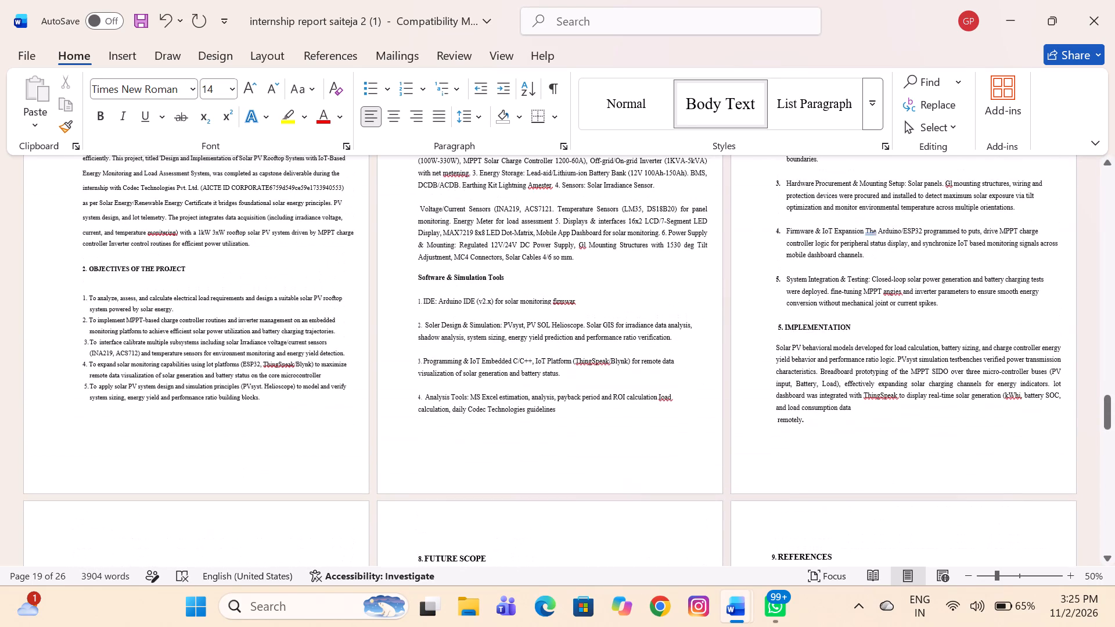
pyautogui.scroll(2, 120, 276)
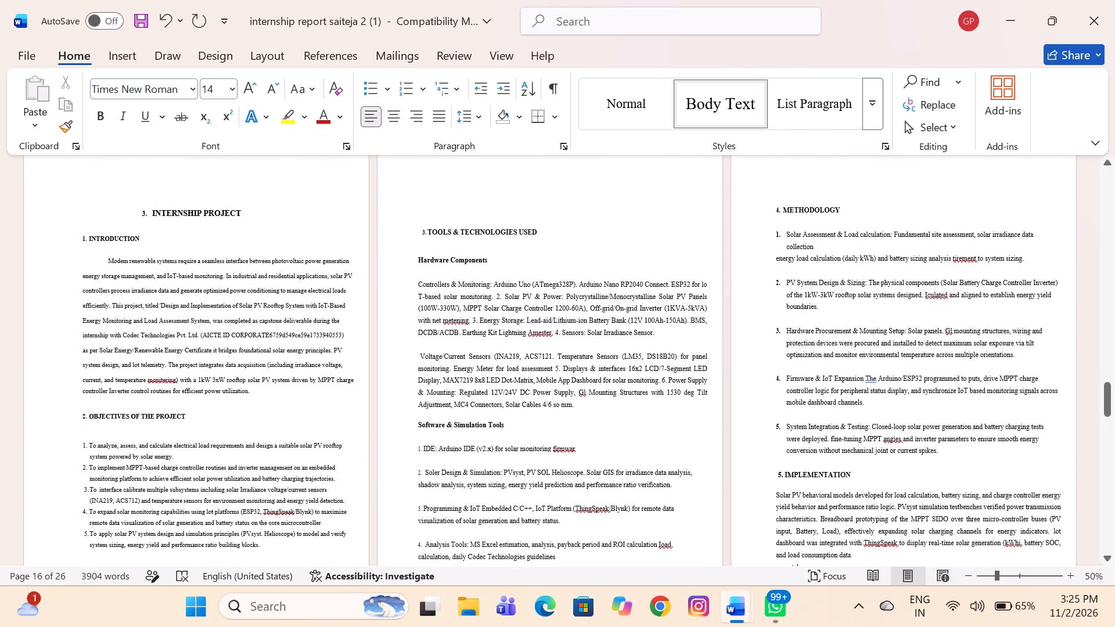
pyautogui.moveTo(82, 235); pyautogui.dragTo(266, 442)
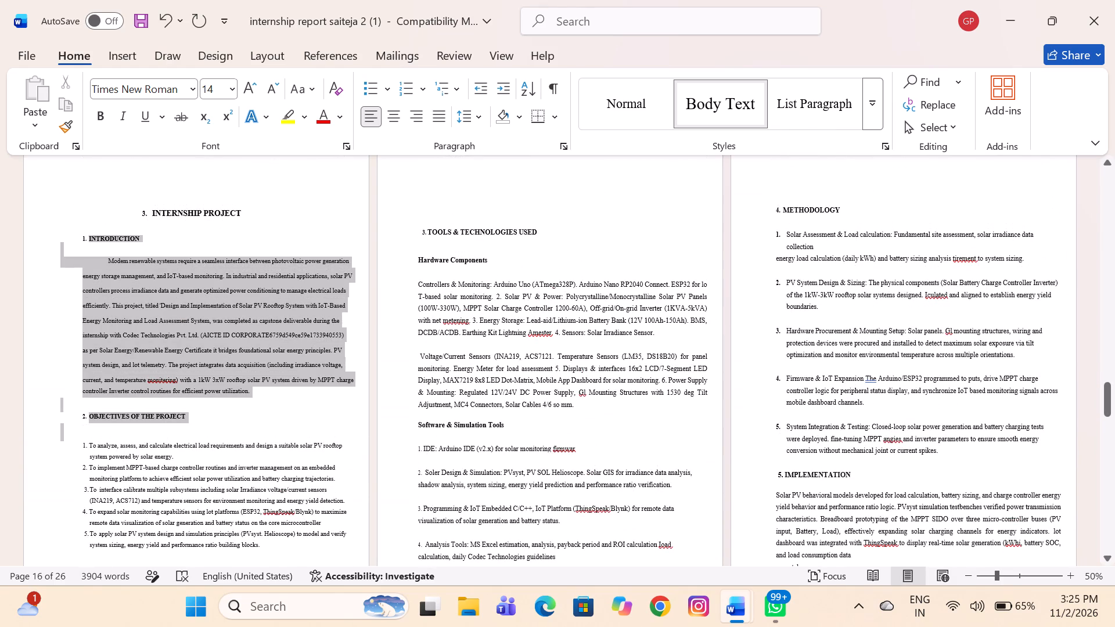
pyautogui.moveTo(266, 442); pyautogui.dragTo(281, 471)
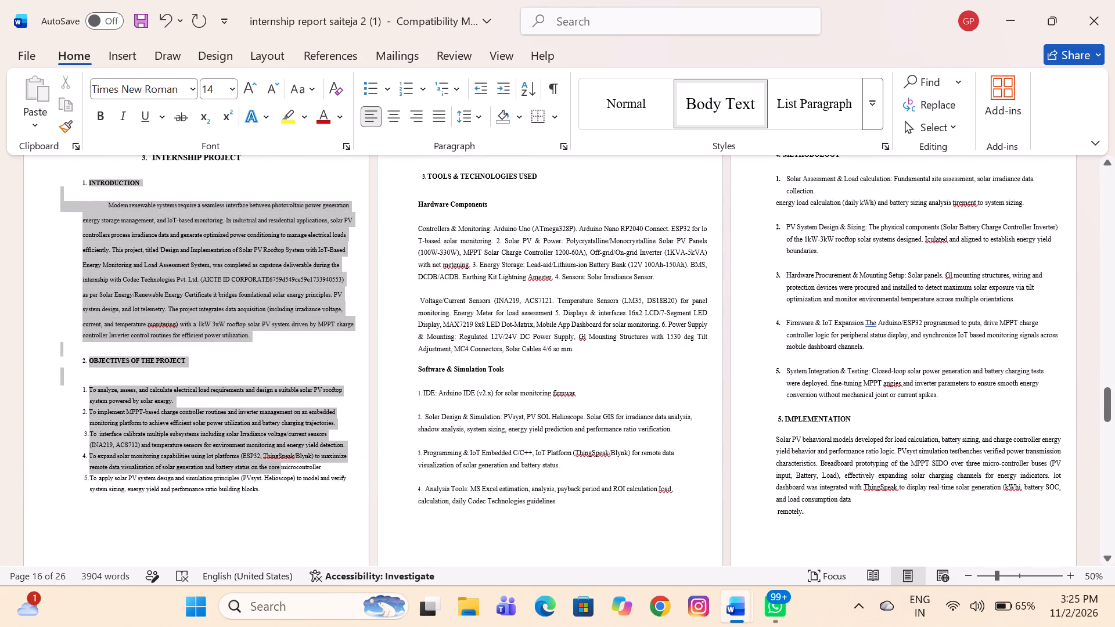
pyautogui.moveTo(281, 471); pyautogui.dragTo(280, 490)
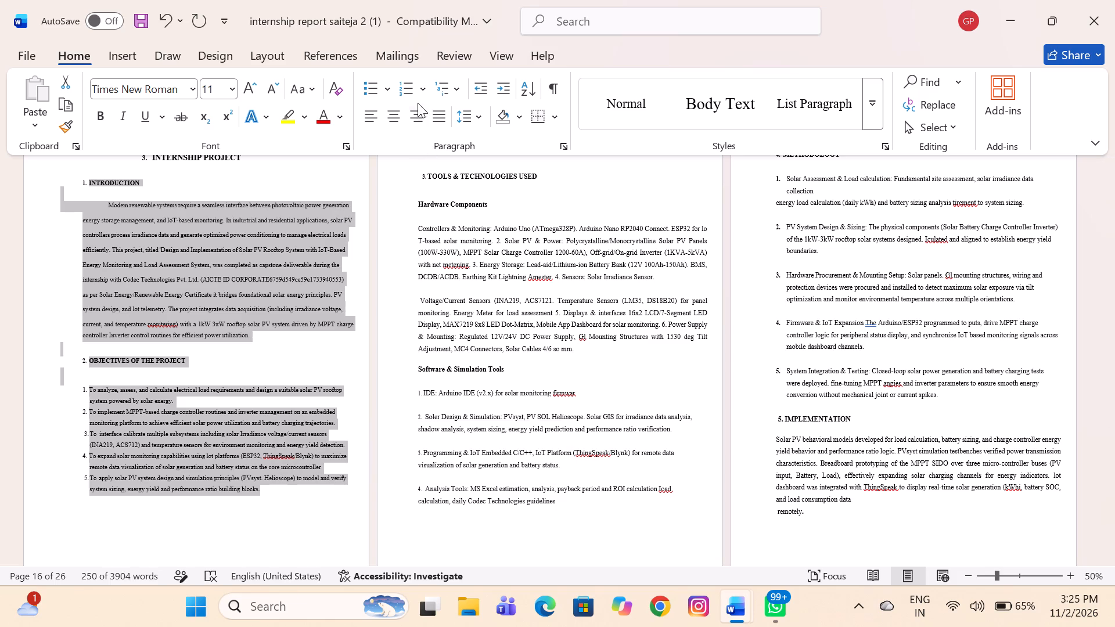
pyautogui.click(469, 118)
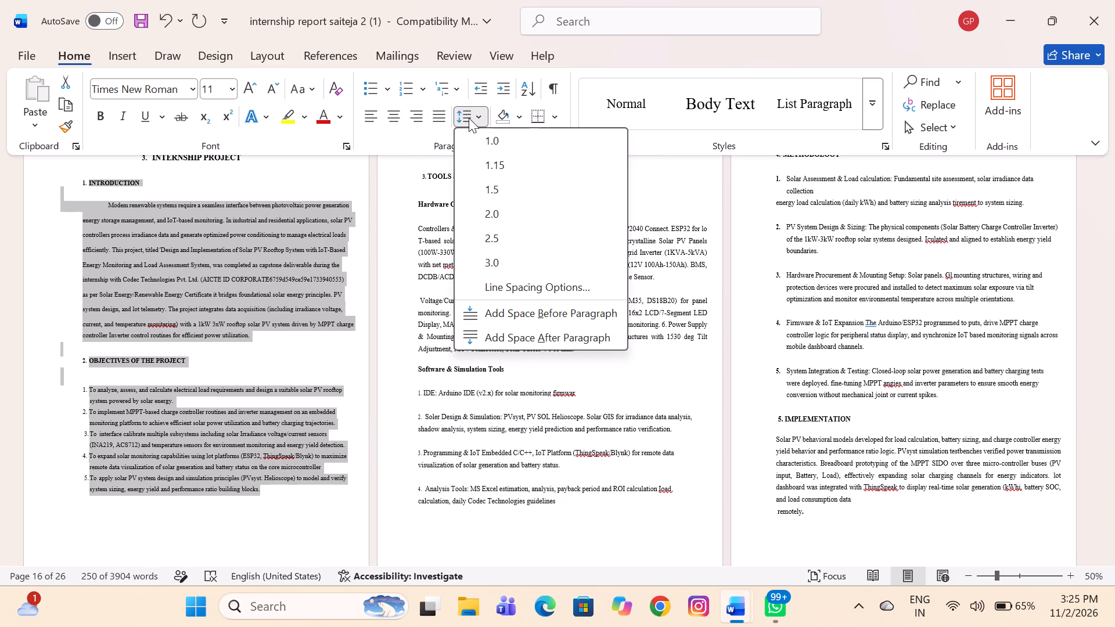
pyautogui.click(482, 194)
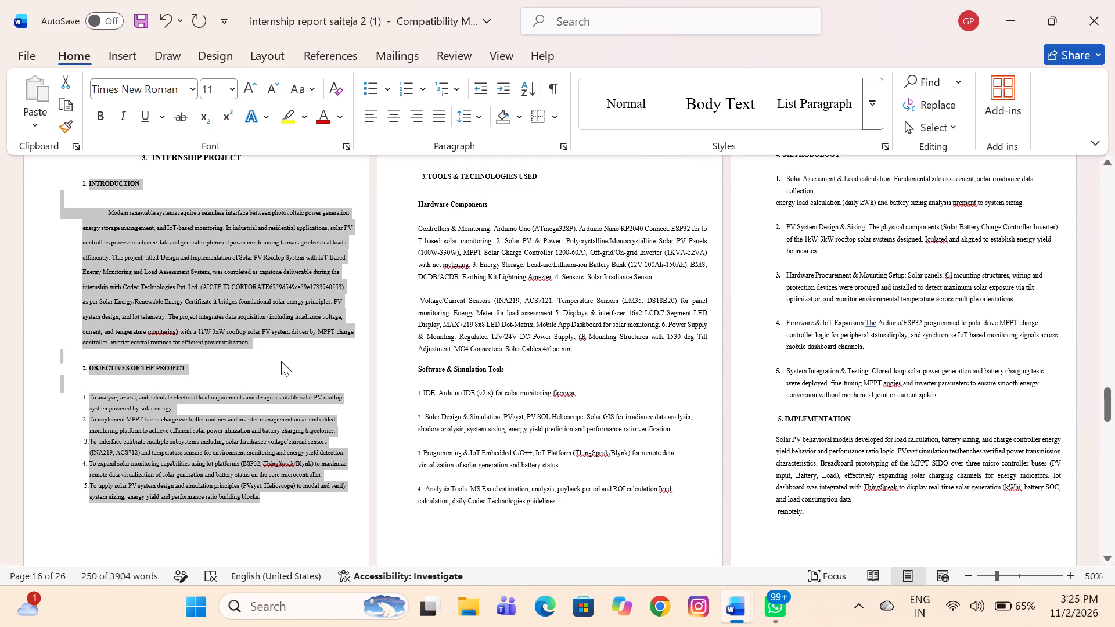
pyautogui.click(281, 361)
# Set the line spacing to 1.5 for the whole Future Scope section, through the Commercial and Industrial Scale-up paragraph.
pyautogui.scroll(-1, 287, 408)
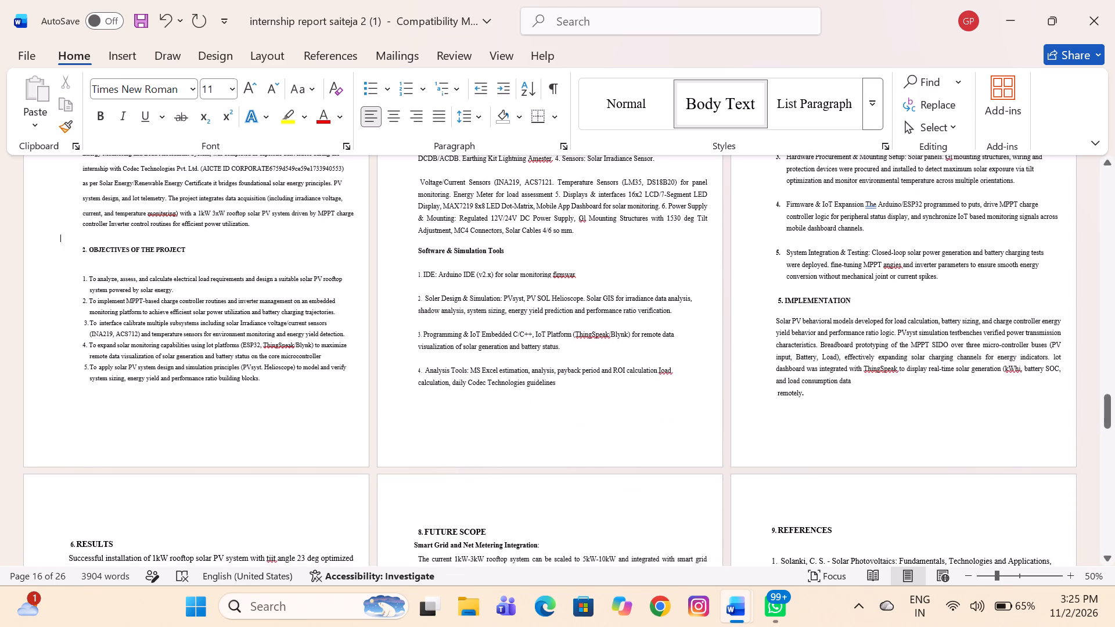
pyautogui.scroll(-3, 287, 408)
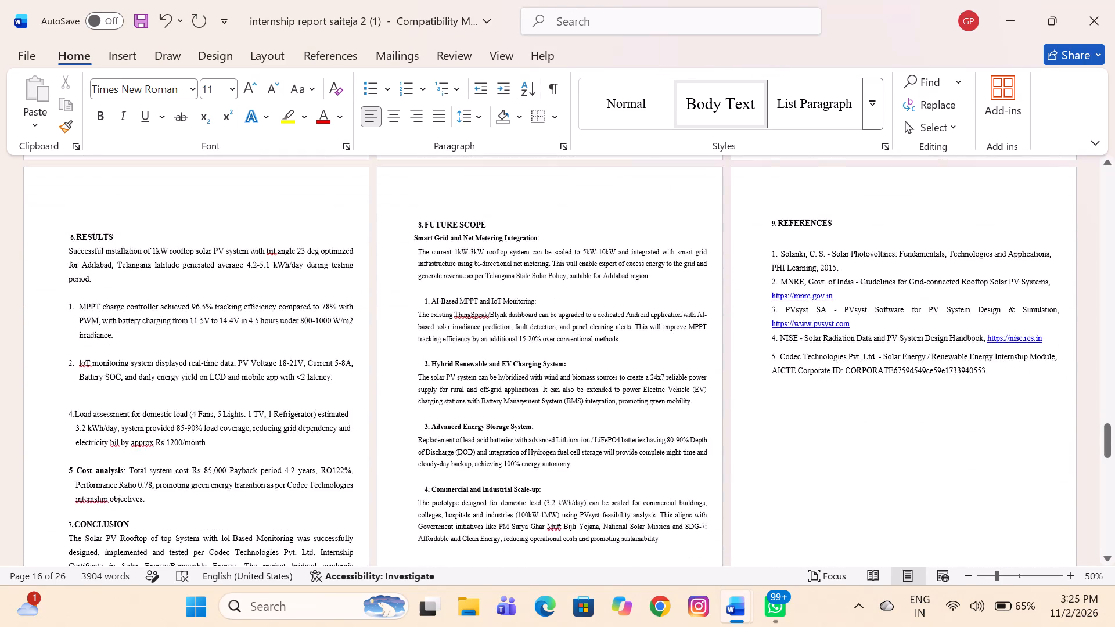
pyautogui.scroll(-1, 287, 408)
pyautogui.scroll(1, 372, 215)
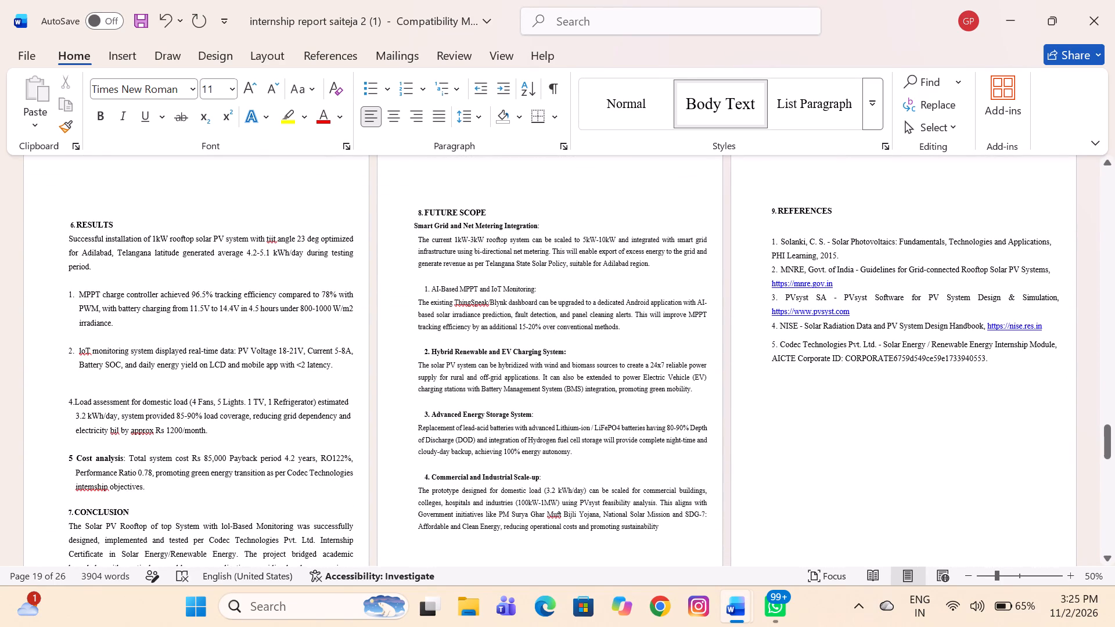
pyautogui.moveTo(420, 212); pyautogui.dragTo(596, 481)
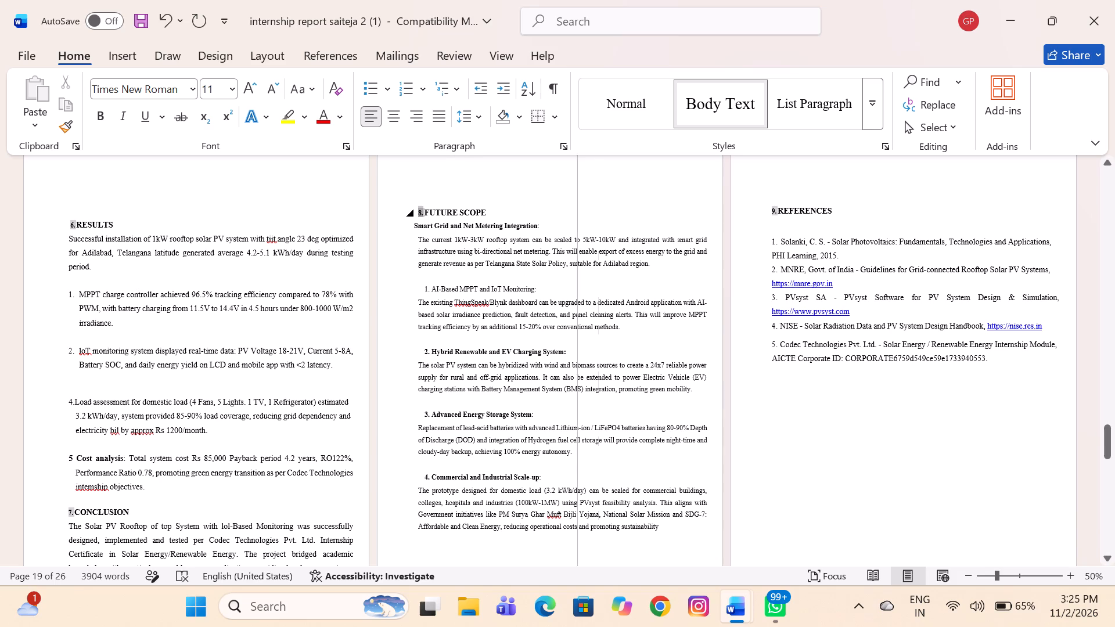
pyautogui.moveTo(596, 481); pyautogui.dragTo(430, 214)
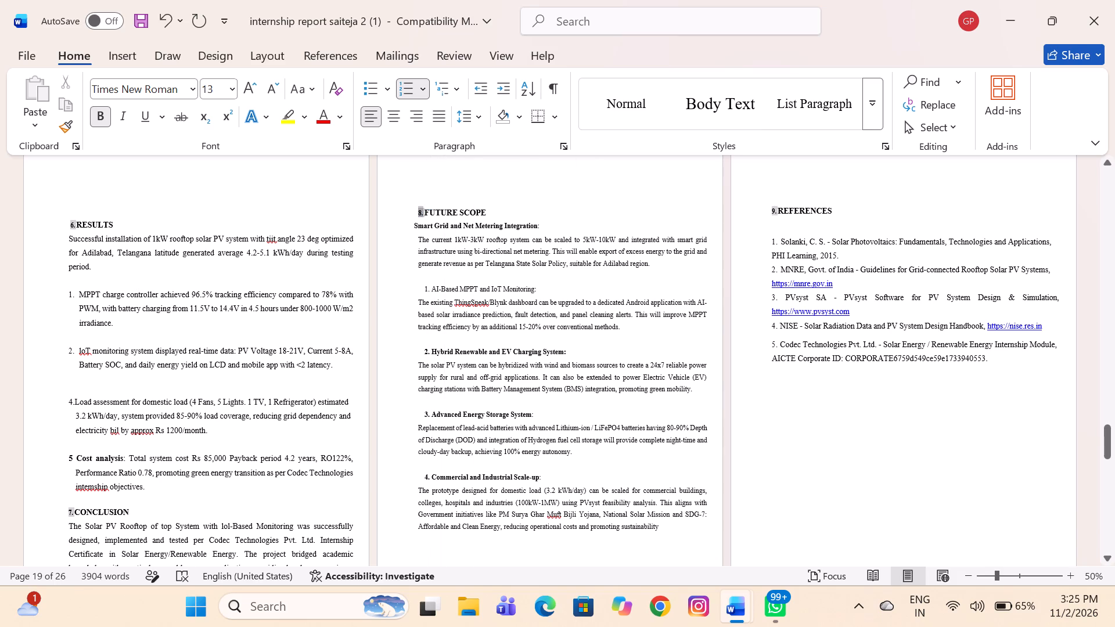
pyautogui.click(424, 208)
pyautogui.moveTo(424, 208); pyautogui.dragTo(618, 507)
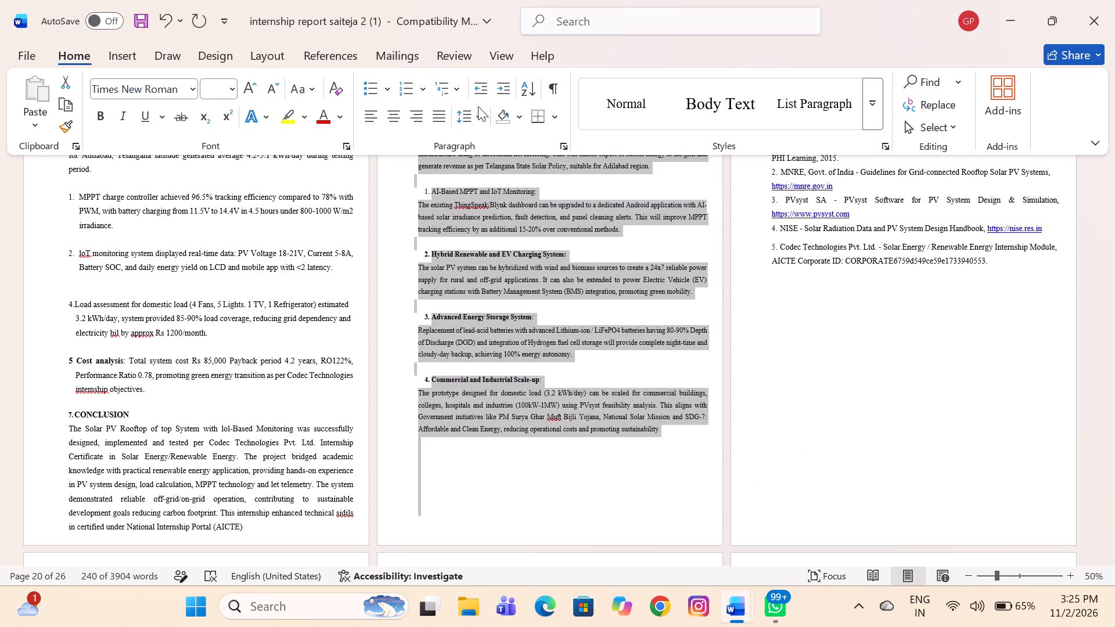
pyautogui.click(478, 112)
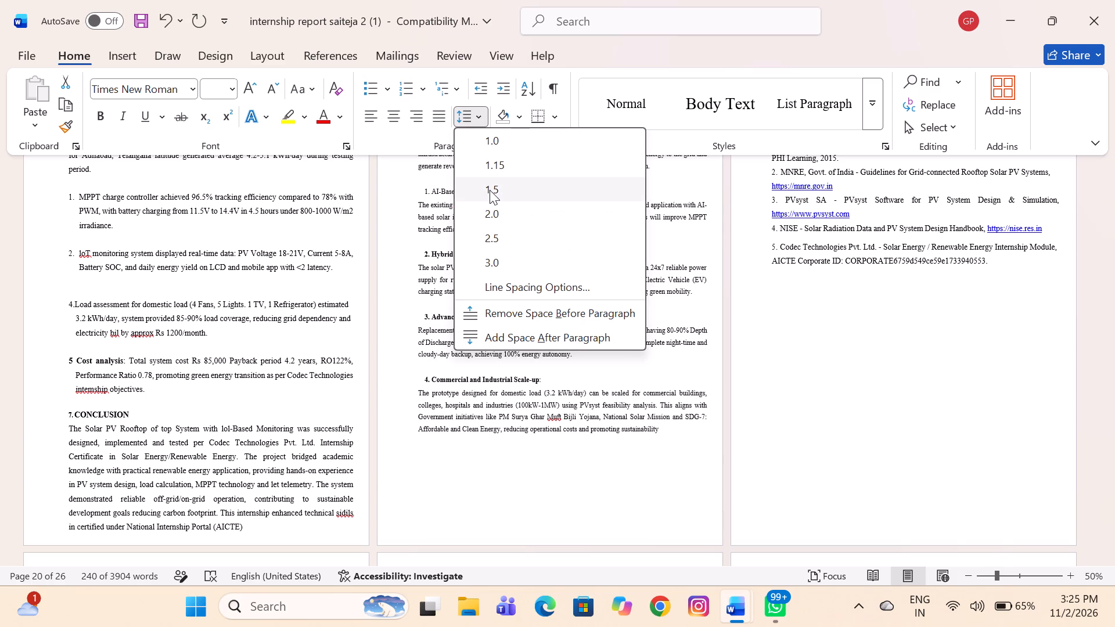
pyautogui.click(490, 190)
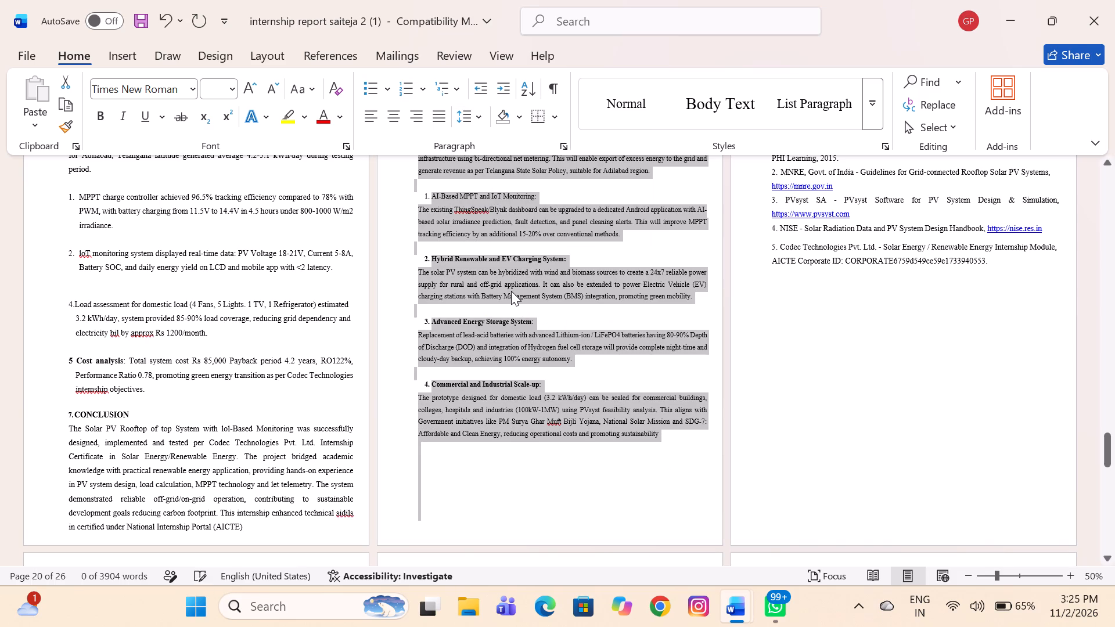
# Set the line spacing to 1.5 for the eight-item References list on the report's last page.
pyautogui.scroll(-4, 511, 291)
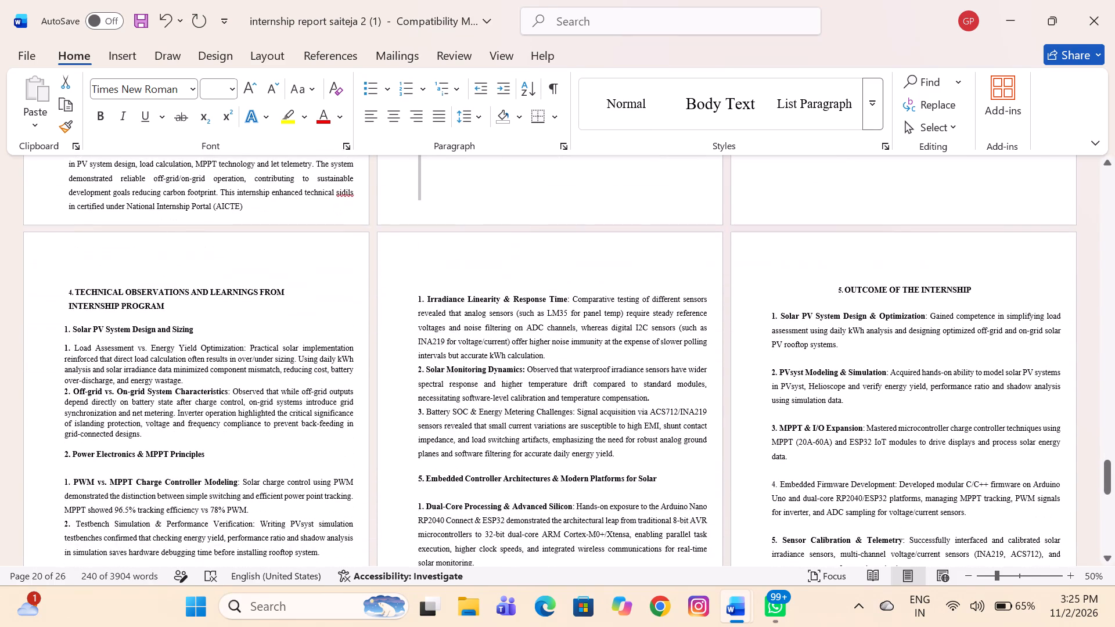
pyautogui.scroll(-4, 511, 291)
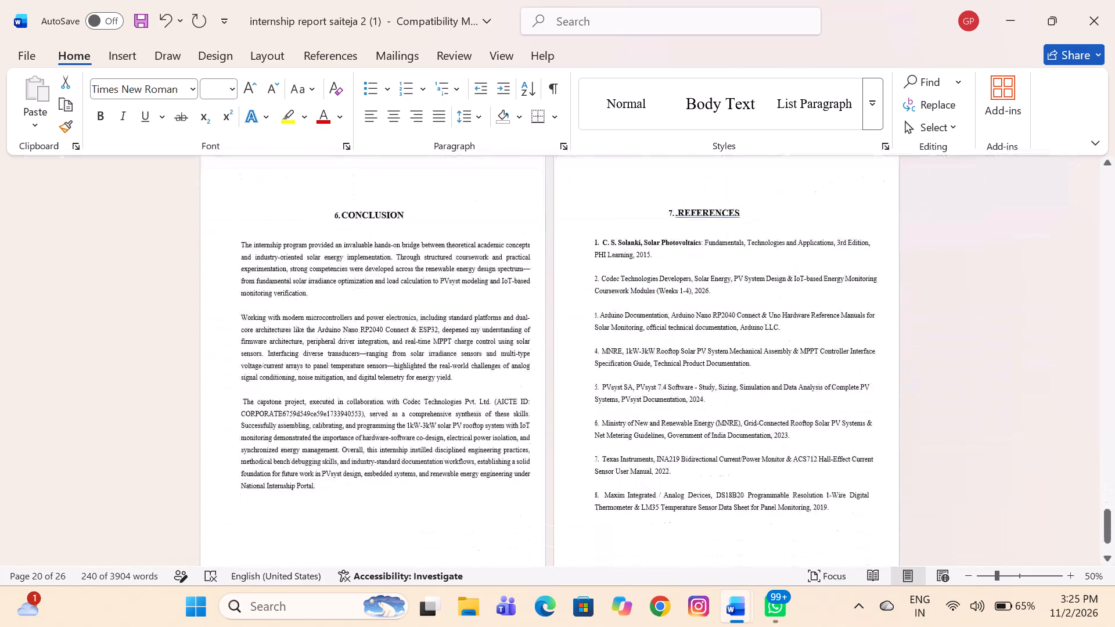
pyautogui.scroll(-1, 511, 291)
pyautogui.scroll(1, 564, 239)
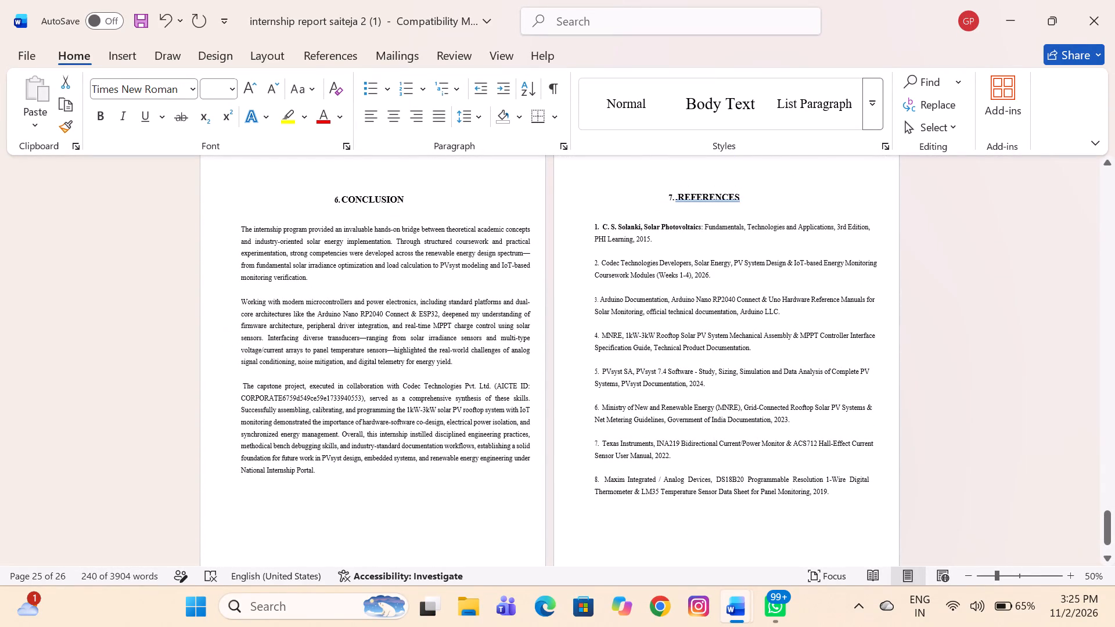
pyautogui.moveTo(600, 222); pyautogui.dragTo(601, 222)
pyautogui.moveTo(601, 222); pyautogui.dragTo(785, 622)
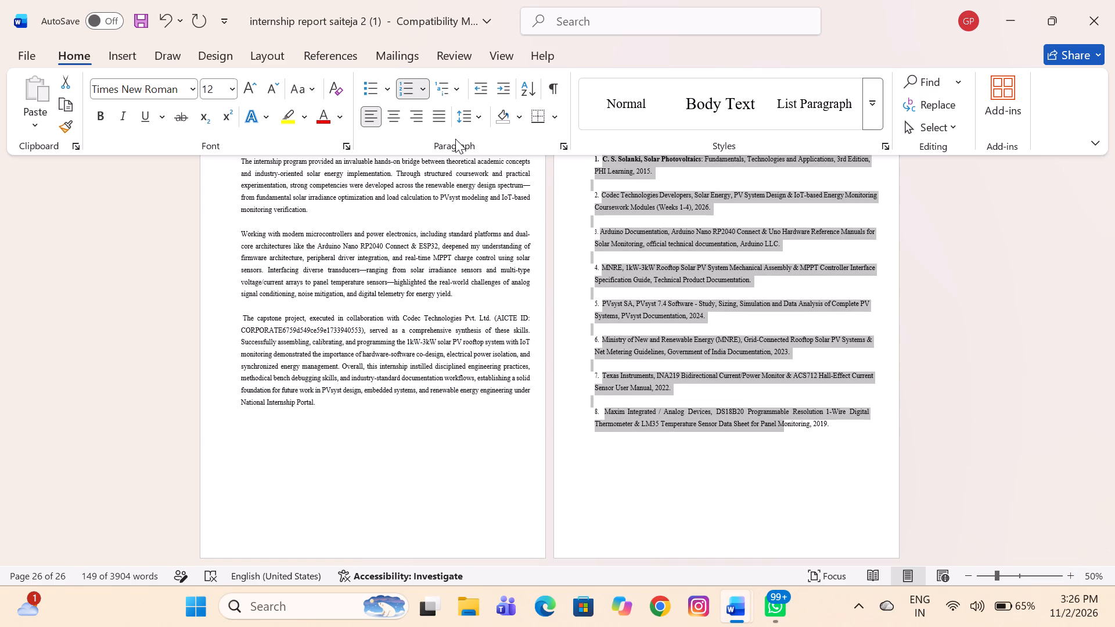
pyautogui.click(485, 113)
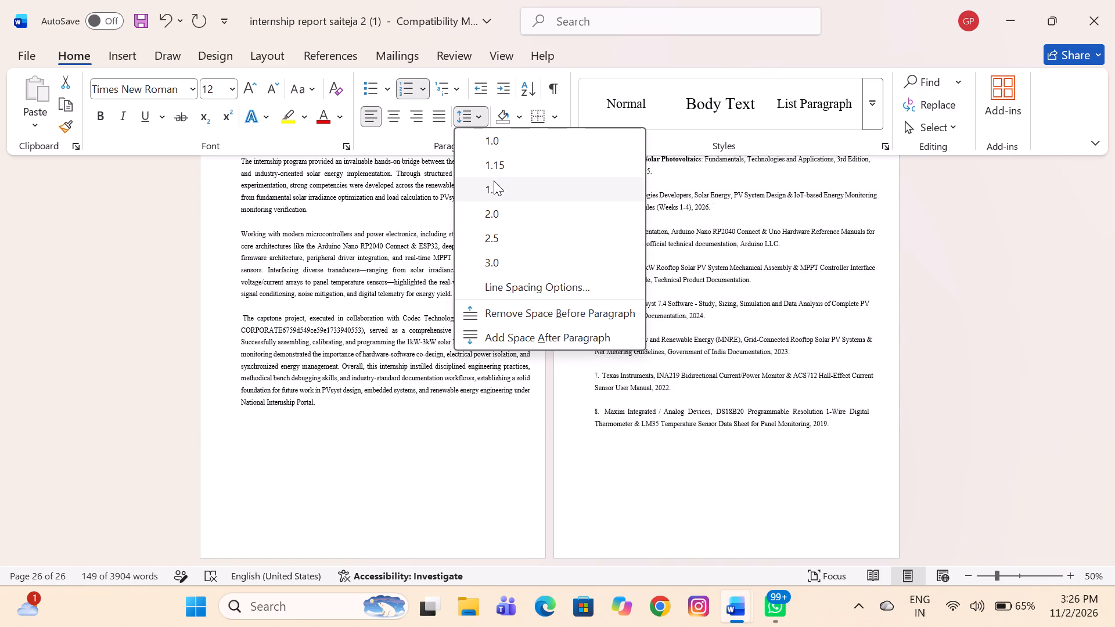
pyautogui.click(494, 181)
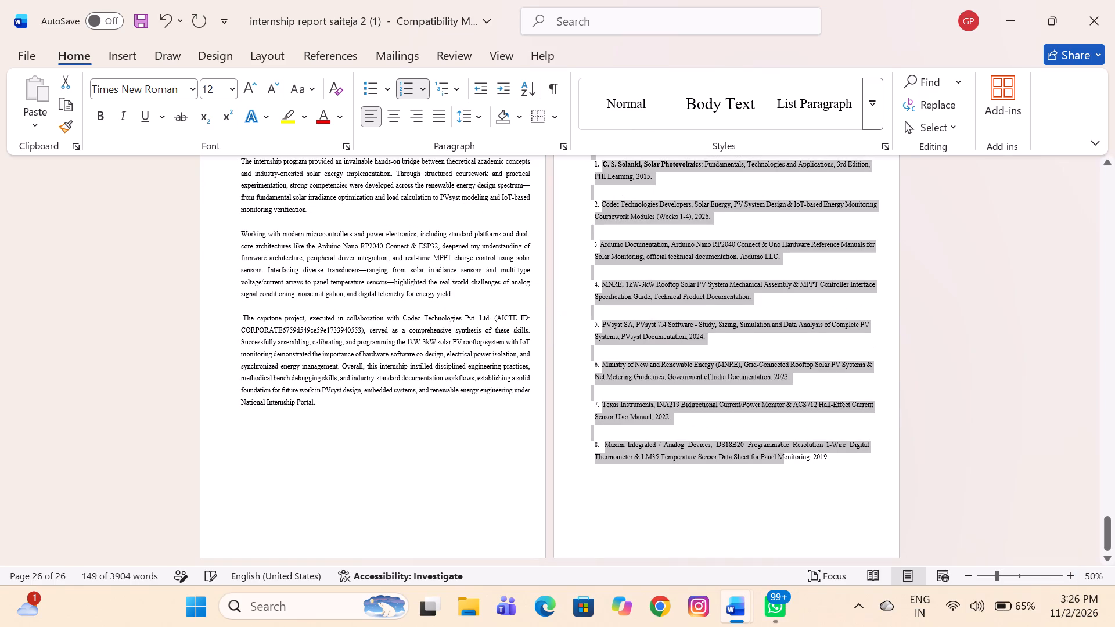
pyautogui.click(156, 329)
# Set the line spacing to 1.5 for the three body paragraphs of section 6, Conclusion.
pyautogui.scroll(1, 156, 329)
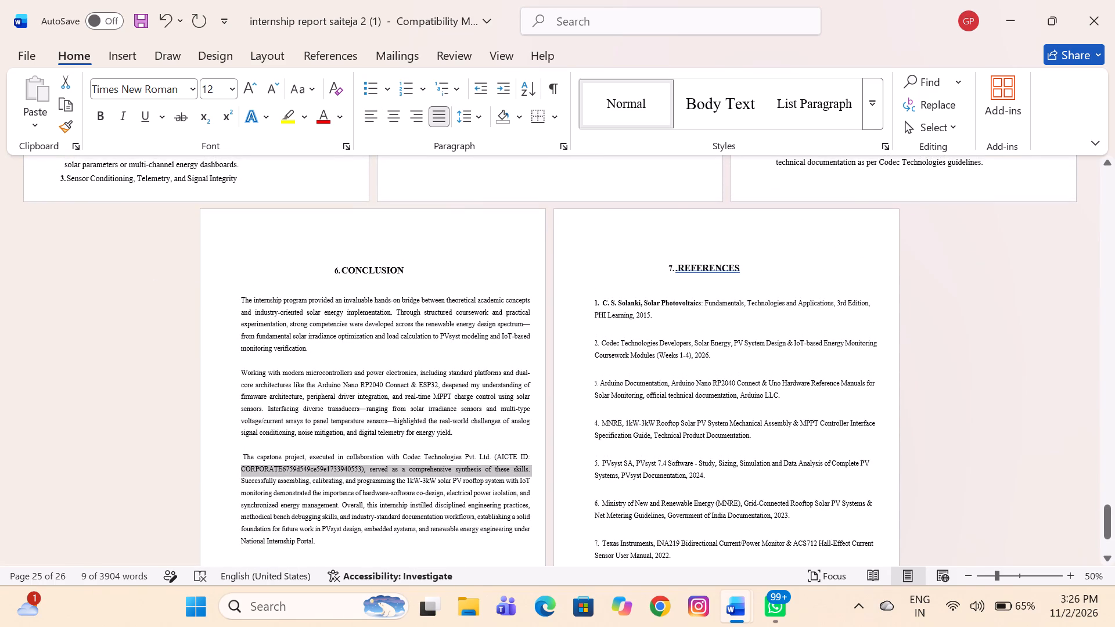
pyautogui.moveTo(241, 298); pyautogui.dragTo(350, 432)
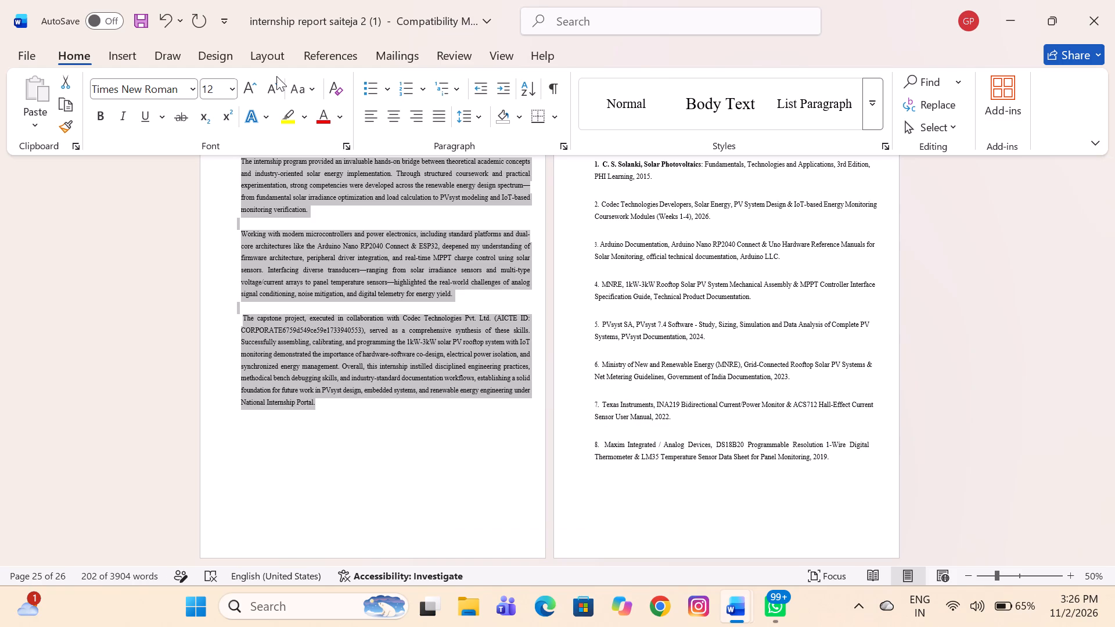
pyautogui.click(476, 114)
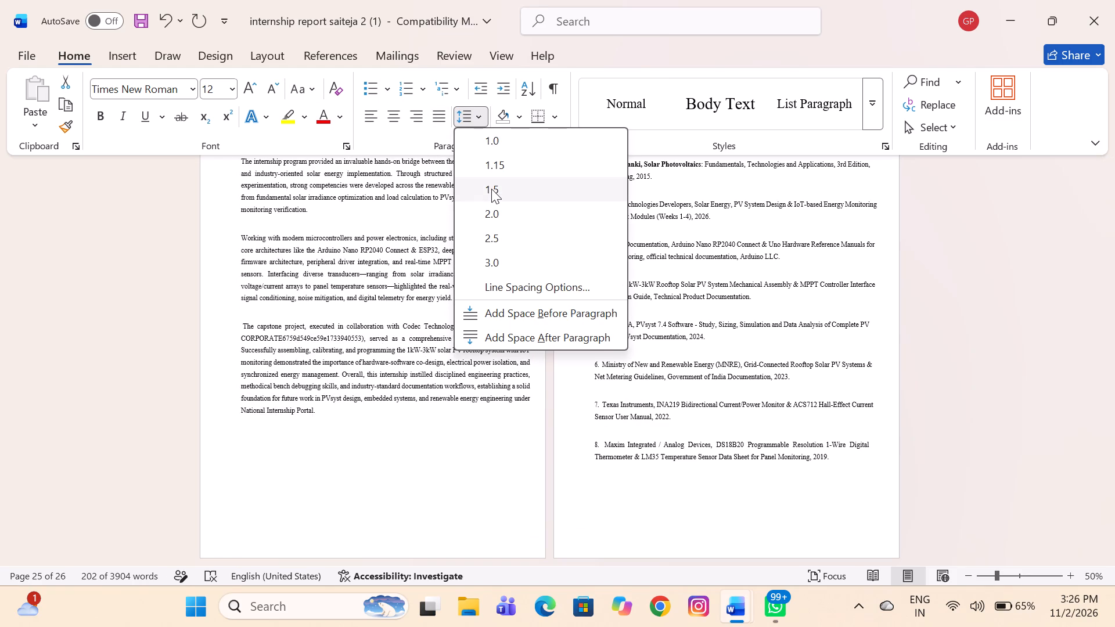
pyautogui.click(491, 189)
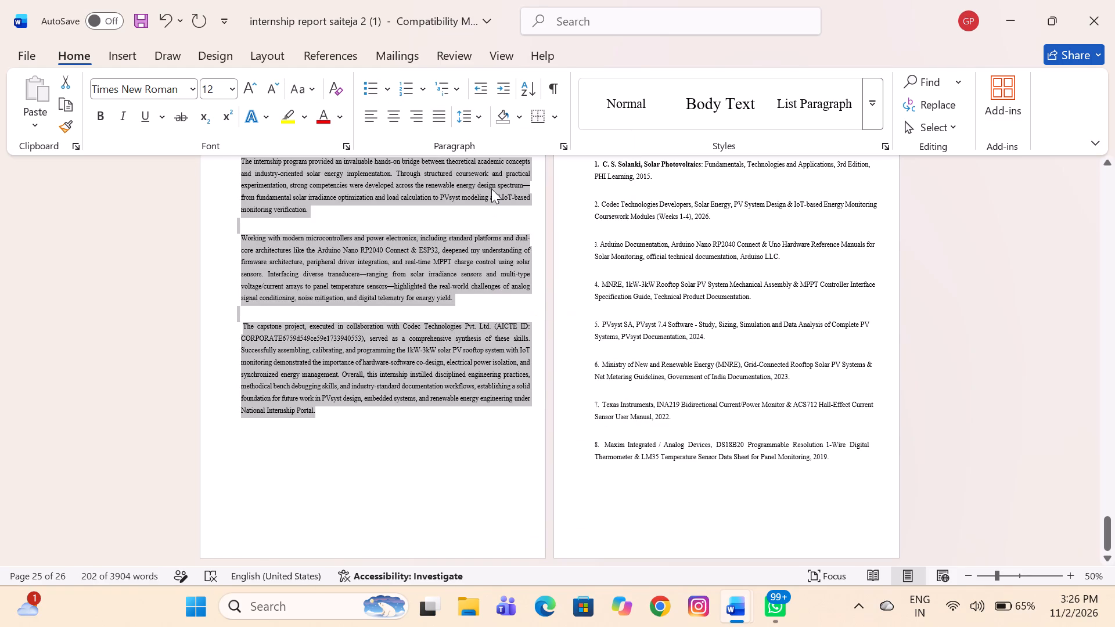
# Set the line spacing to 1.5 in Technical Observations and Learnings, from "Solar PV System Design and Sizing" through "Sensor Conditioning, Telemetry, and Signal Integrity".
pyautogui.scroll(4, 491, 189)
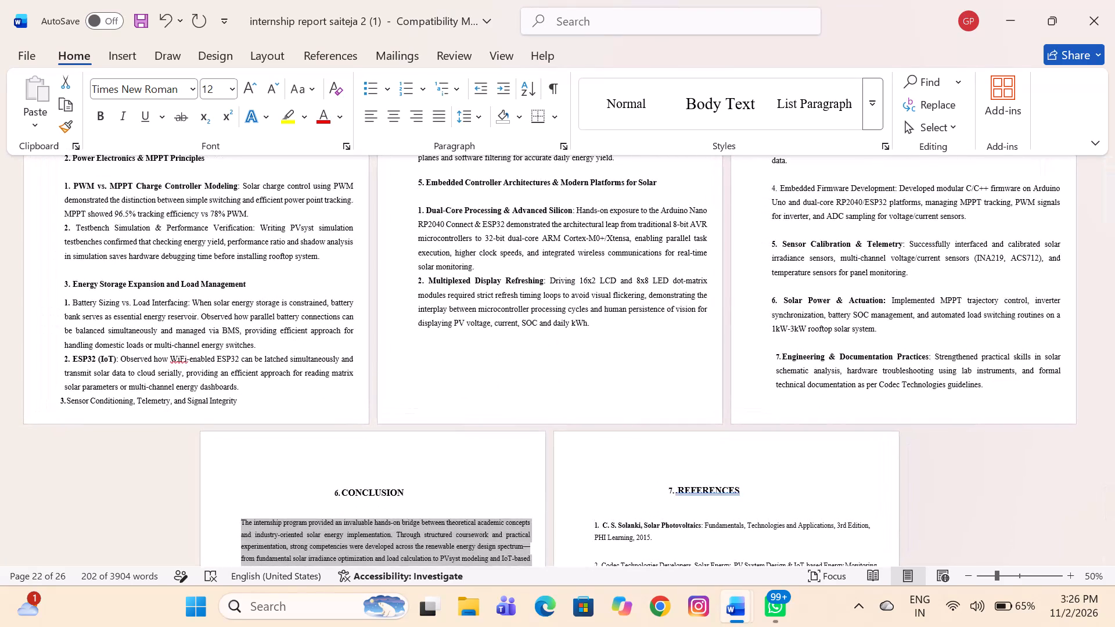
pyautogui.scroll(4, 491, 189)
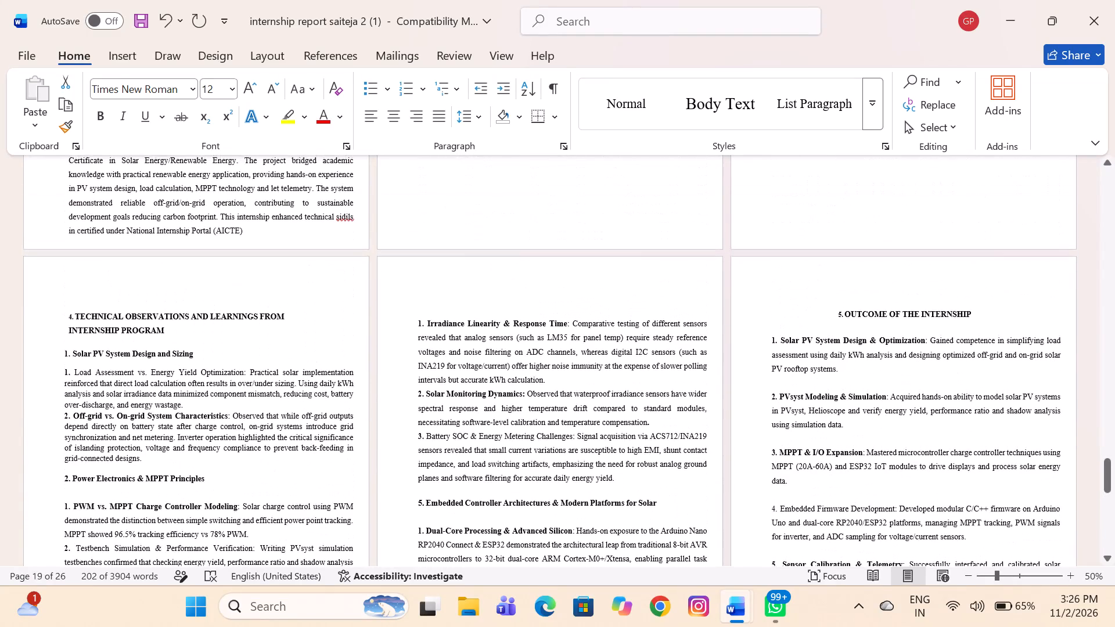
pyautogui.scroll(-2, 491, 189)
pyautogui.scroll(4, 491, 189)
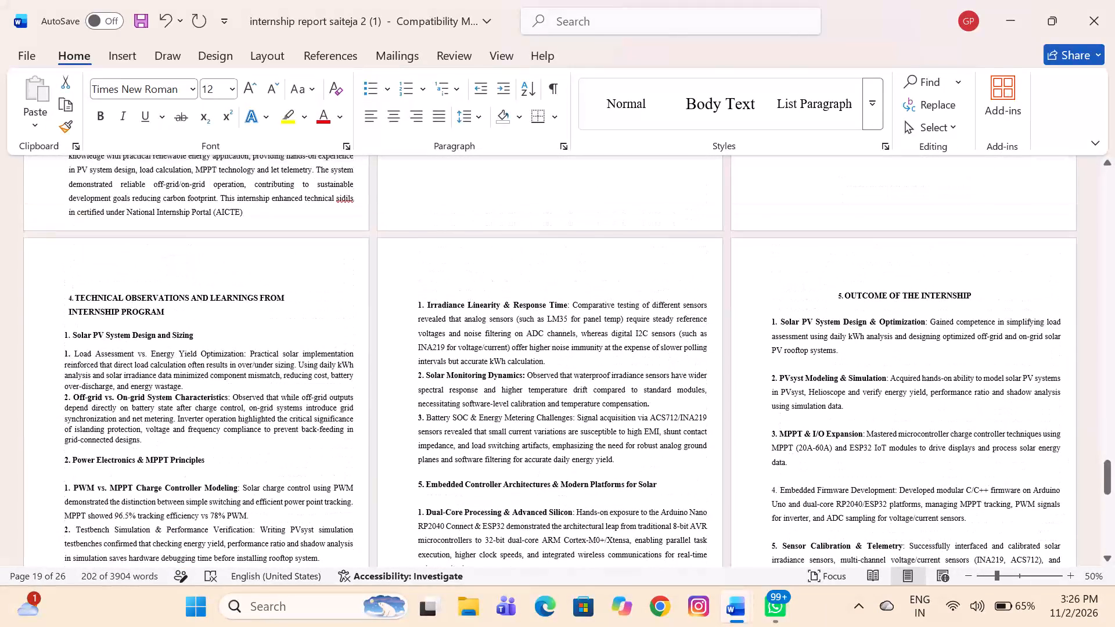
pyautogui.scroll(1, 491, 189)
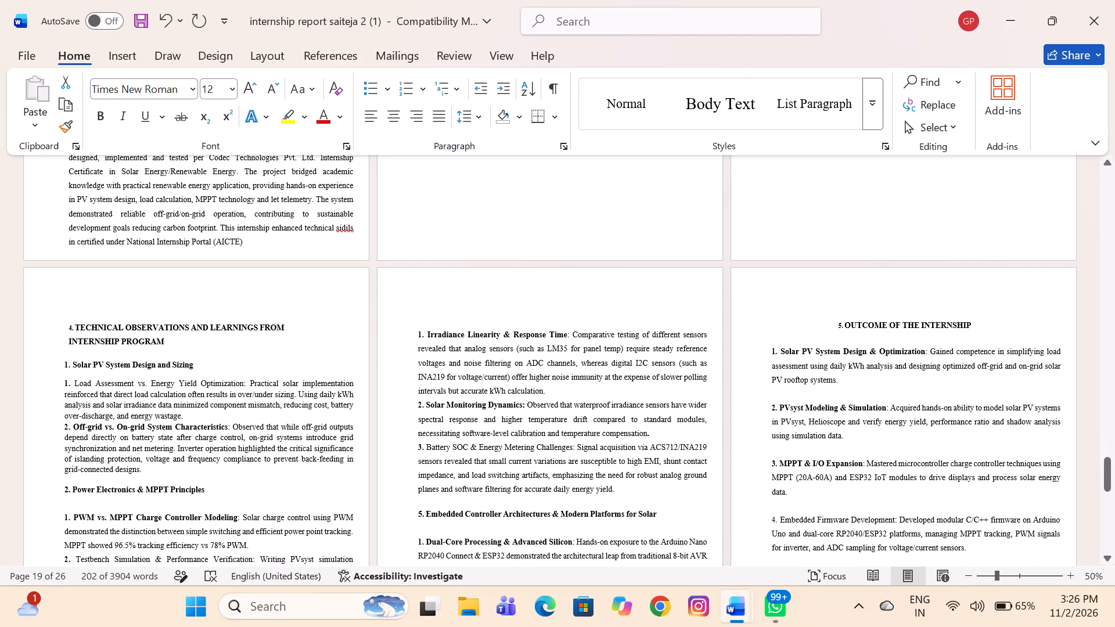
pyautogui.moveTo(71, 364); pyautogui.dragTo(215, 433)
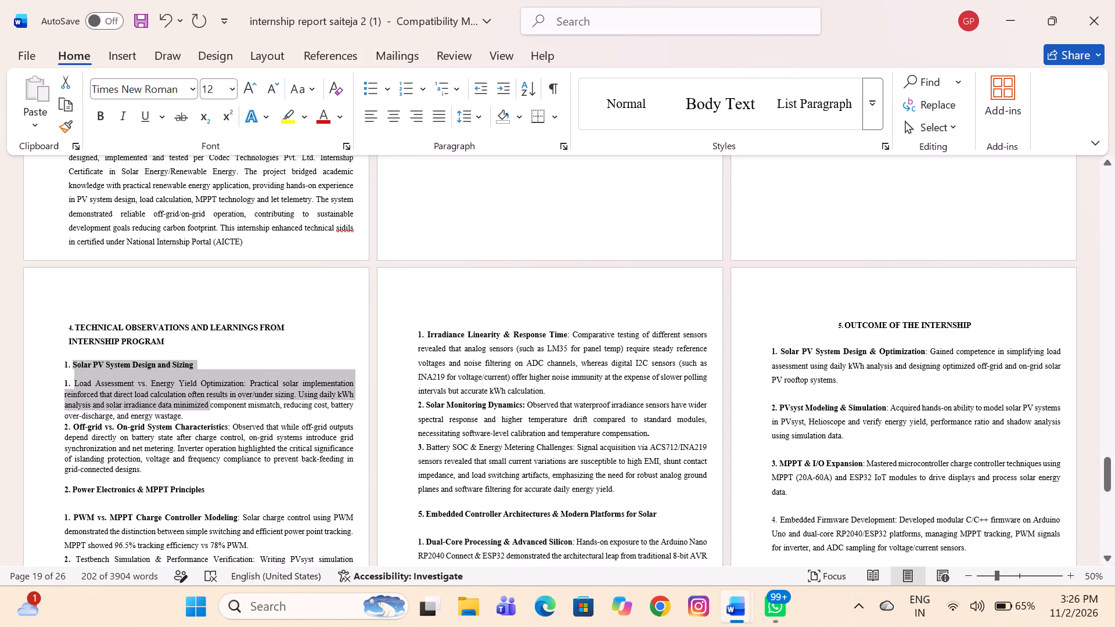
pyautogui.moveTo(215, 433); pyautogui.dragTo(260, 208)
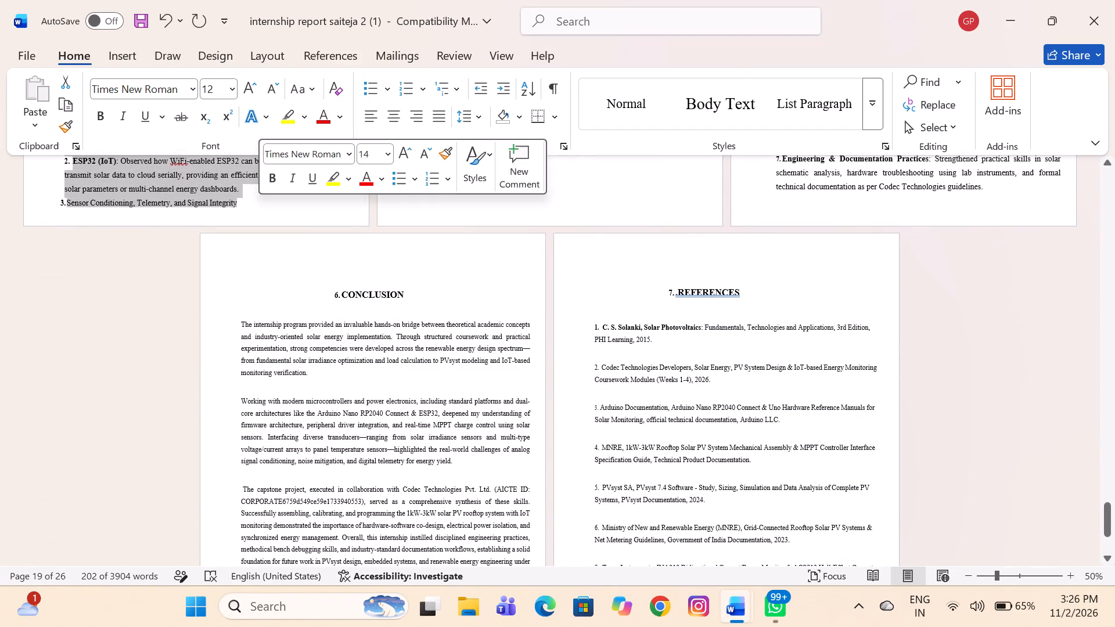
pyautogui.click(476, 109)
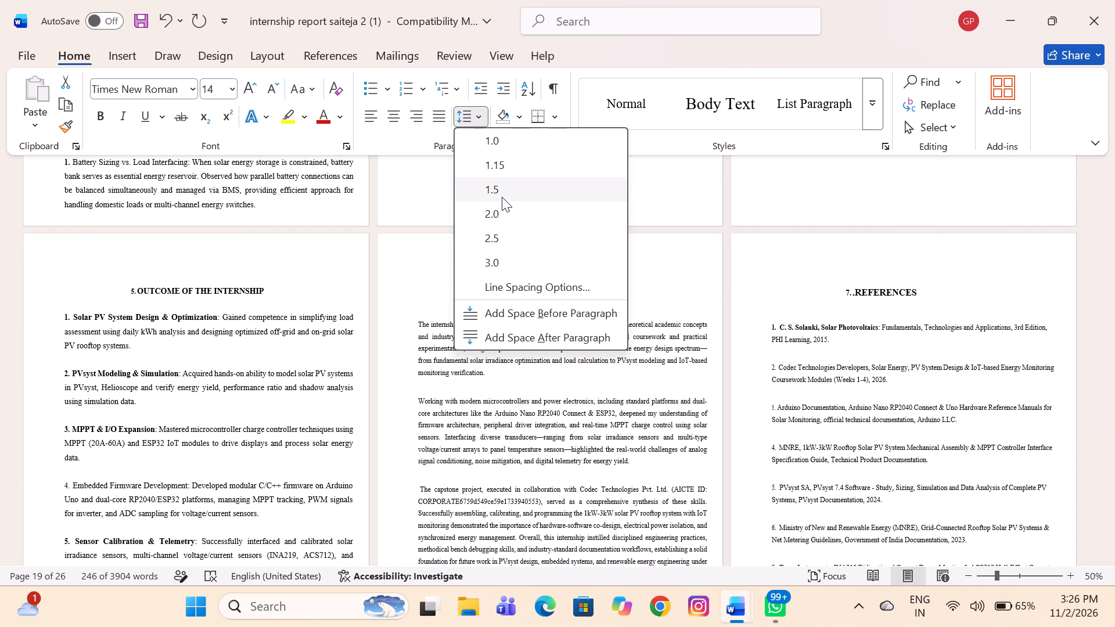
pyautogui.click(502, 197)
pyautogui.scroll(1, 502, 197)
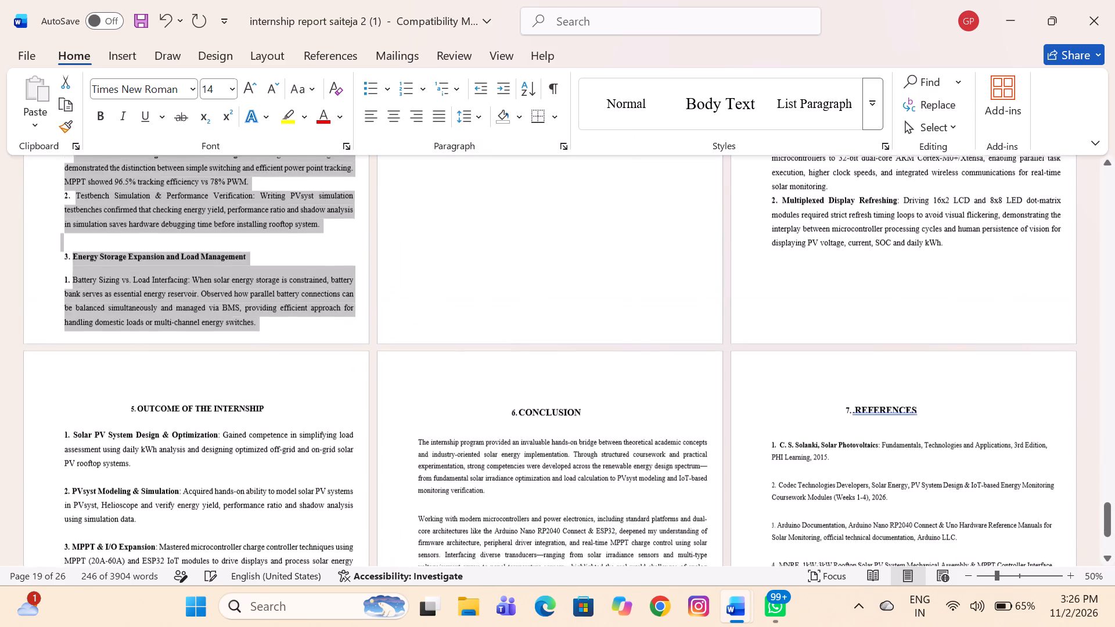
pyautogui.scroll(4, 502, 197)
pyautogui.scroll(-2, 502, 197)
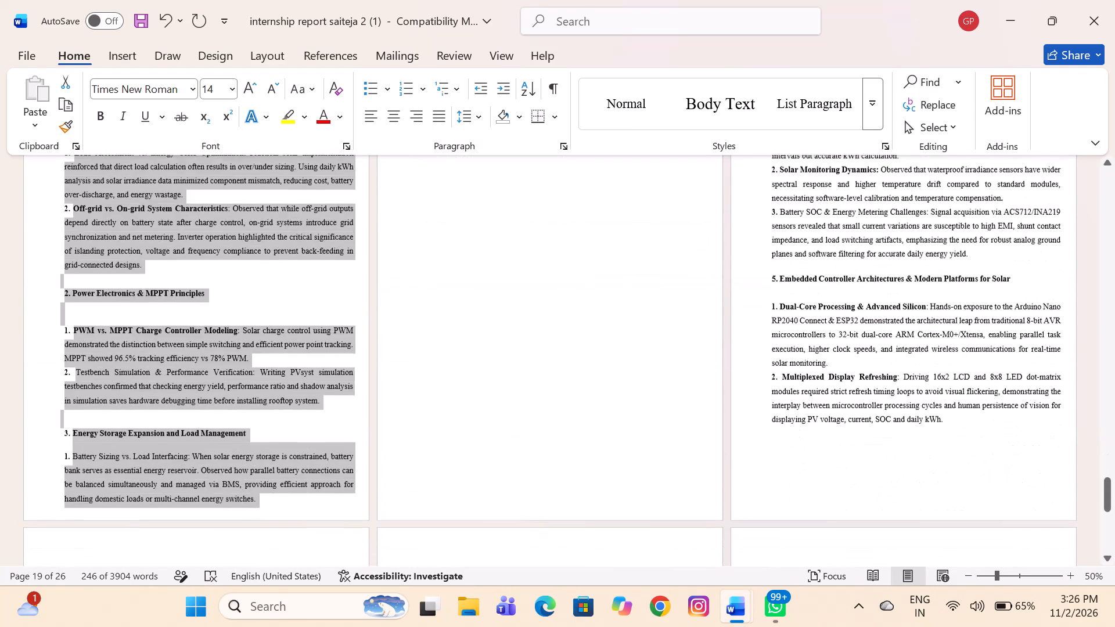
# Review the page layout and text flow of the Technical Observations and Learnings pages and the sections that follow.
pyautogui.scroll(1, 502, 197)
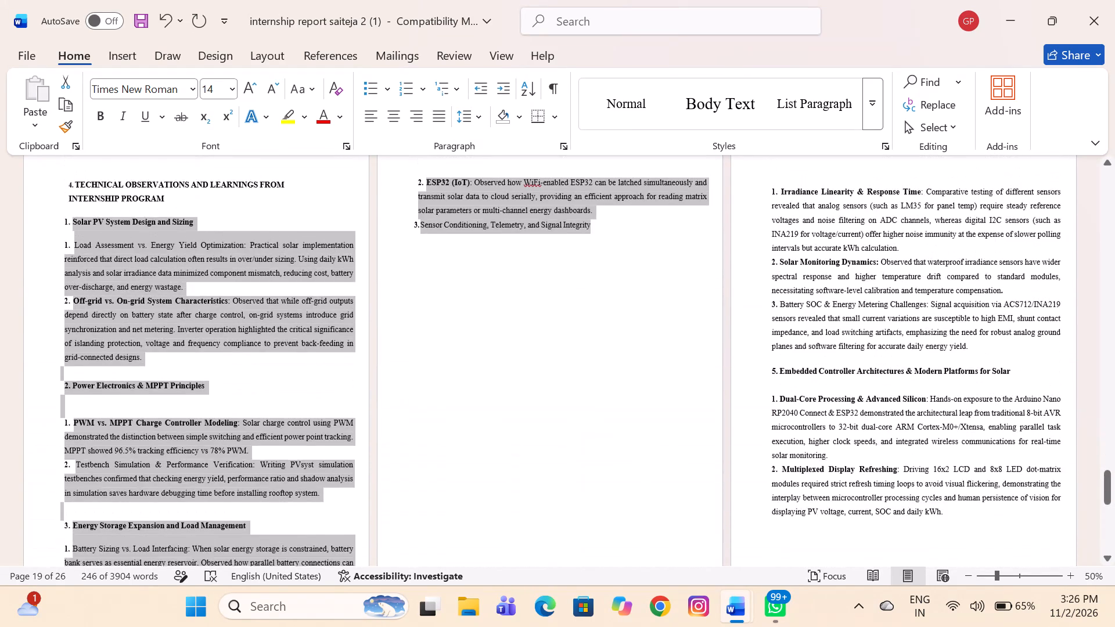
pyautogui.scroll(1, 502, 197)
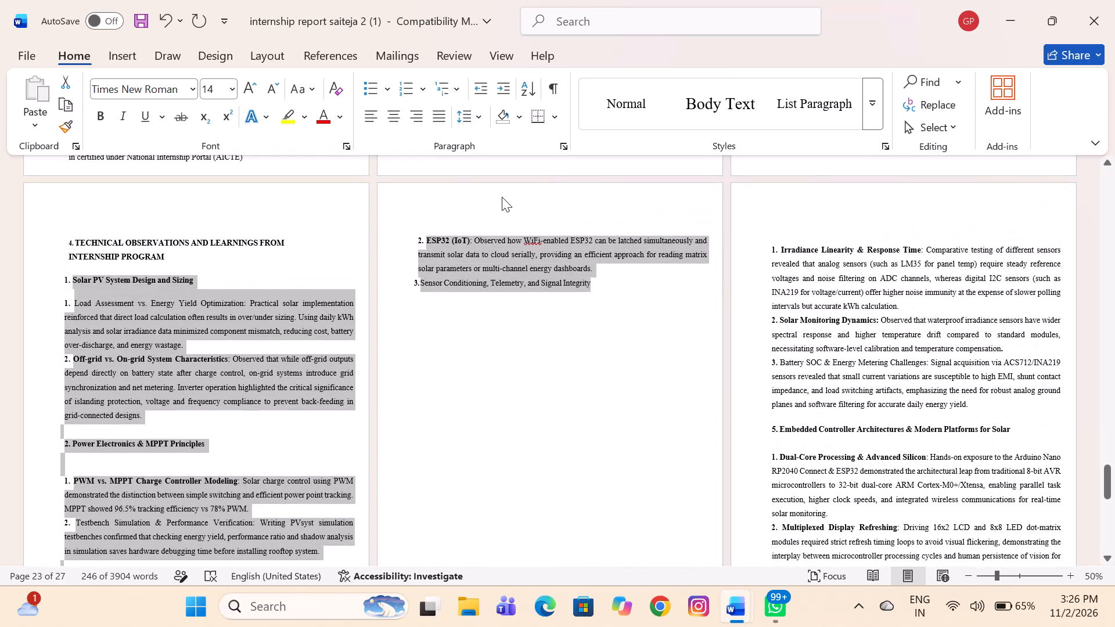
pyautogui.scroll(-1, 502, 197)
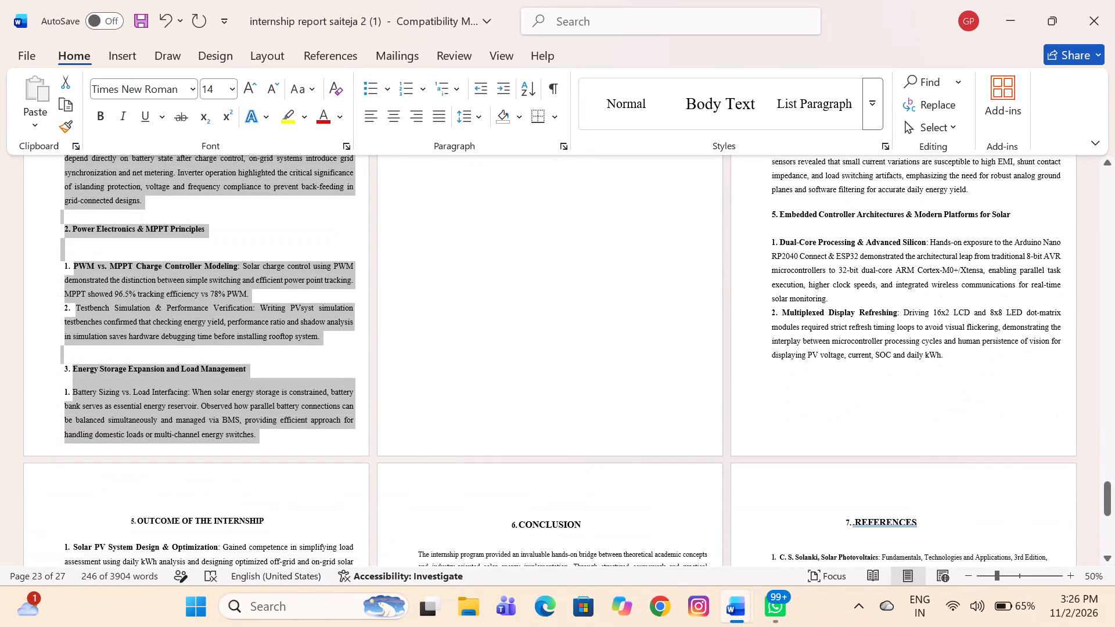
pyautogui.scroll(-1, 502, 197)
pyautogui.scroll(2, 502, 197)
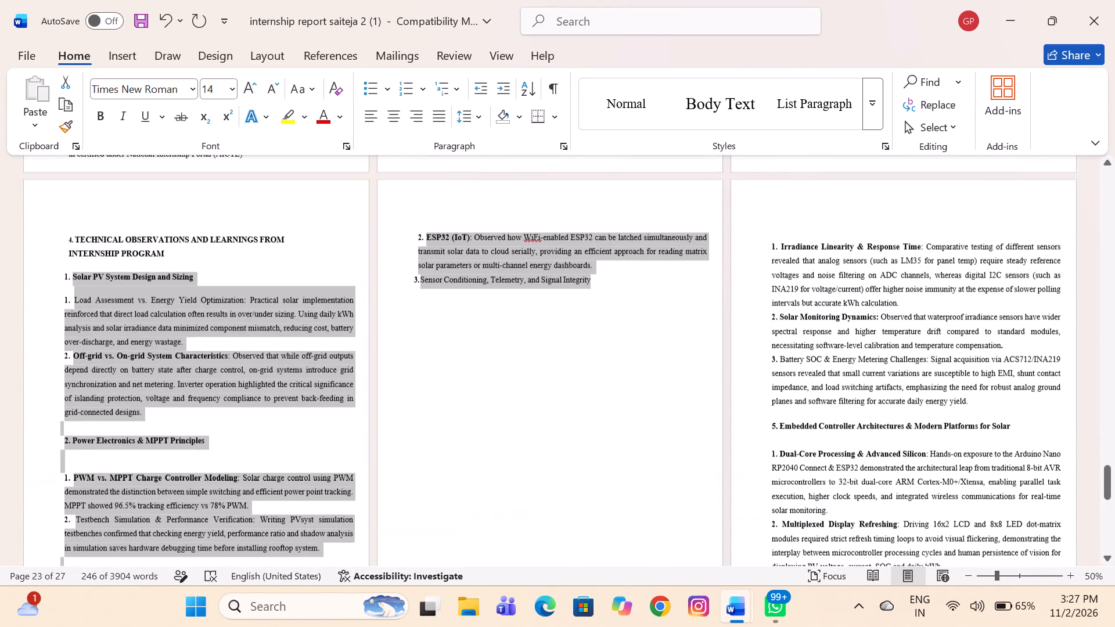
pyautogui.scroll(1, 502, 197)
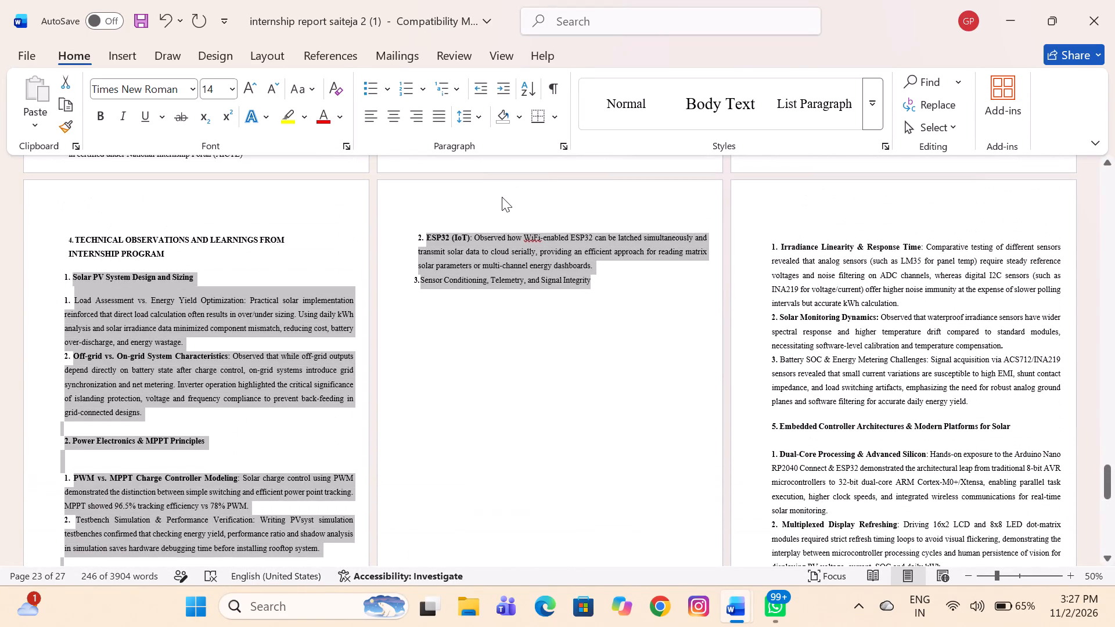
pyautogui.scroll(-1, 502, 197)
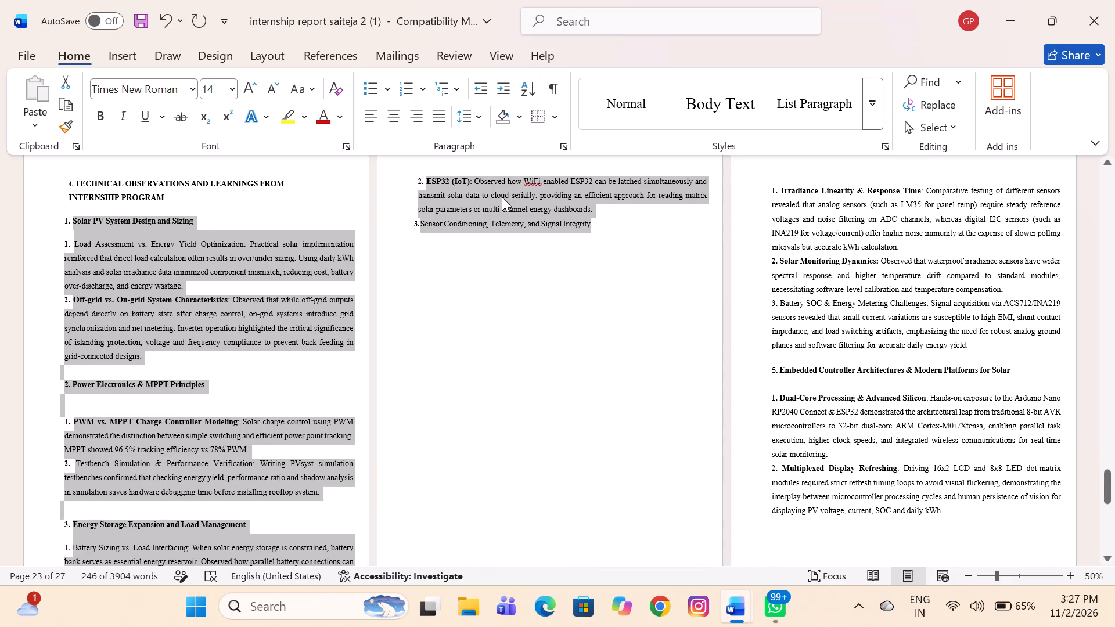
pyautogui.scroll(-2, 502, 197)
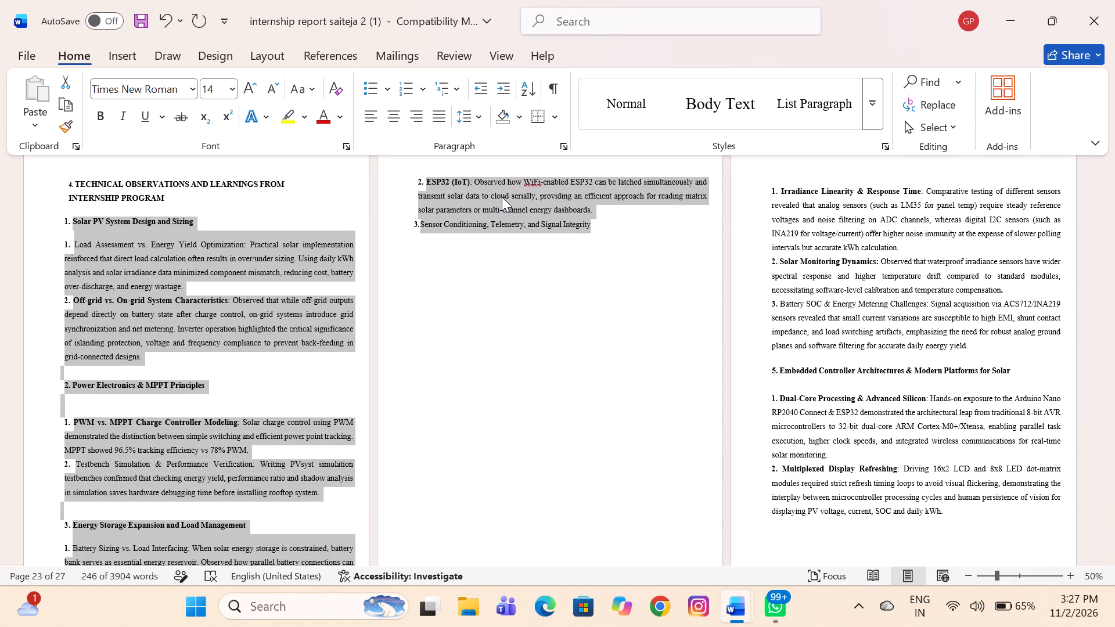
pyautogui.scroll(-1, 502, 197)
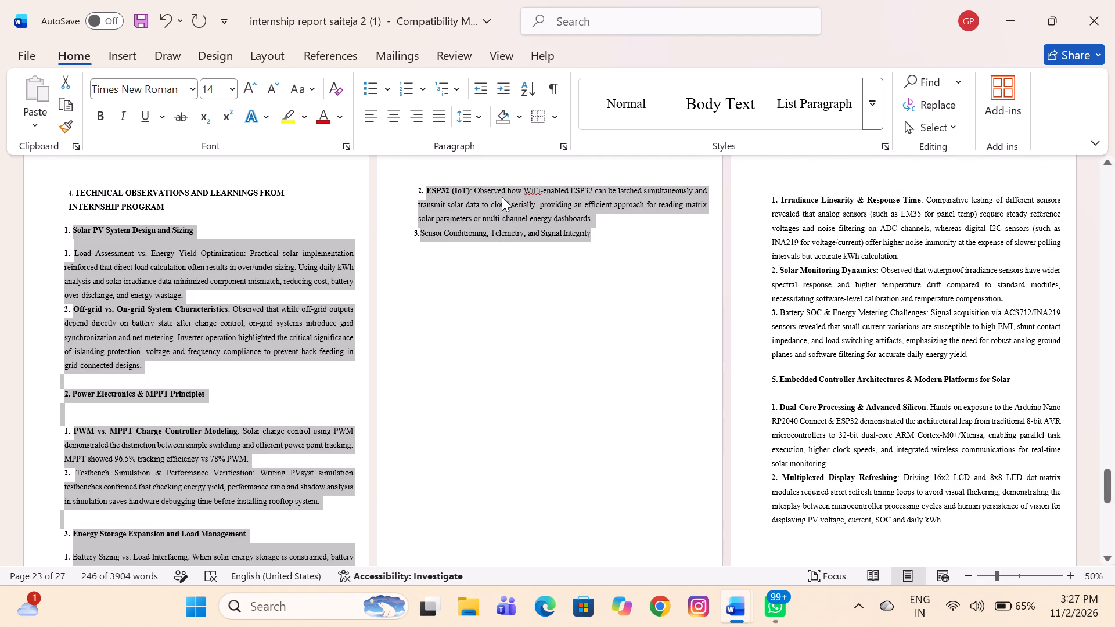
# Delete the numbered "ESP32 (IoT)" paragraph above the "Sensor Conditioning, Telemetry, and Signal Integrity" line.
pyautogui.click(502, 197)
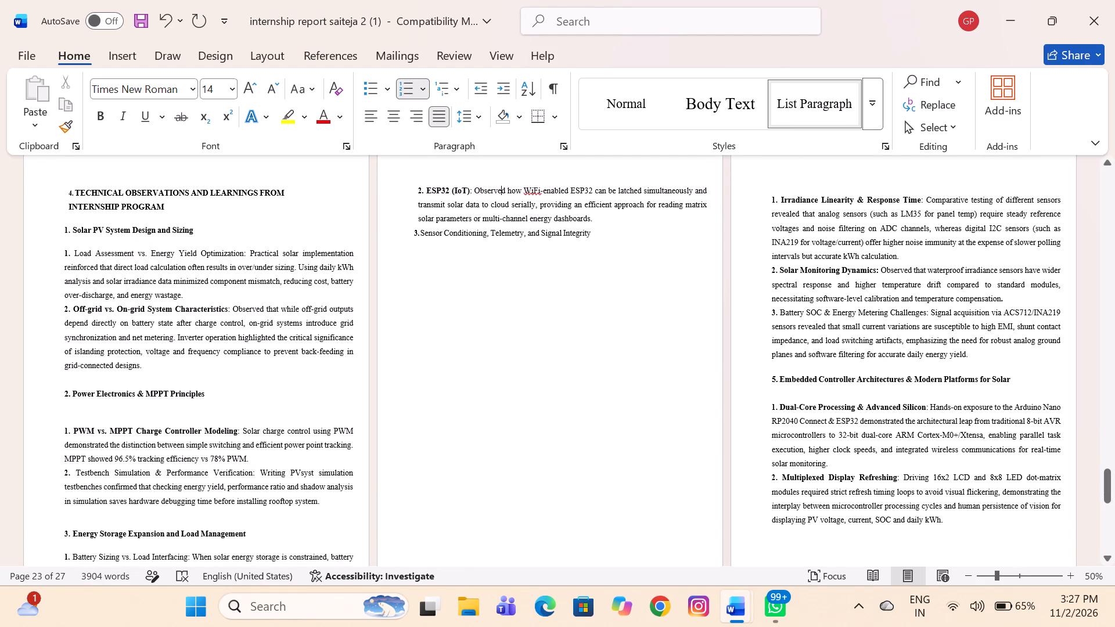
pyautogui.moveTo(415, 190); pyautogui.dragTo(630, 222)
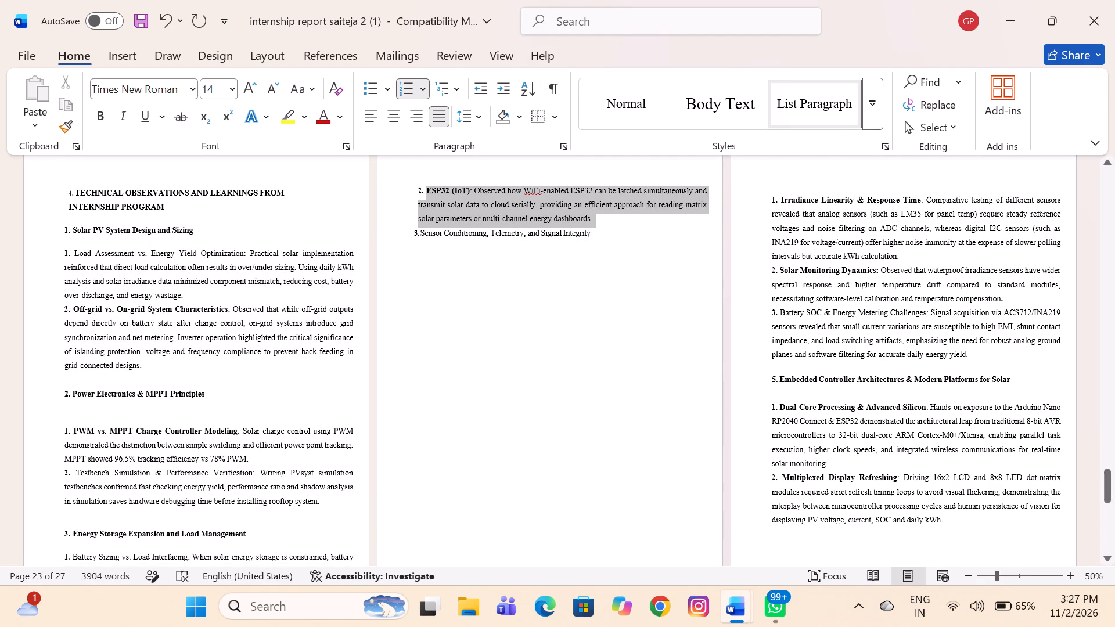
pyautogui.press('BackSpace')
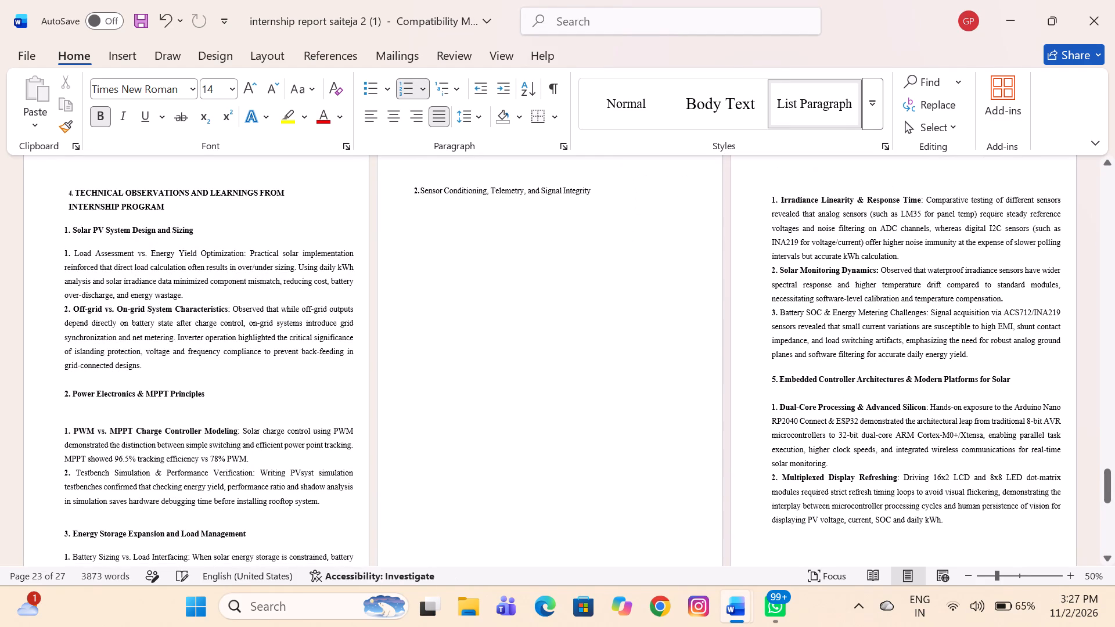
# Make the "Sensor Conditioning, Telemetry, and Signal Integrity" heading bold.
pyautogui.scroll(-1, 774, 246)
pyautogui.scroll(1, 774, 246)
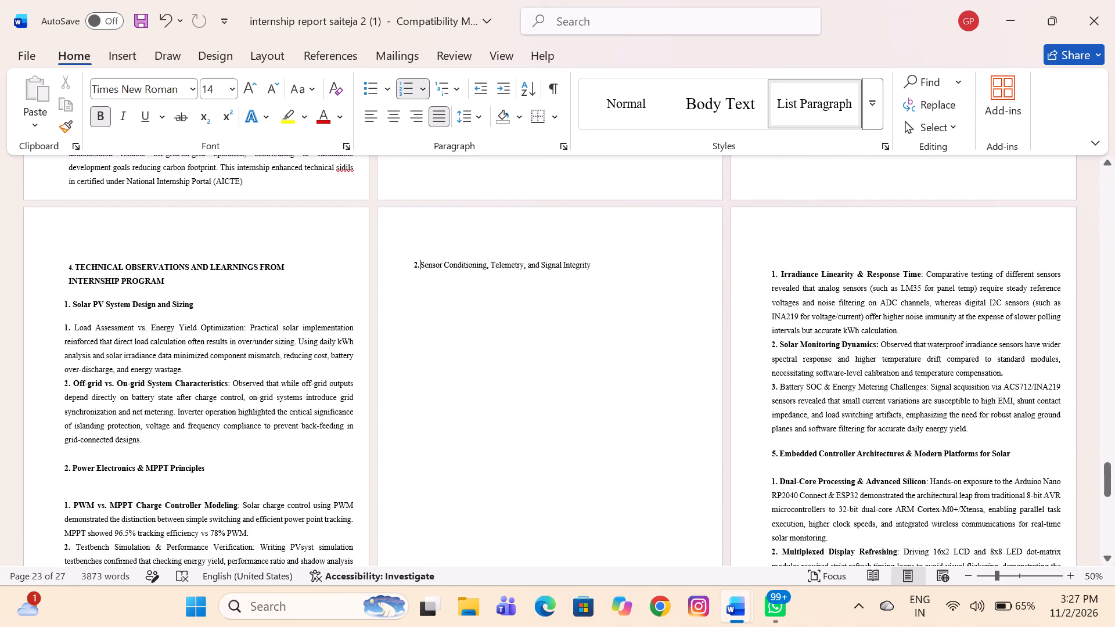
pyautogui.moveTo(413, 262); pyautogui.dragTo(585, 253)
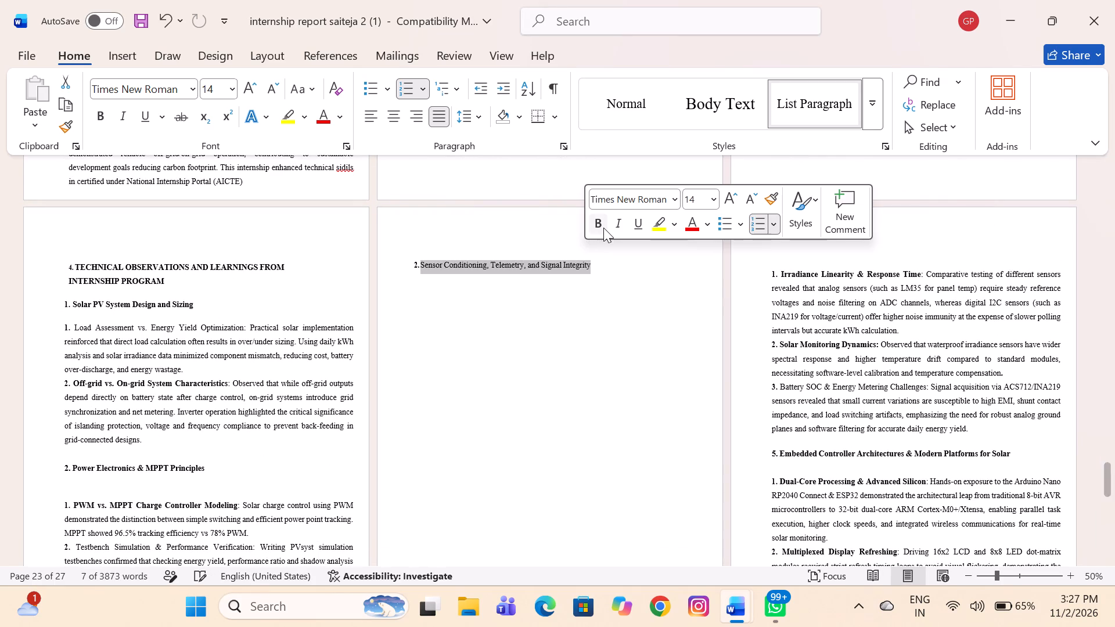
pyautogui.click(603, 226)
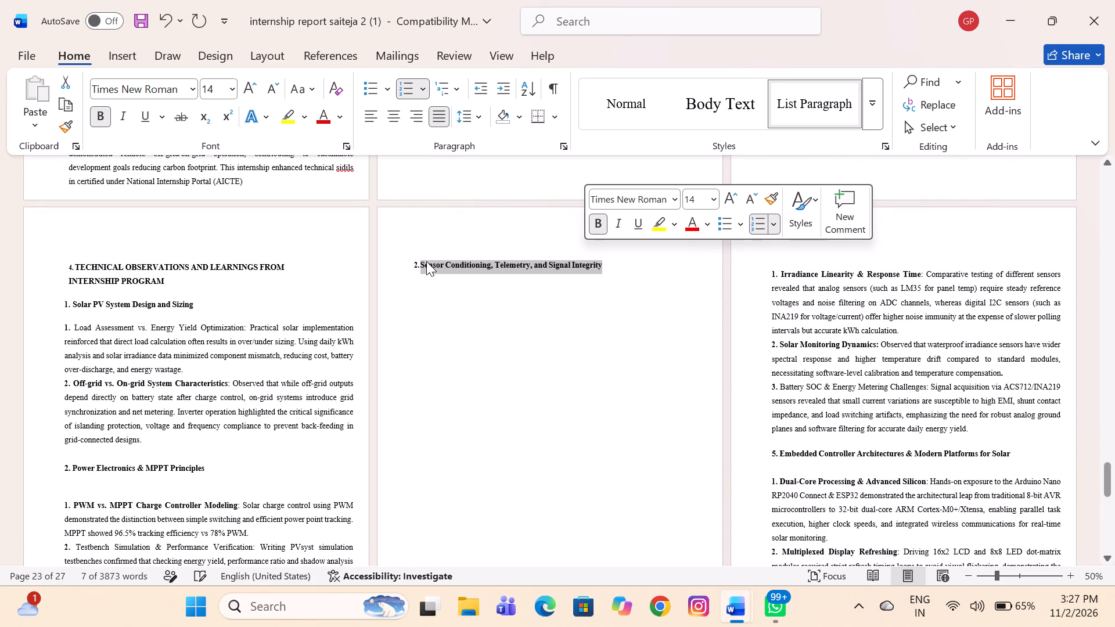
# Copy the "Sensor Conditioning, Telemetry, and Signal Integrity" heading and go to the start of the "Irradiance Linearity & Response Time" item.
pyautogui.hotkey('ctrl', 'c')
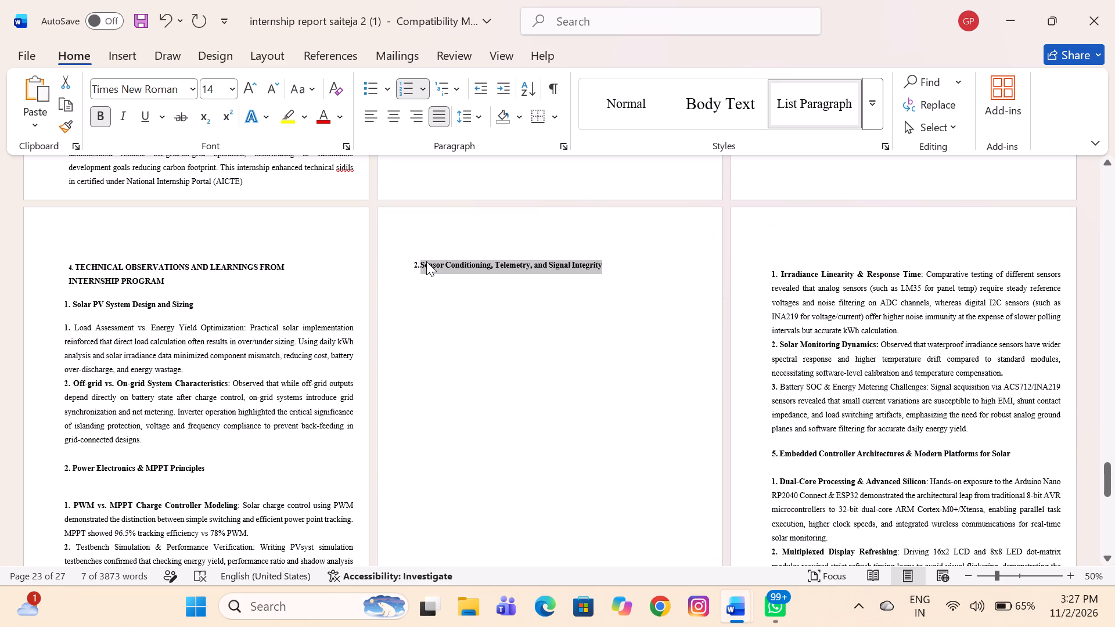
pyautogui.click(778, 255)
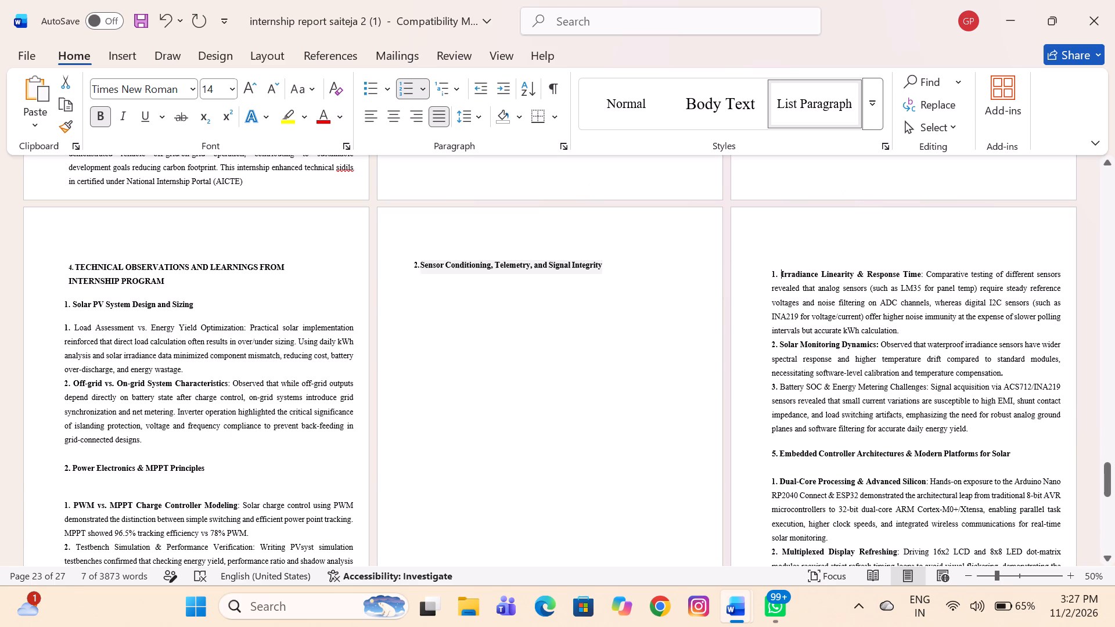
pyautogui.moveTo(778, 255); pyautogui.dragTo(778, 263)
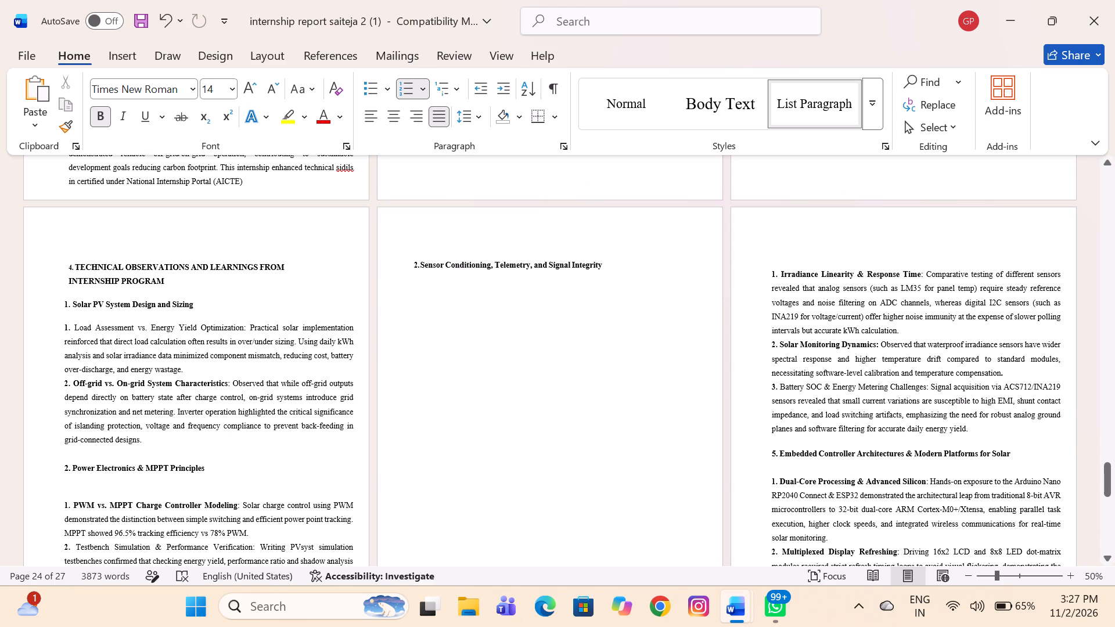
pyautogui.click(792, 252)
pyautogui.click(803, 239)
pyautogui.click(771, 271)
# Indent the three-item numbered list that starts with "Irradiance Linearity & Response Time" slightly further from the margin.
pyautogui.moveTo(772, 273); pyautogui.dragTo(775, 252)
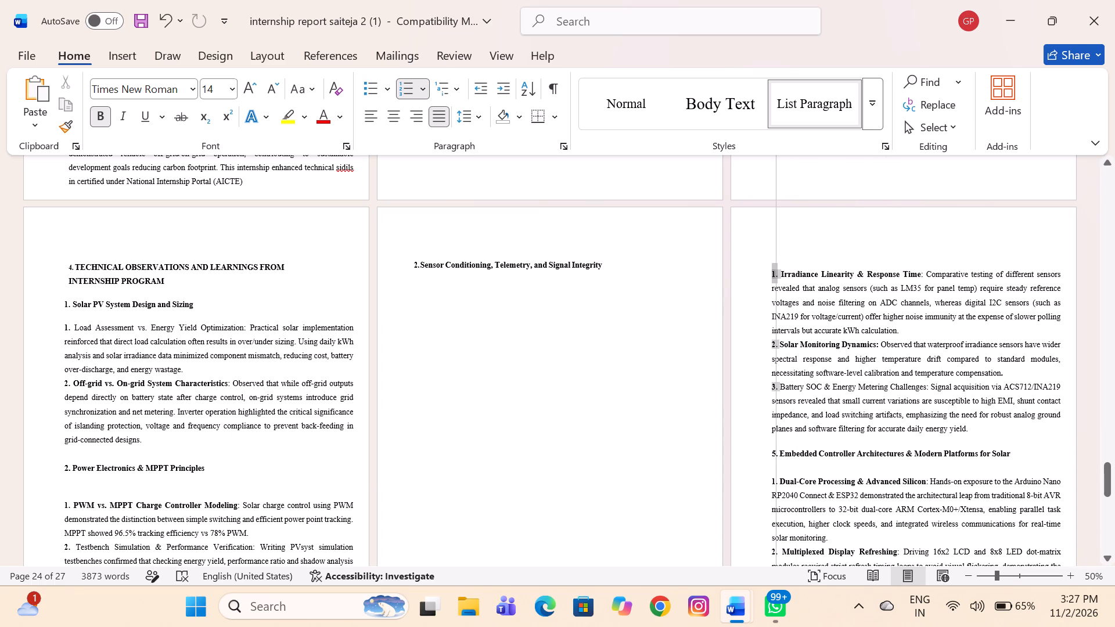
pyautogui.moveTo(775, 252); pyautogui.dragTo(775, 251)
pyautogui.click(775, 251)
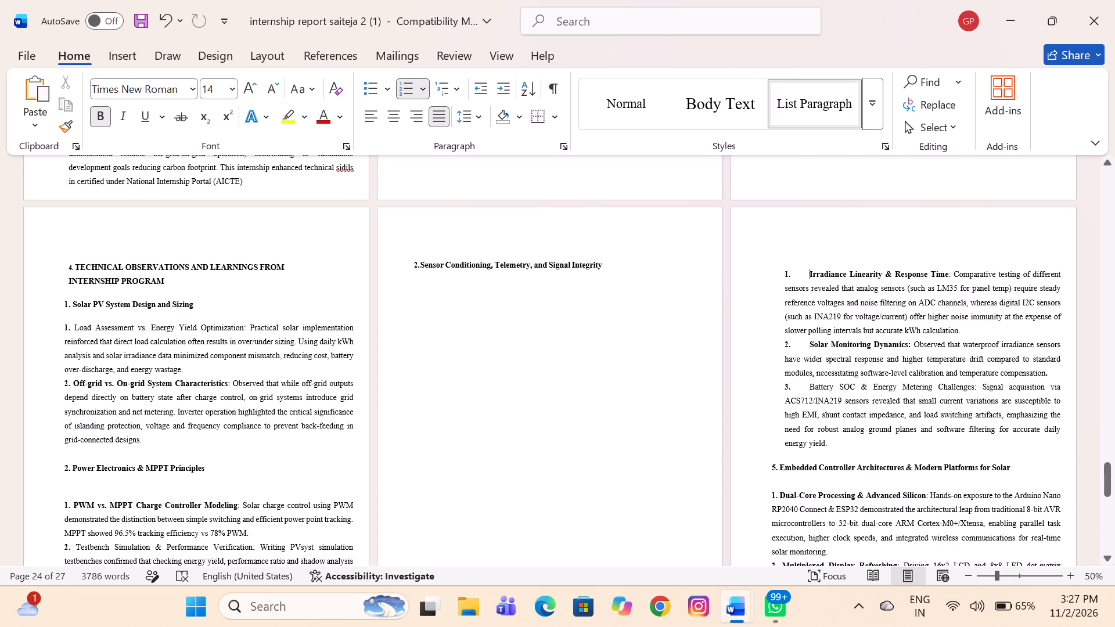
# Remove the numbering from the Irradiance Linearity, Solar Monitoring Dynamics and Battery SOC & Energy Metering paragraphs.
pyautogui.press('BackSpace')
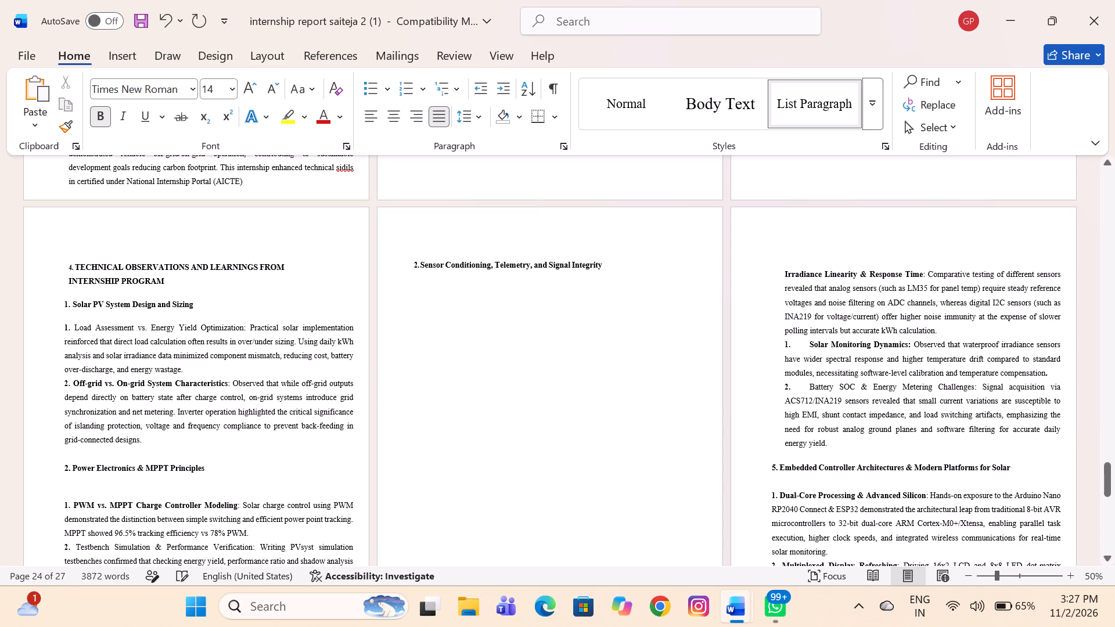
pyautogui.click(804, 345)
pyautogui.press('BackSpace')
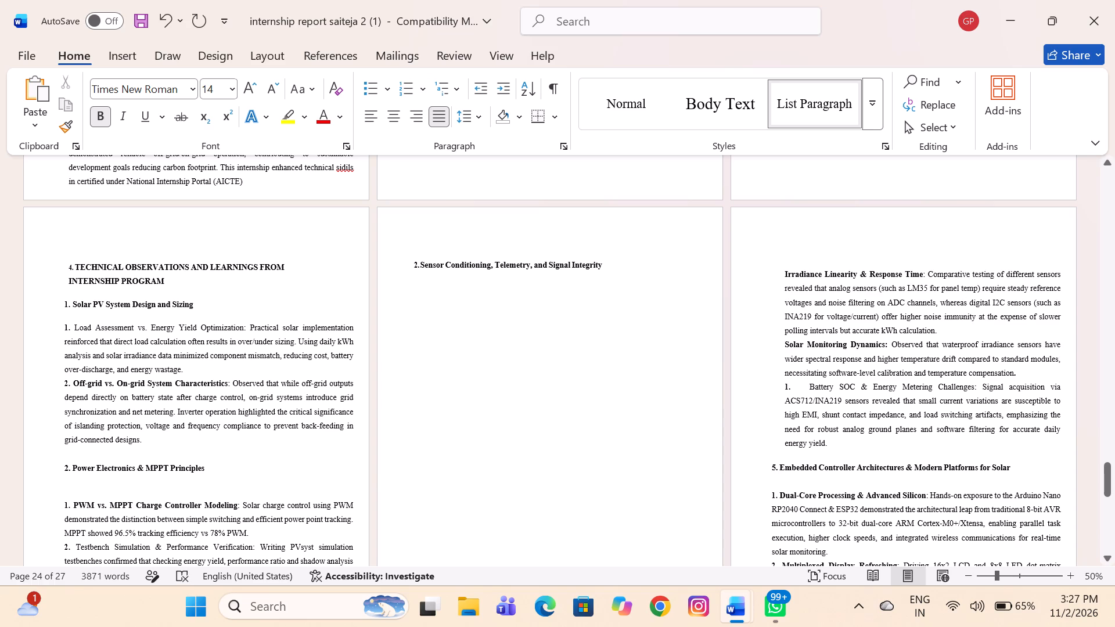
pyautogui.click(805, 384)
pyautogui.press('BackSpace')
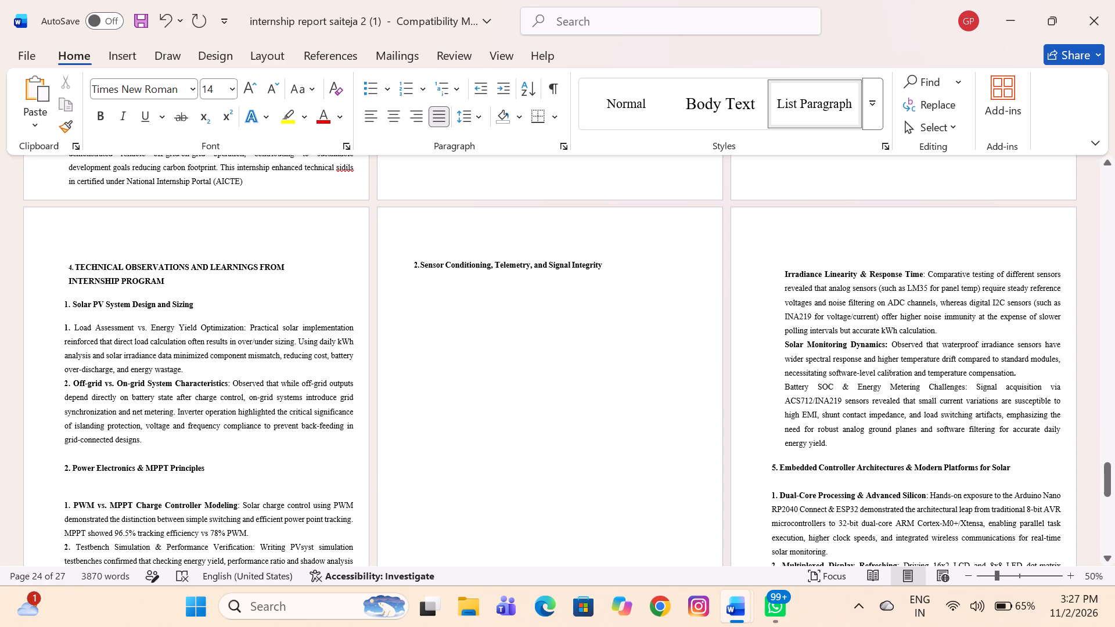
# Select the text from "Irradiance Linearity & Response Time" through the end of the "Multiplexed Display Refreshing" paragraph.
pyautogui.moveTo(783, 270); pyautogui.dragTo(1064, 563)
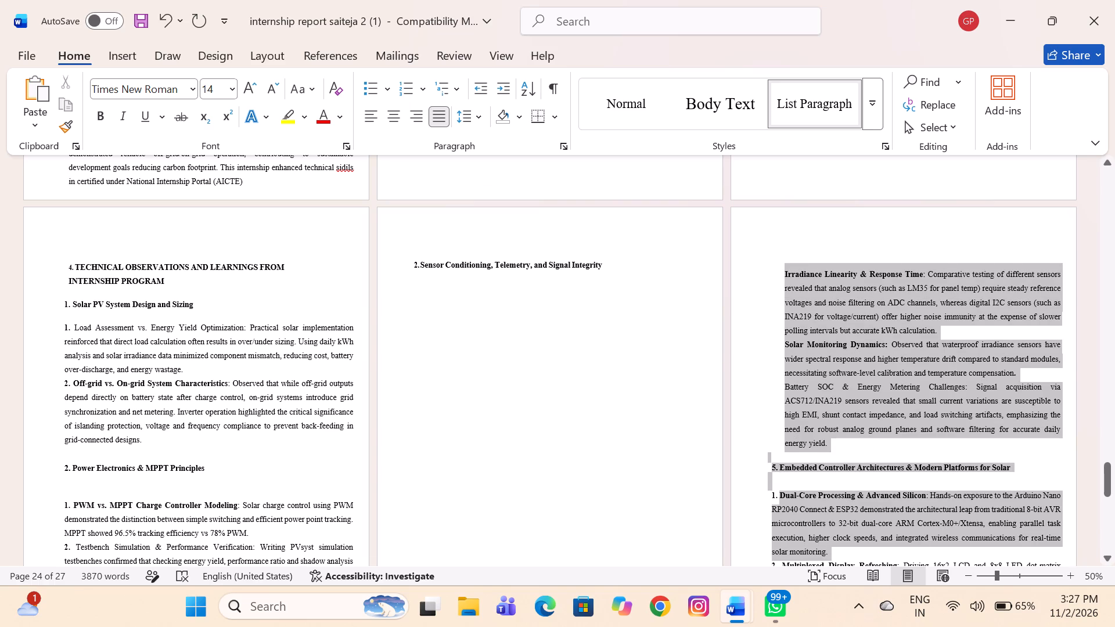
pyautogui.moveTo(1064, 563); pyautogui.dragTo(965, 538)
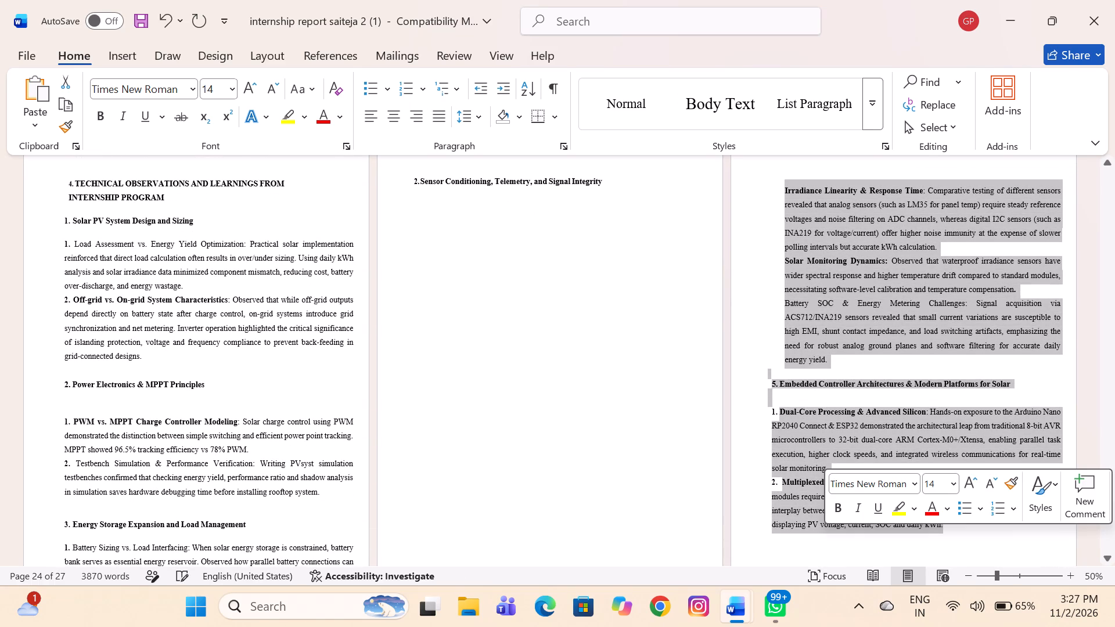
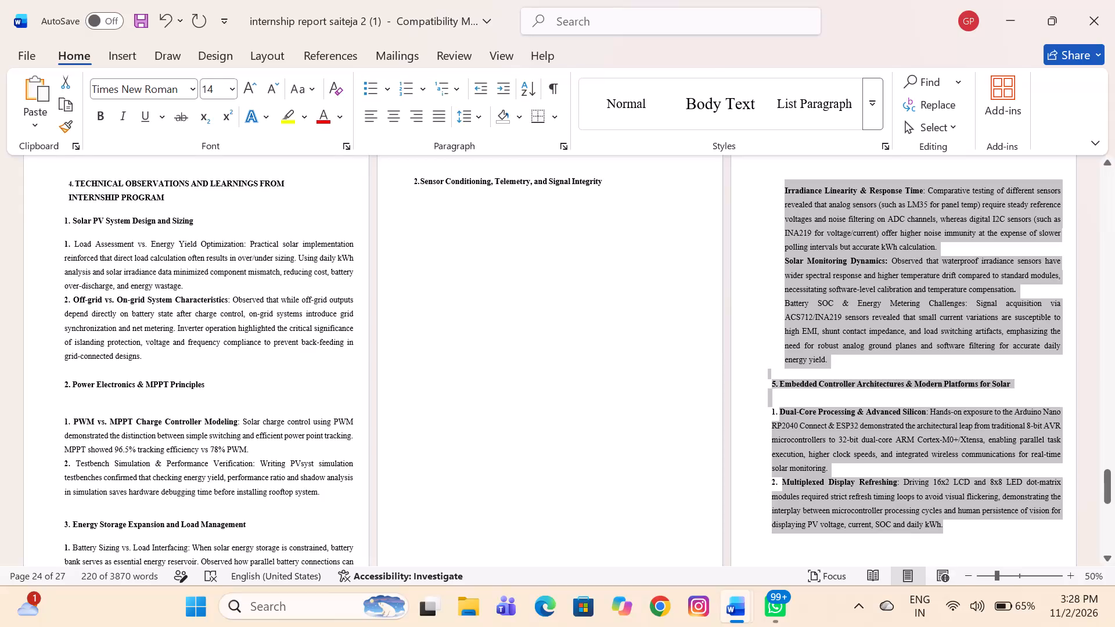
# Paste the copied Irradiance Linearity through Multiplexed Display Refreshing text on a new line under the "Sensor Conditioning, Telemetry, and Signal Integrity" heading.
pyautogui.click(422, 211)
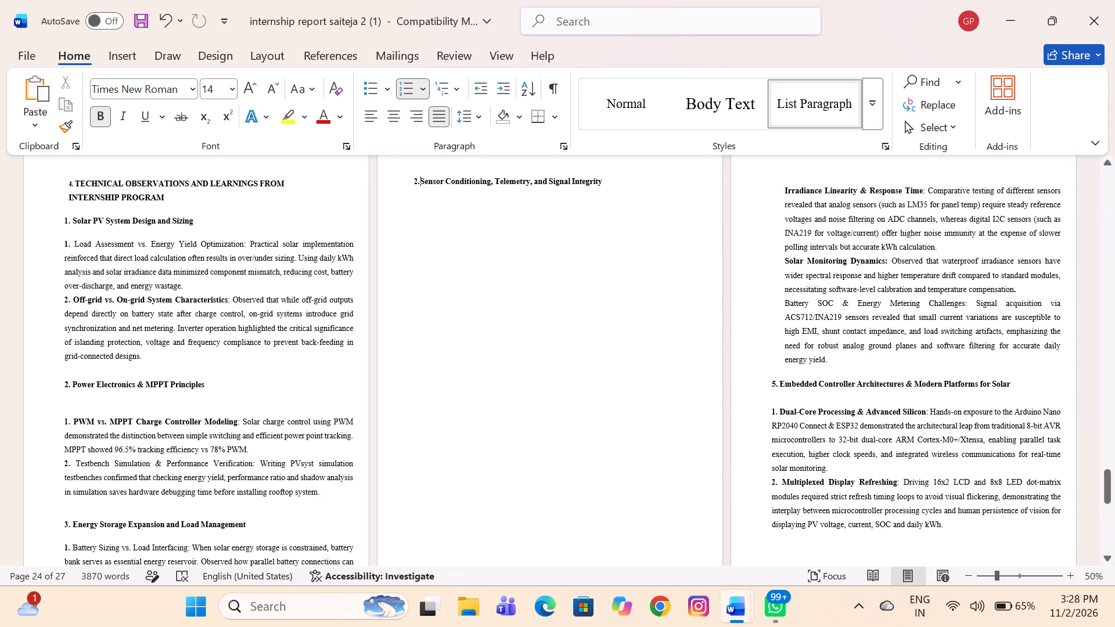
pyautogui.click(416, 206)
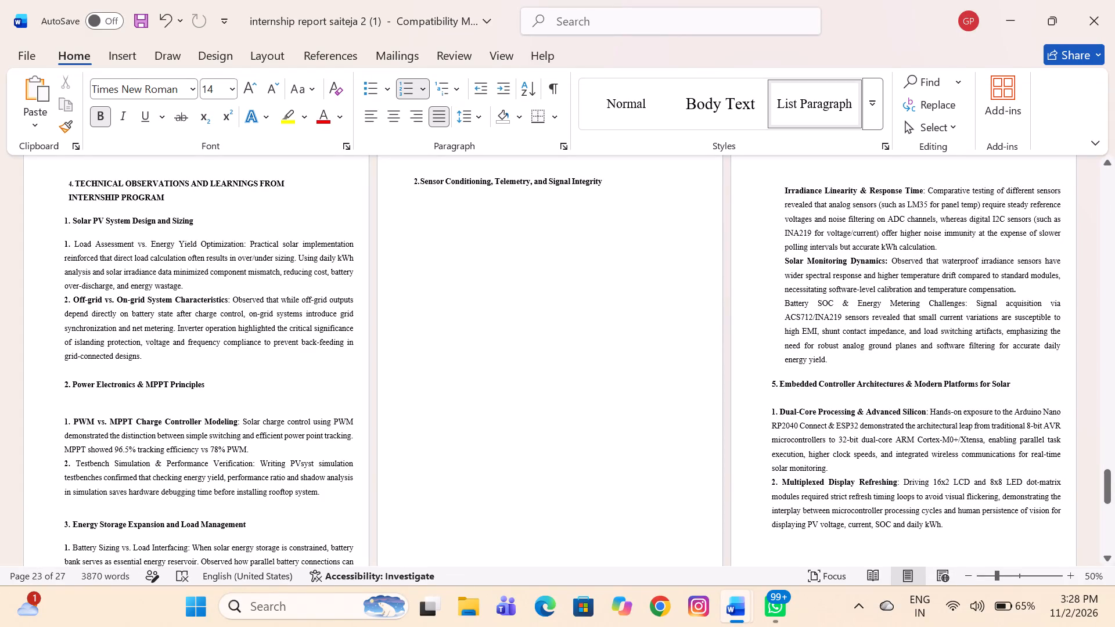
pyautogui.click(418, 212)
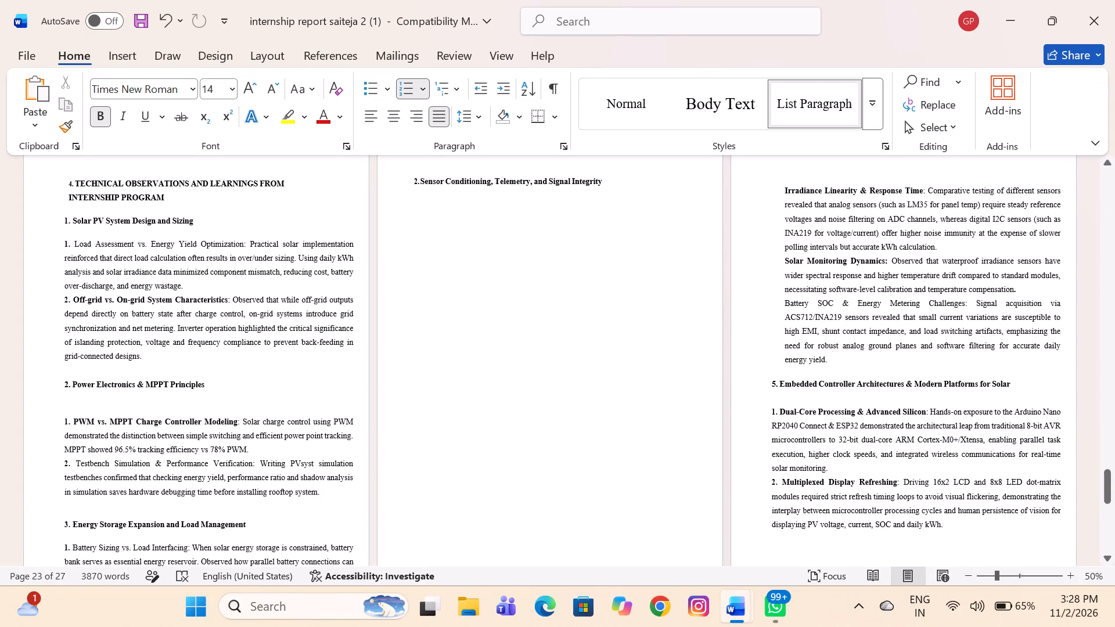
pyautogui.doubleClick(617, 174)
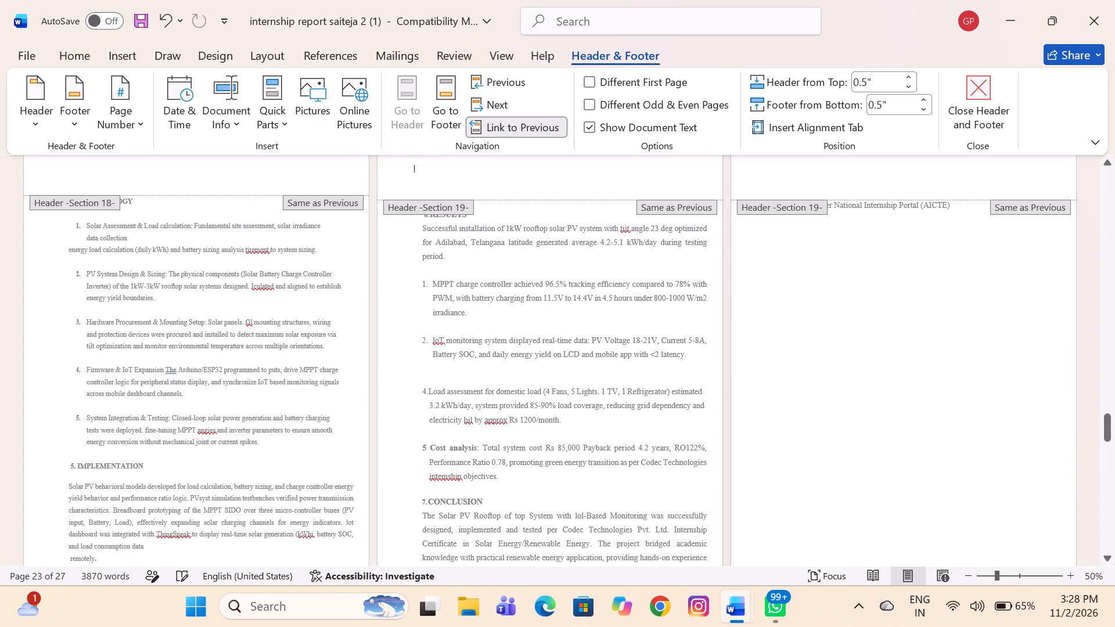
pyautogui.click(978, 88)
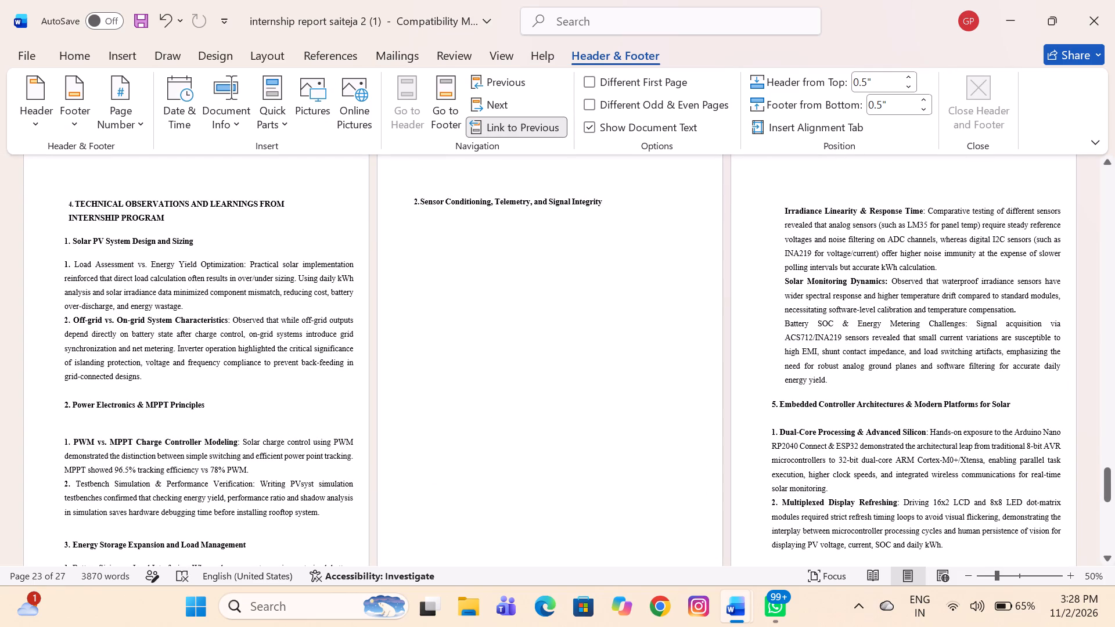
pyautogui.press('Return')
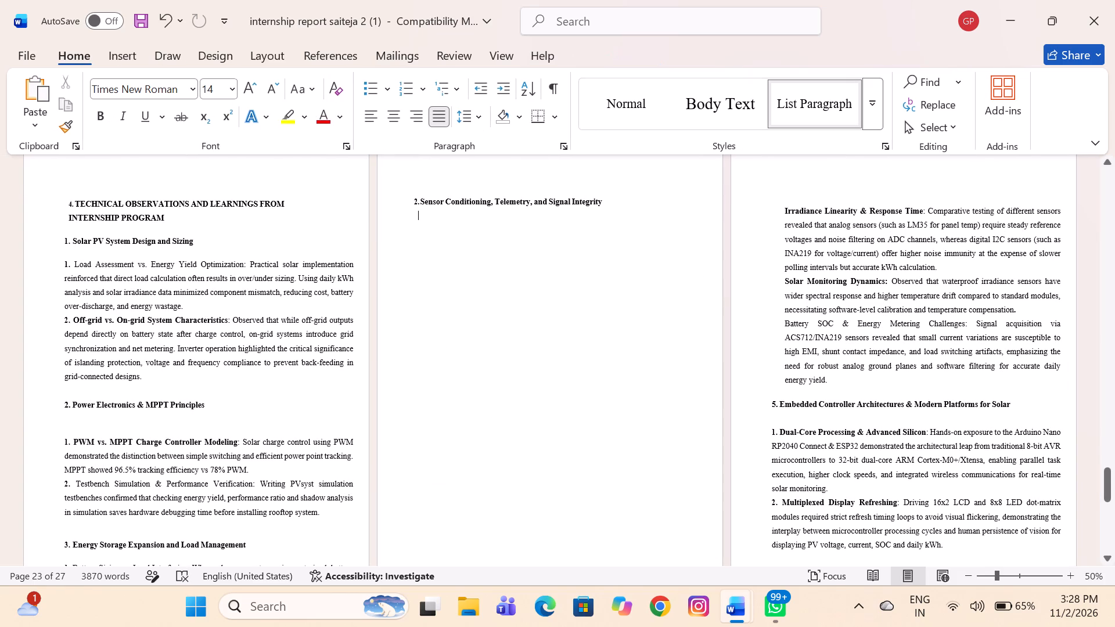
pyautogui.hotkey('ctrl', 'v')
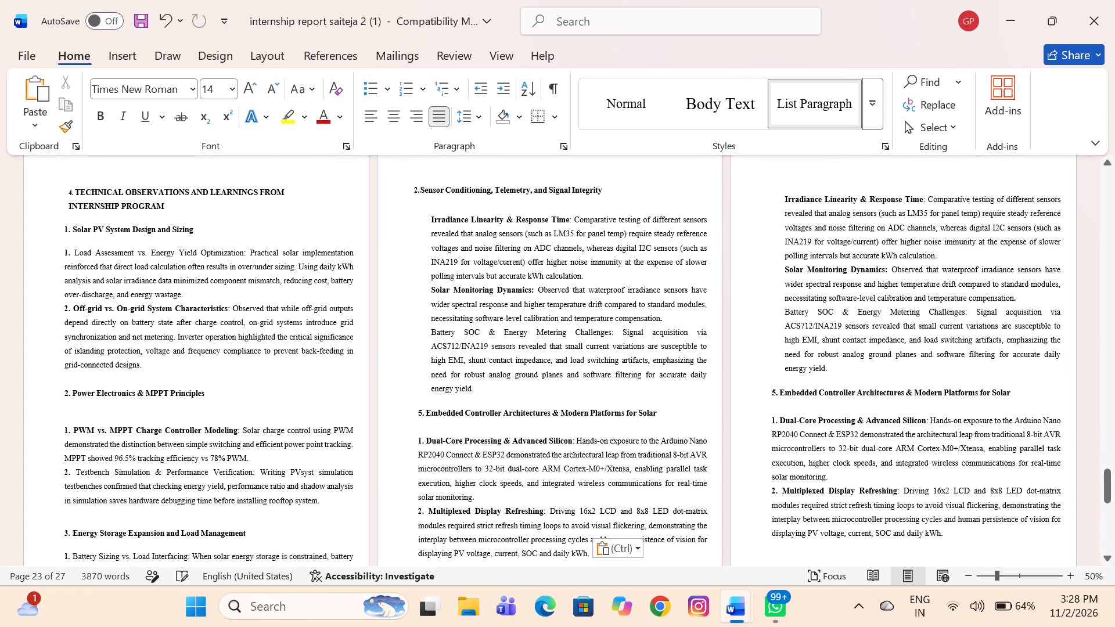
# Remove the indent from the pasted Irradiance Linearity, Solar Monitoring Dynamics and Battery SOC & Energy Metering paragraphs.
pyautogui.click(427, 215)
pyautogui.press('BackSpace')
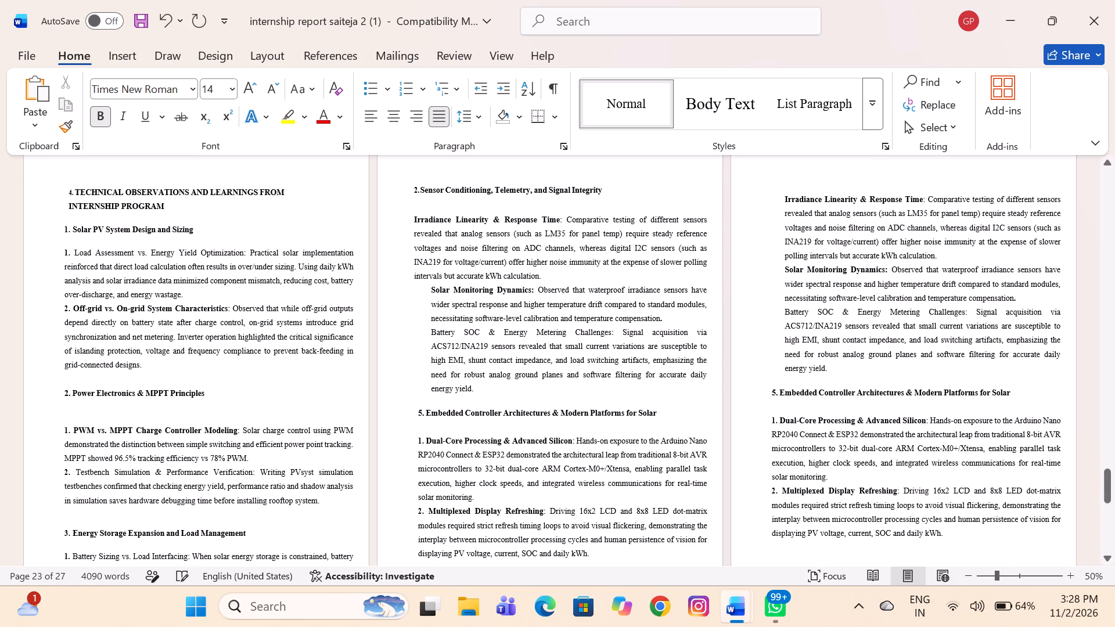
pyautogui.click(431, 291)
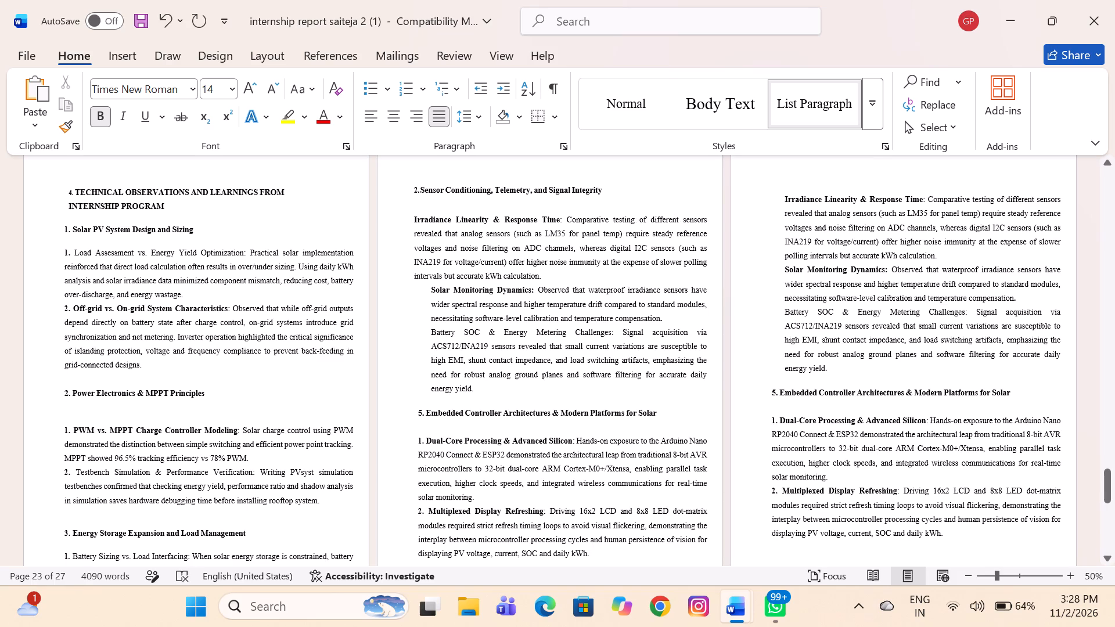
pyautogui.press('BackSpace')
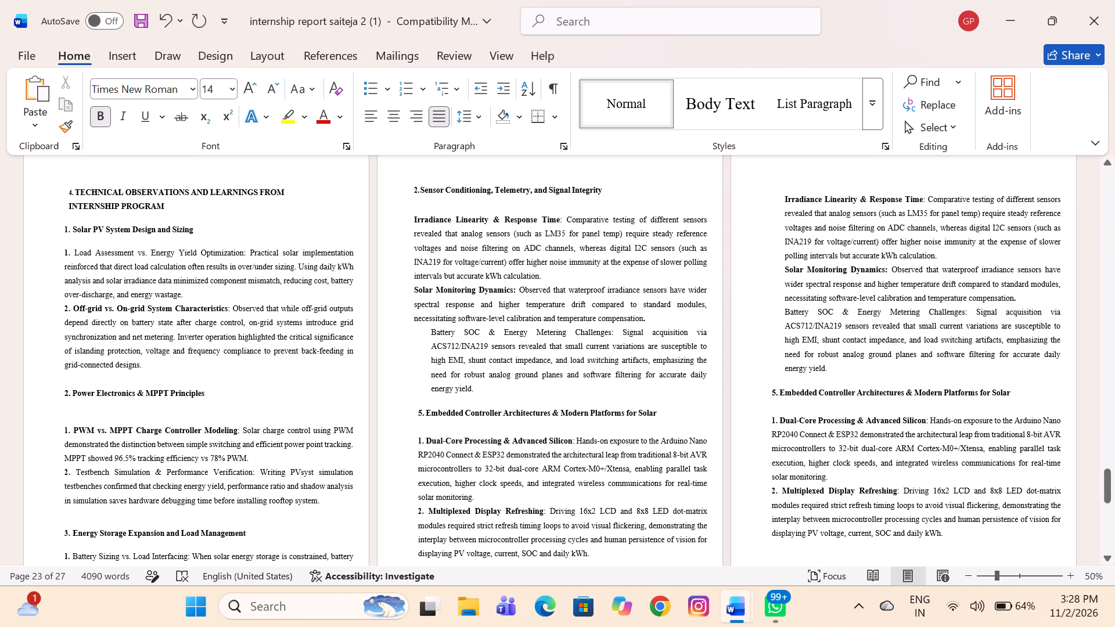
pyautogui.click(430, 326)
pyautogui.click(430, 327)
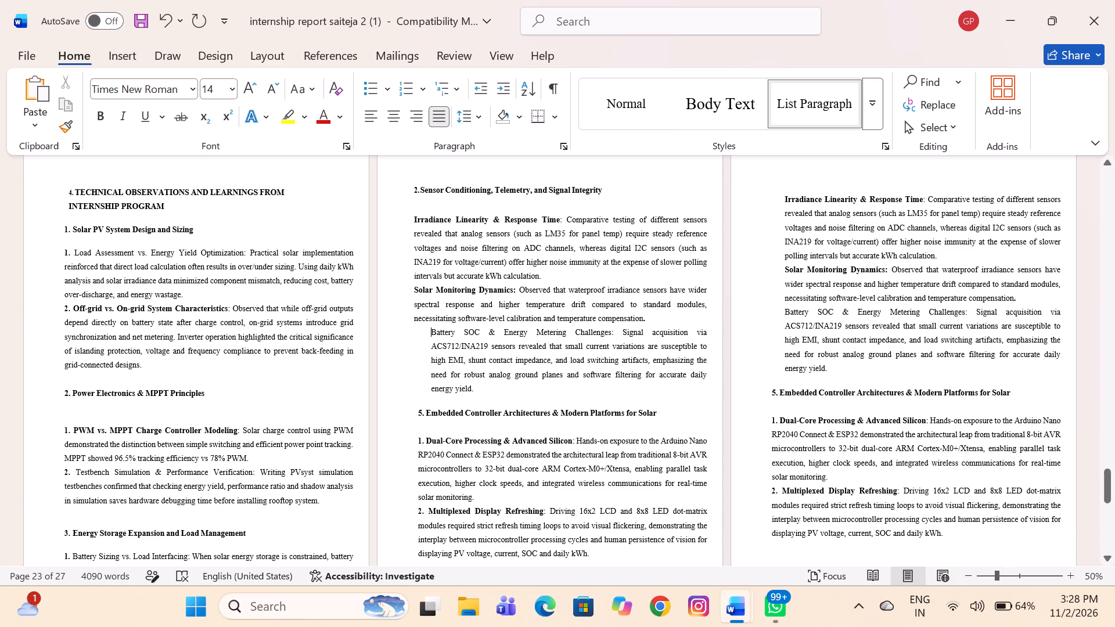
pyautogui.press('BackSpace')
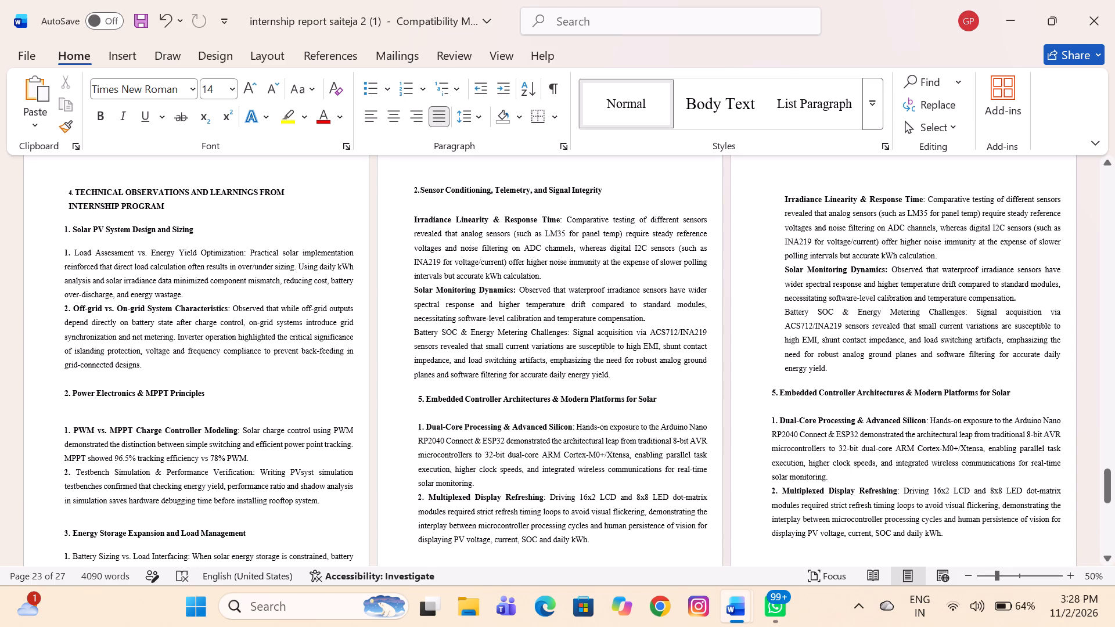
# Number the pasted Irradiance Linearity & Response Time paragraph "1." and the Solar Monitoring Dynamics paragraph "2.".
pyautogui.click(413, 220)
pyautogui.press('1')
pyautogui.press('.')
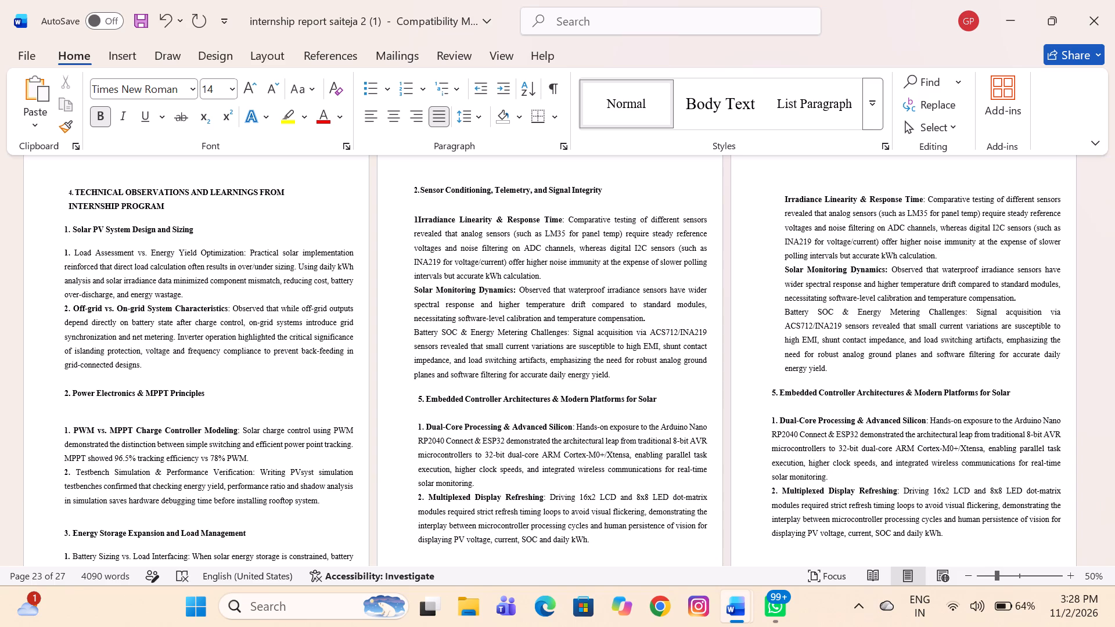
pyautogui.click(413, 289)
pyautogui.write('2.')
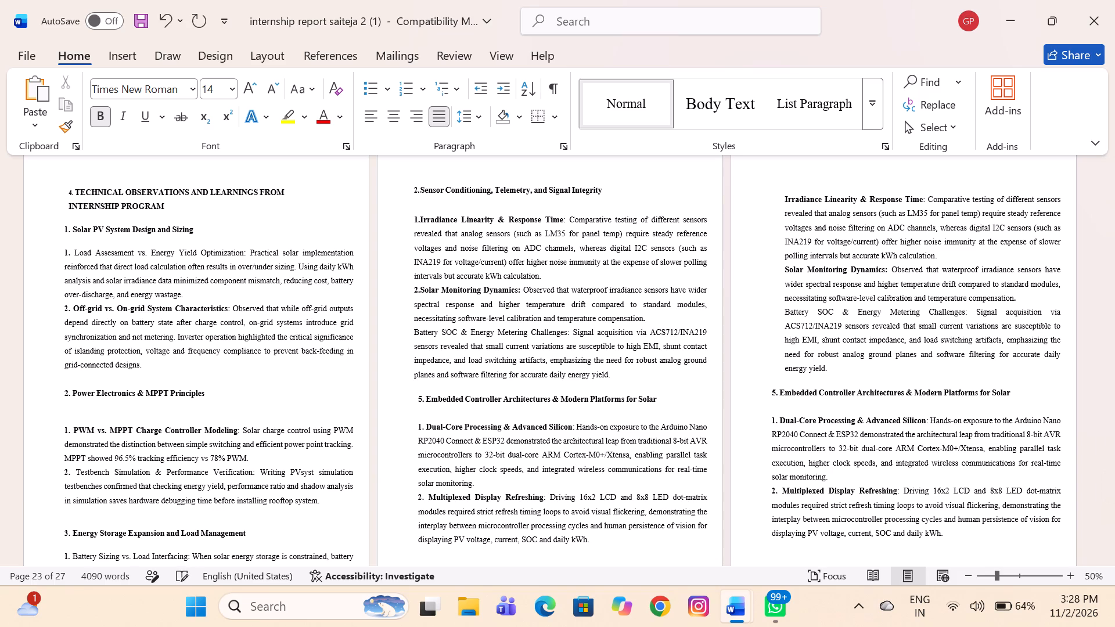
# Set the line spacing of the pasted text, from Irradiance Linearity through Multiplexed Display Refreshing, to 1.5.
pyautogui.scroll(-2, 413, 289)
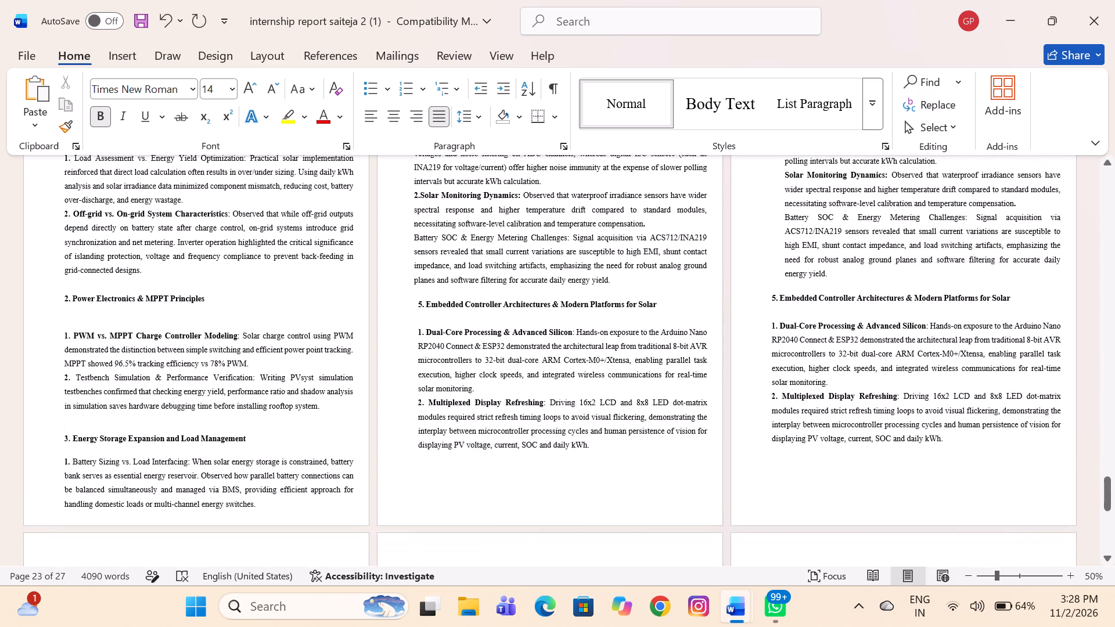
pyautogui.scroll(1, 413, 289)
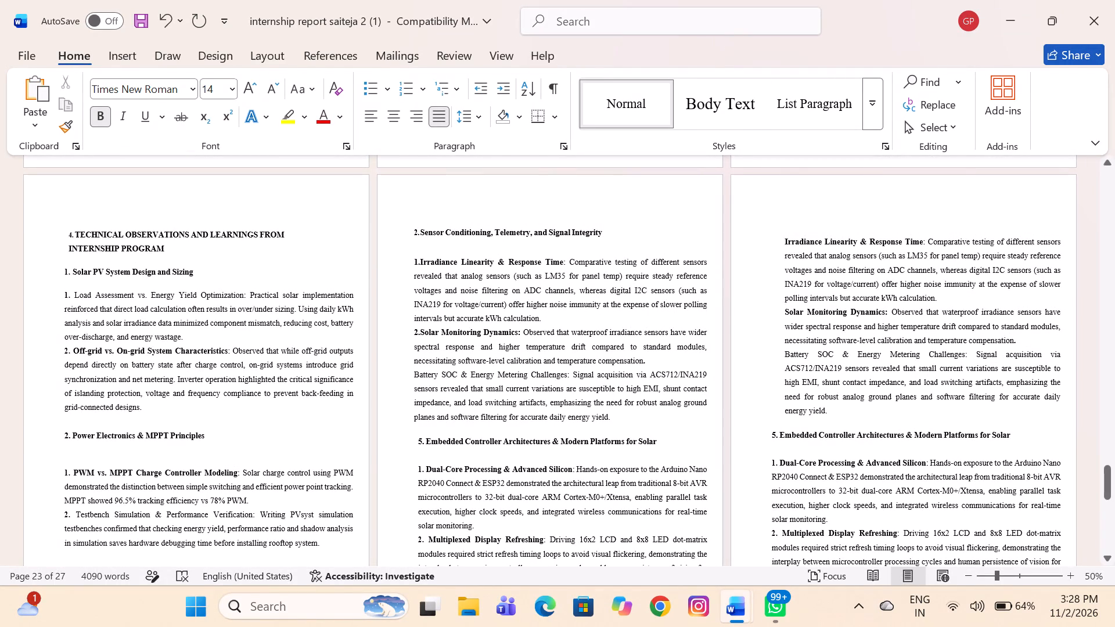
pyautogui.moveTo(419, 261); pyautogui.dragTo(695, 569)
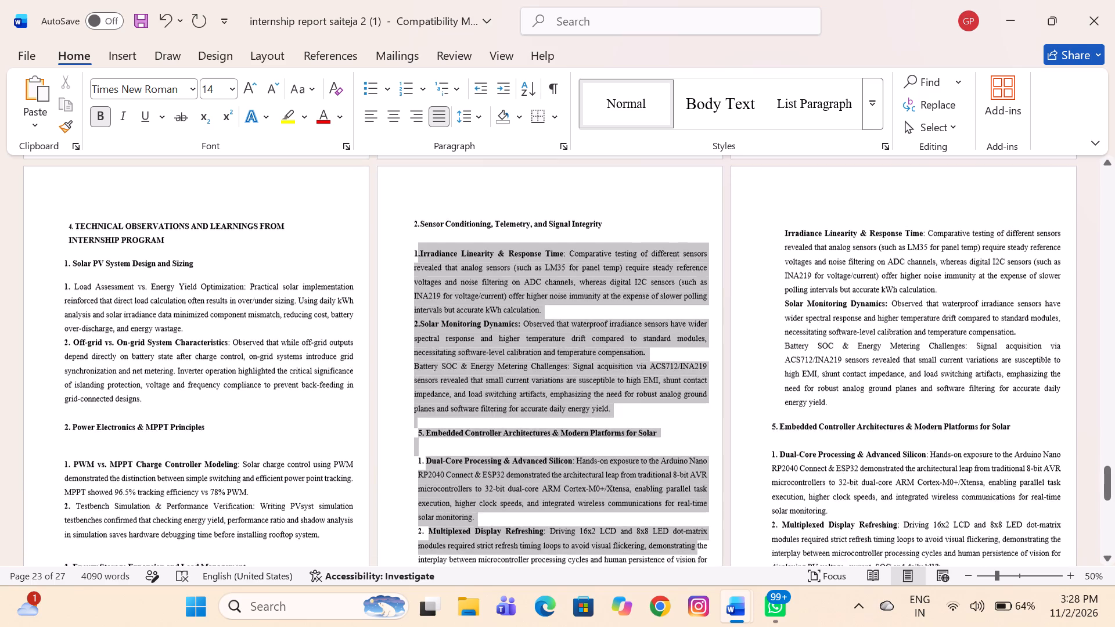
pyautogui.moveTo(695, 569); pyautogui.dragTo(613, 494)
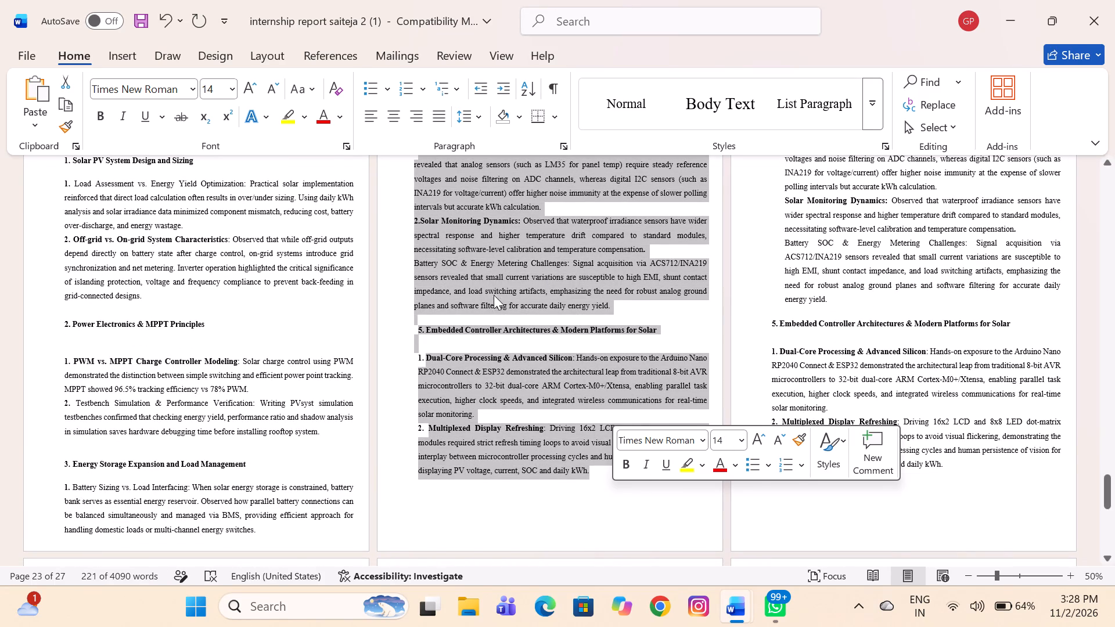
pyautogui.click(484, 113)
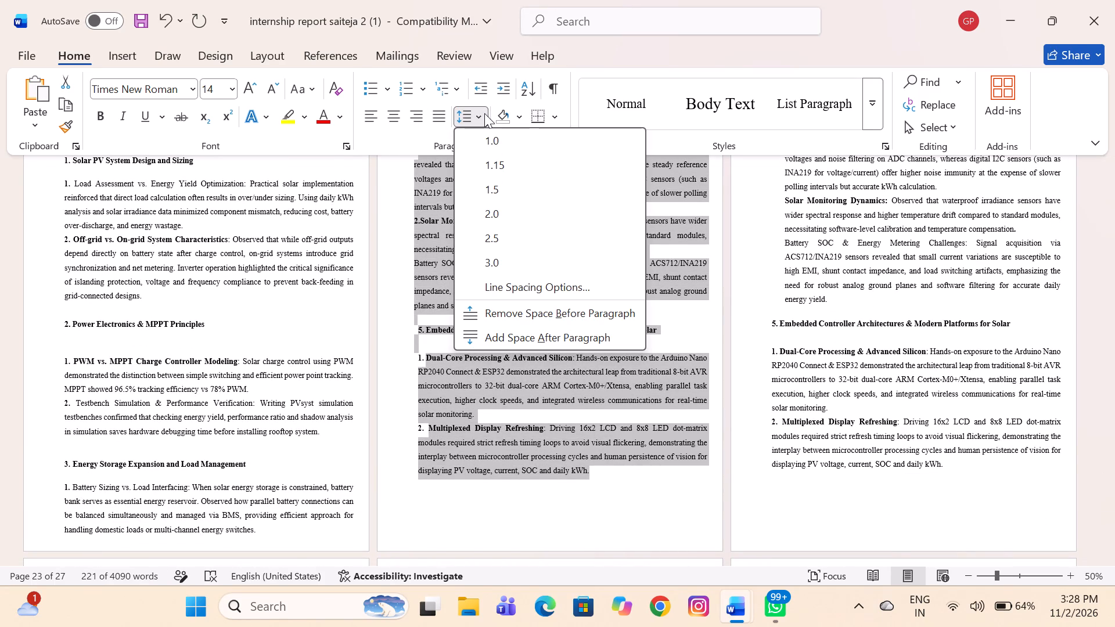
pyautogui.click(502, 187)
# Delete the original duplicate of the Irradiance Linearity through Multiplexed Display Refreshing text, along with the page it leaves empty.
pyautogui.scroll(1, 510, 292)
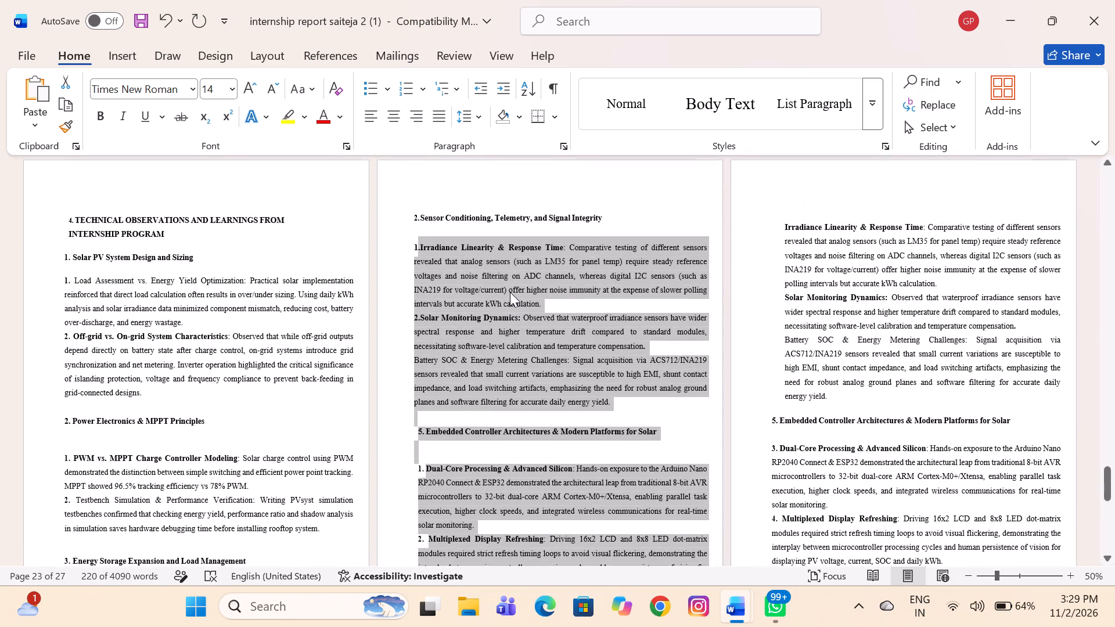
pyautogui.click(366, 211)
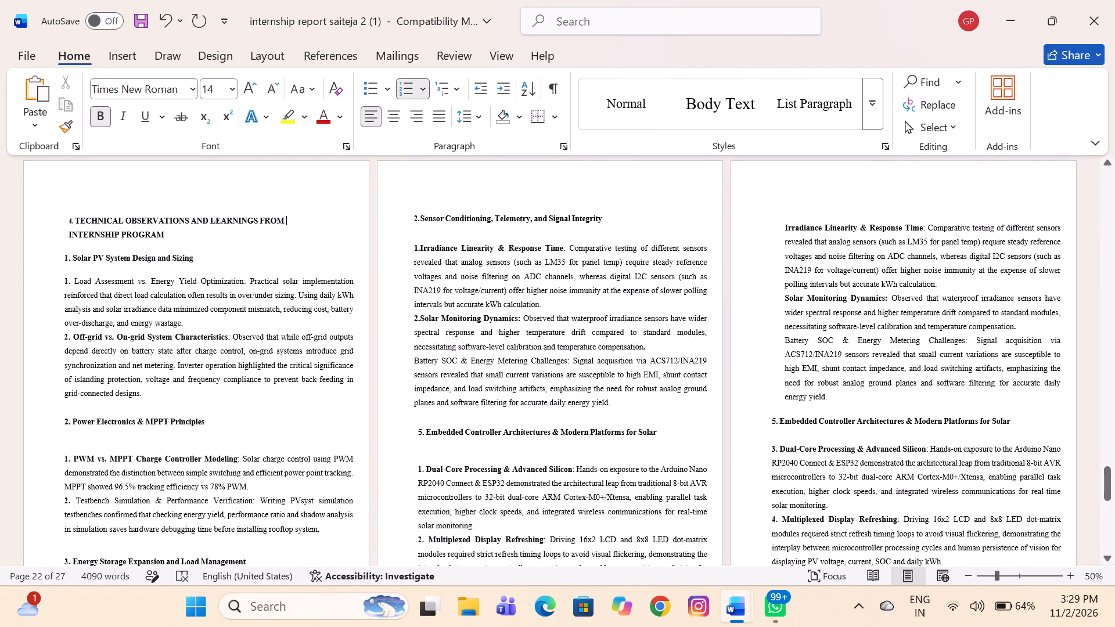
pyautogui.moveTo(785, 228); pyautogui.dragTo(916, 333)
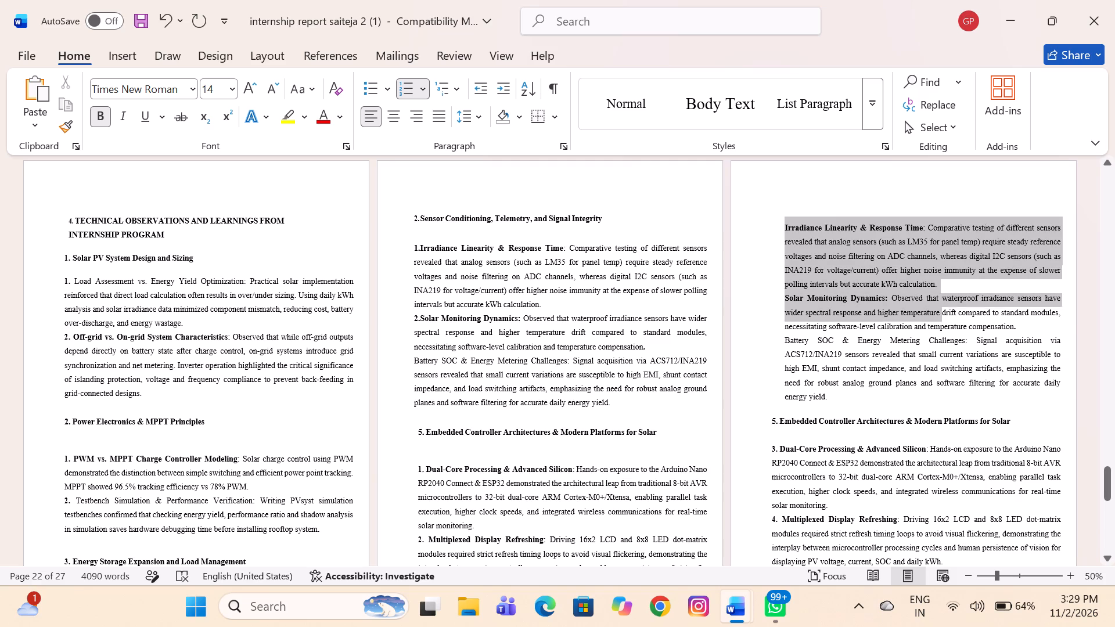
pyautogui.moveTo(916, 333); pyautogui.dragTo(852, 403)
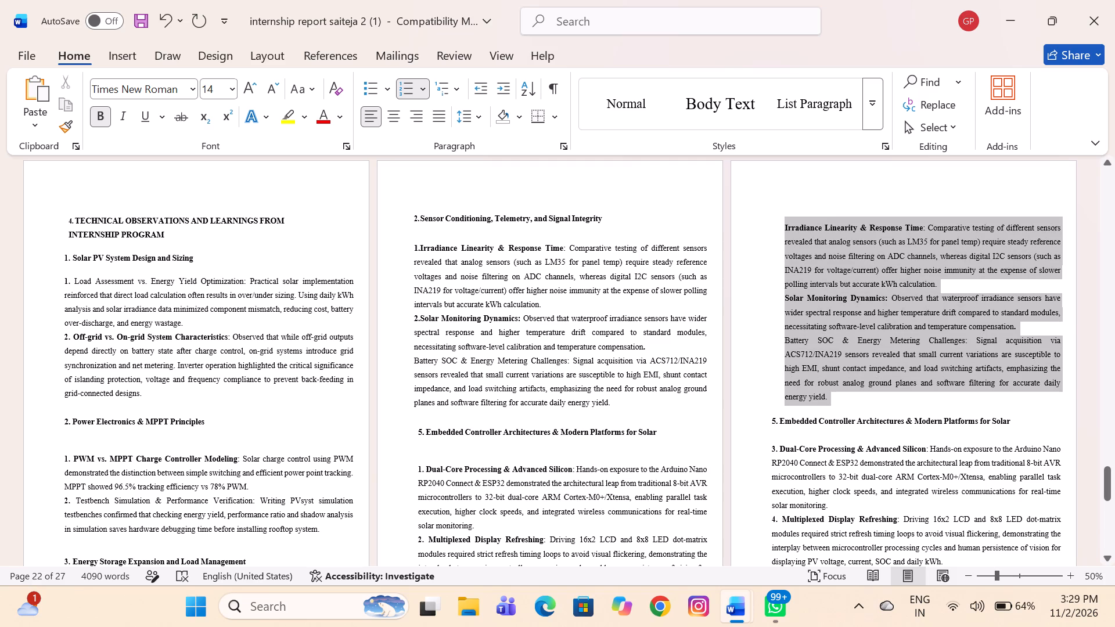
pyautogui.moveTo(852, 403); pyautogui.dragTo(949, 354)
pyautogui.press('Delete')
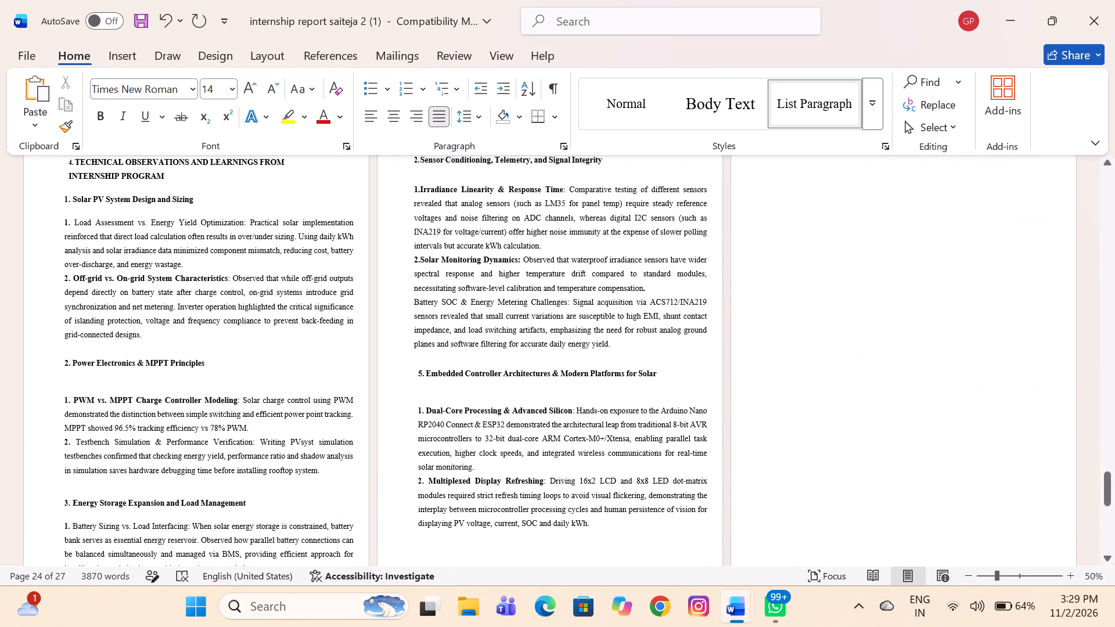
pyautogui.click(949, 354)
pyautogui.press('Delete')
pyautogui.scroll(1, 949, 354)
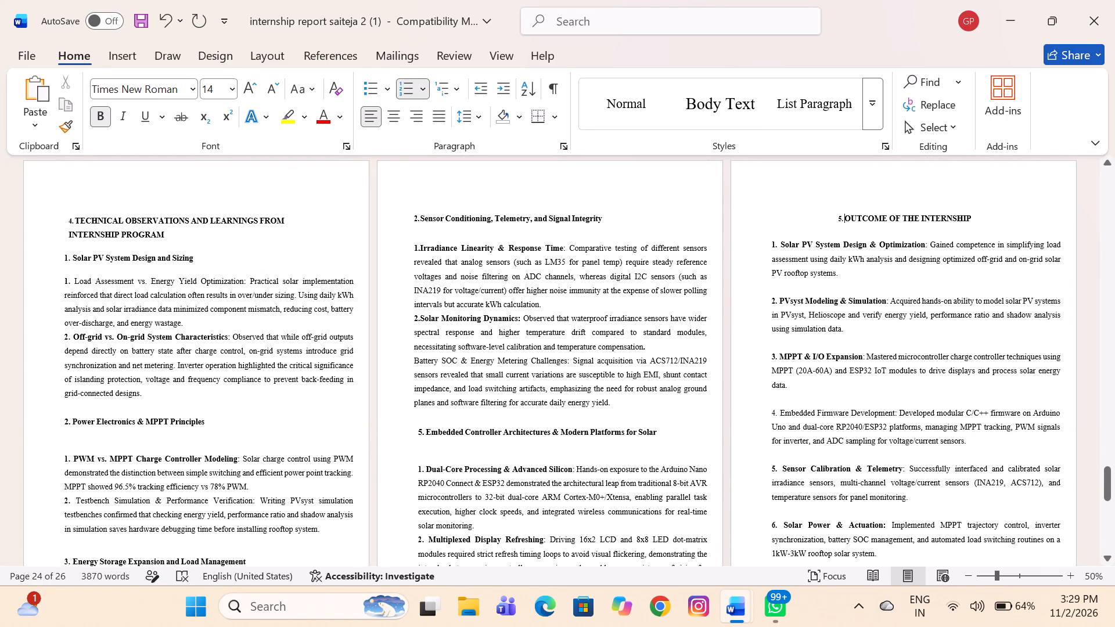
# Replace the dashes after "transducers" and "panel temperature sensors" in the second paragraph of section 6, Conclusion, with spaces.
pyautogui.scroll(-4, 949, 354)
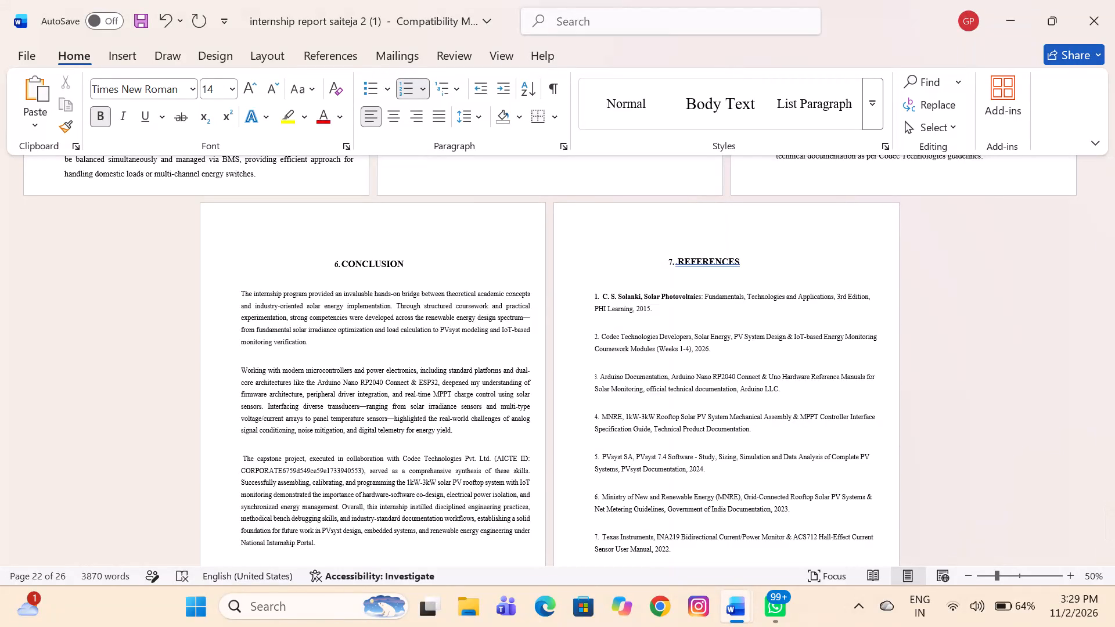
pyautogui.click(393, 417)
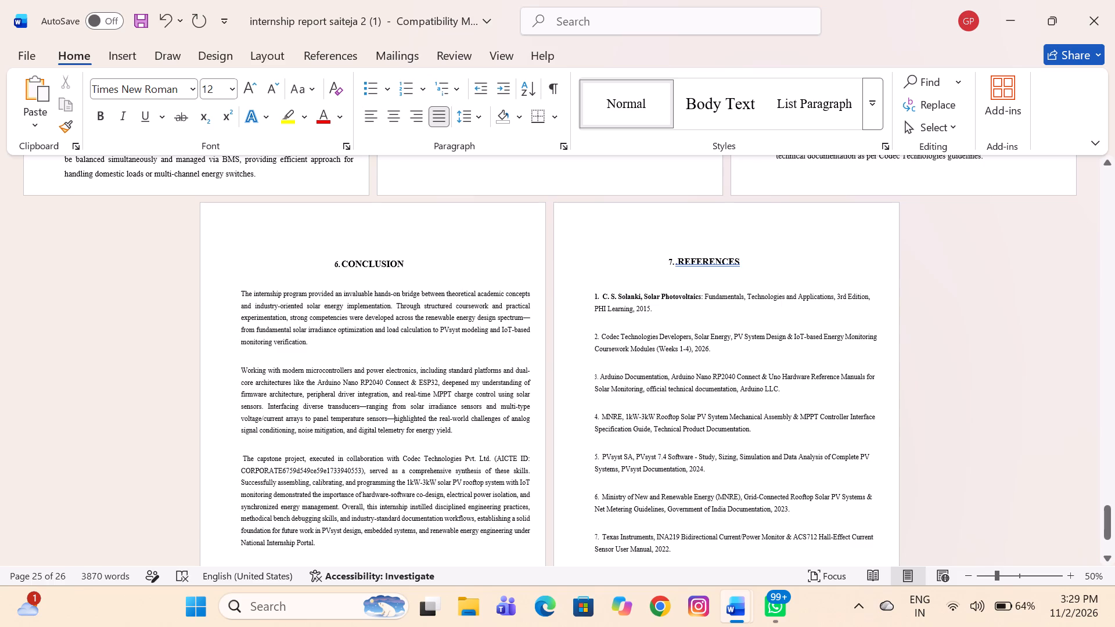
pyautogui.press('BackSpace')
pyautogui.press('space')
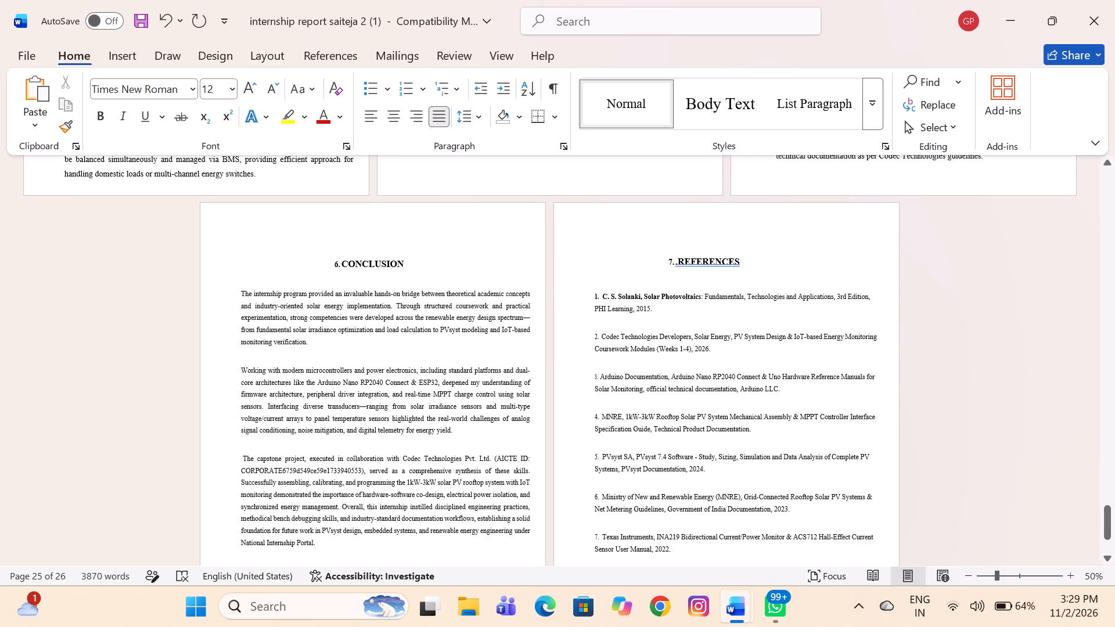
pyautogui.click(366, 406)
pyautogui.press('BackSpace')
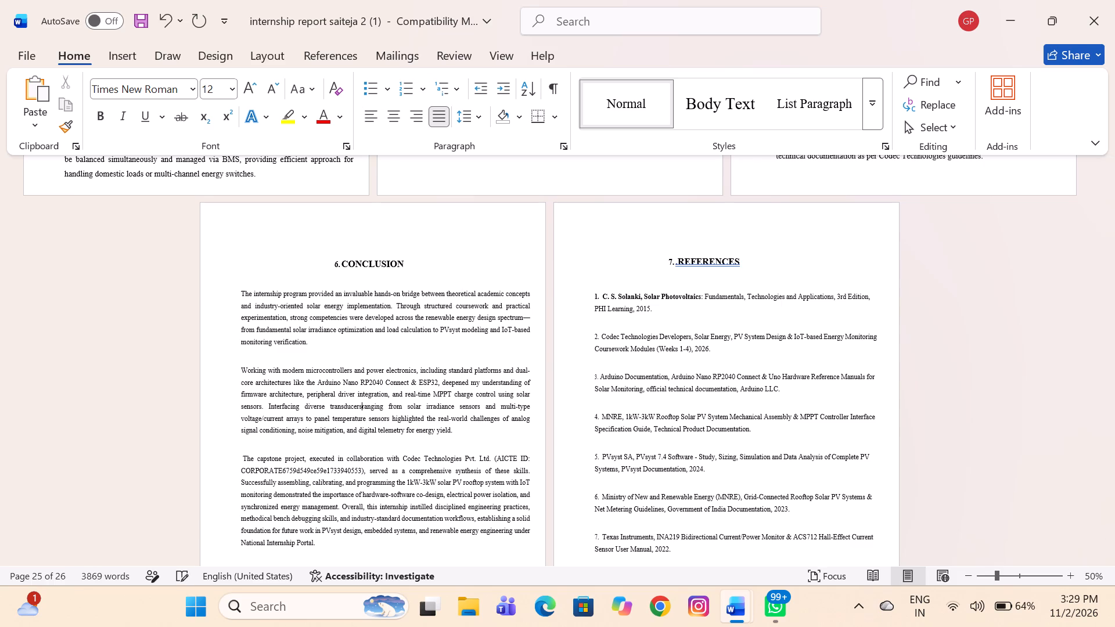
pyautogui.press('space')
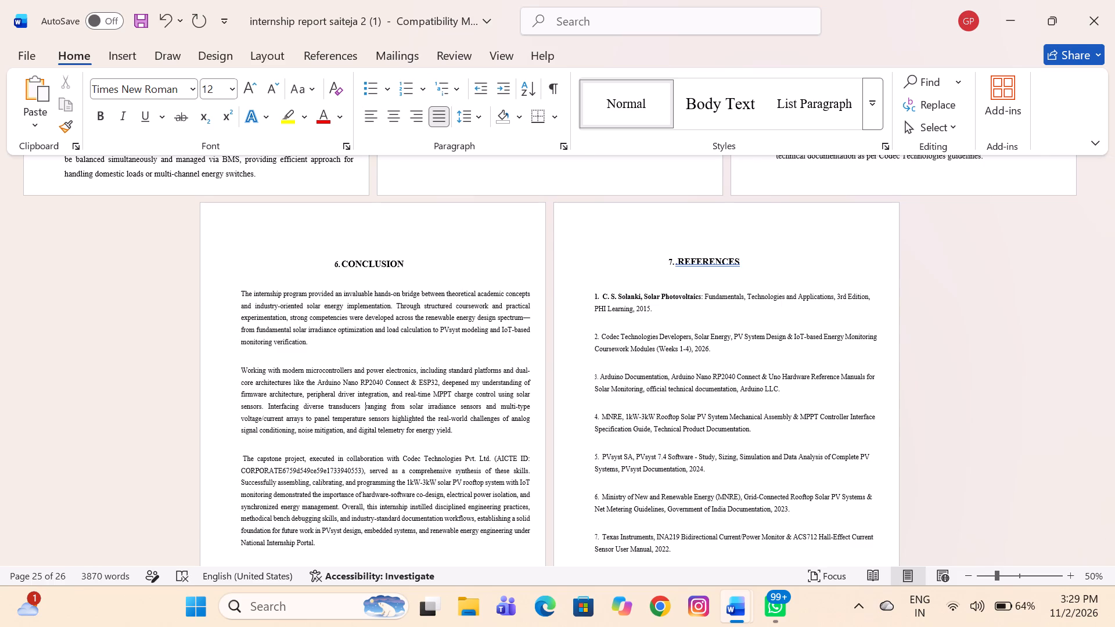
# Review the whole report from section 6, Conclusion, back to the title page, checking text, numbering and page layout.
pyautogui.scroll(5, 366, 406)
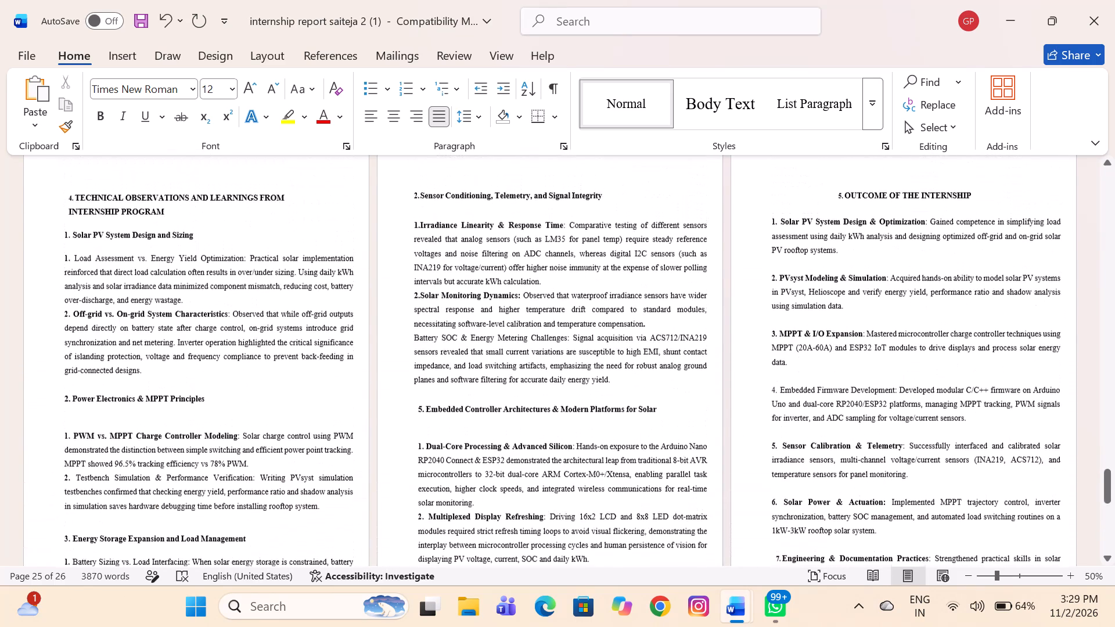
pyautogui.scroll(5, 366, 406)
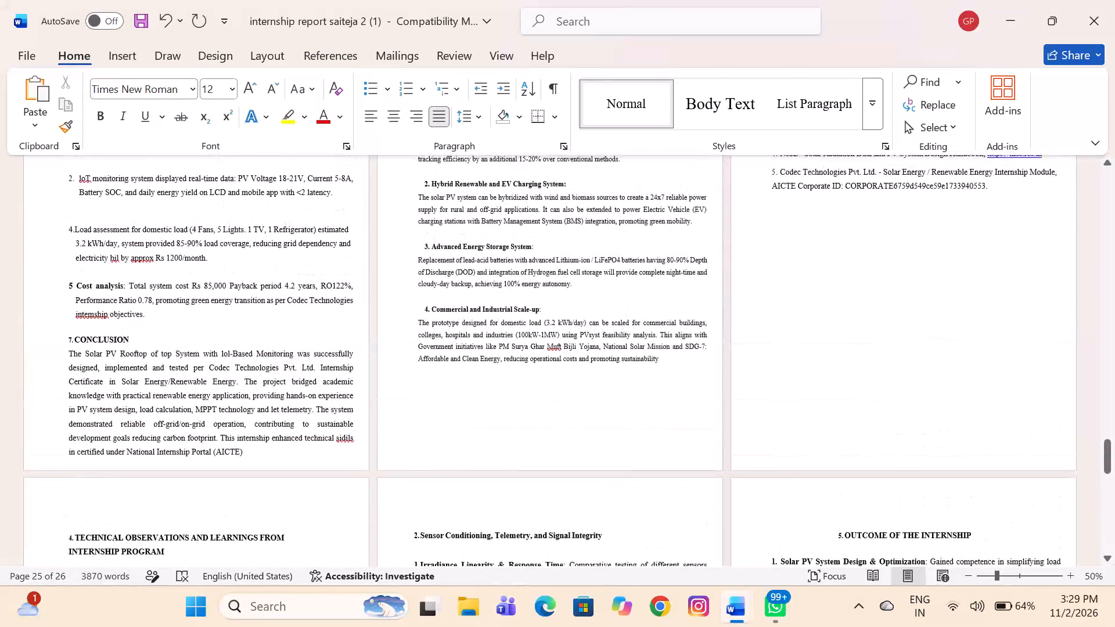
pyautogui.scroll(2, 366, 406)
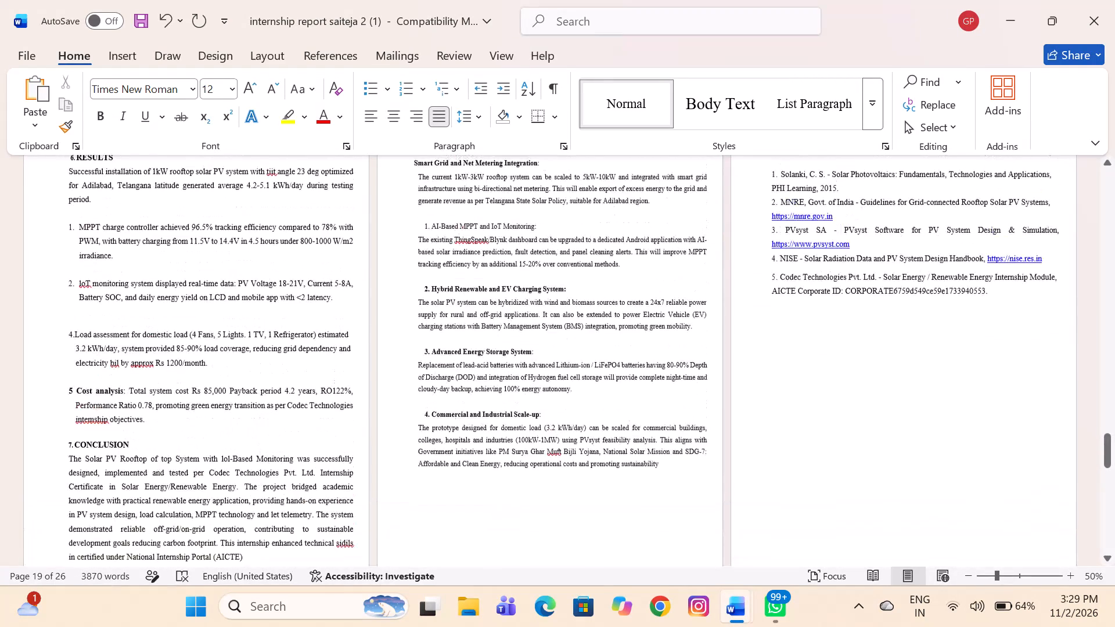
pyautogui.scroll(1, 366, 406)
pyautogui.scroll(-2, 366, 406)
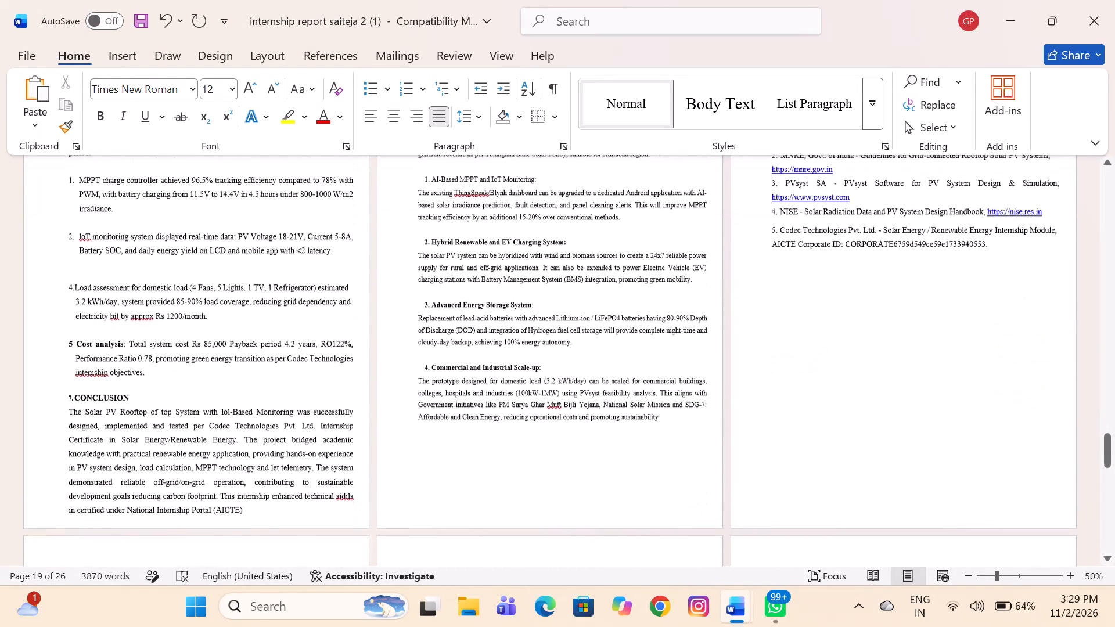
pyautogui.scroll(-6, 366, 406)
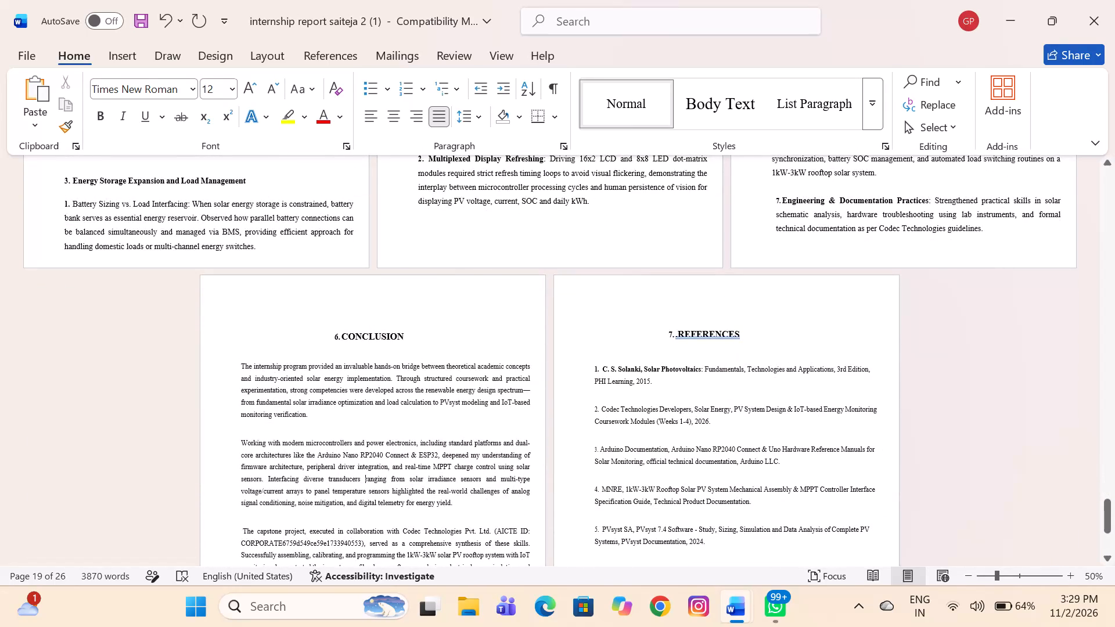
pyautogui.scroll(1, 366, 406)
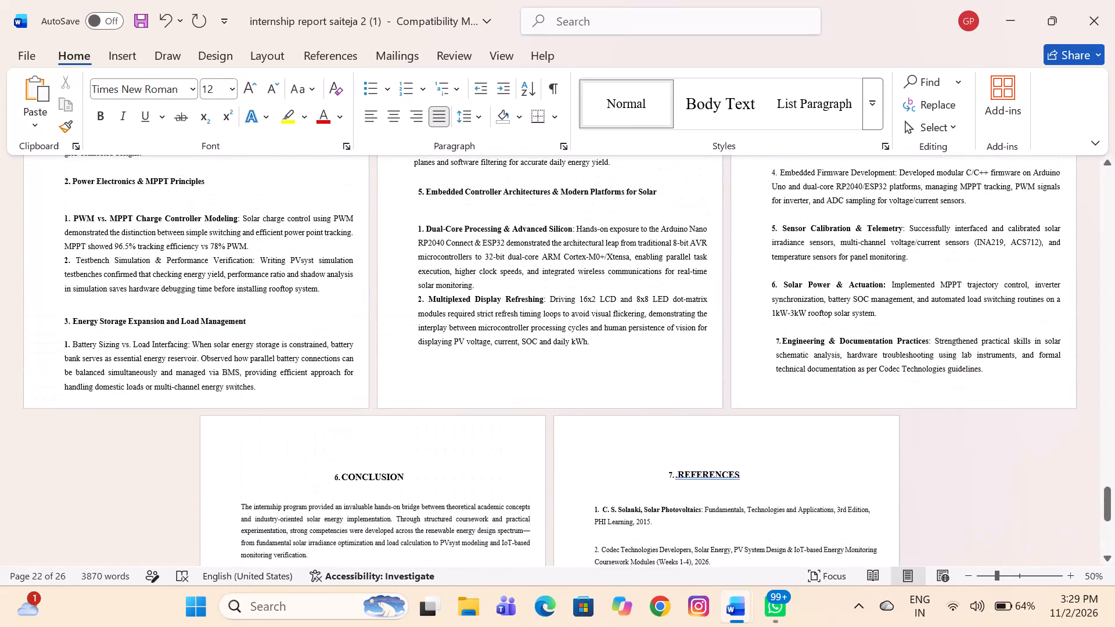
pyautogui.scroll(2, 366, 406)
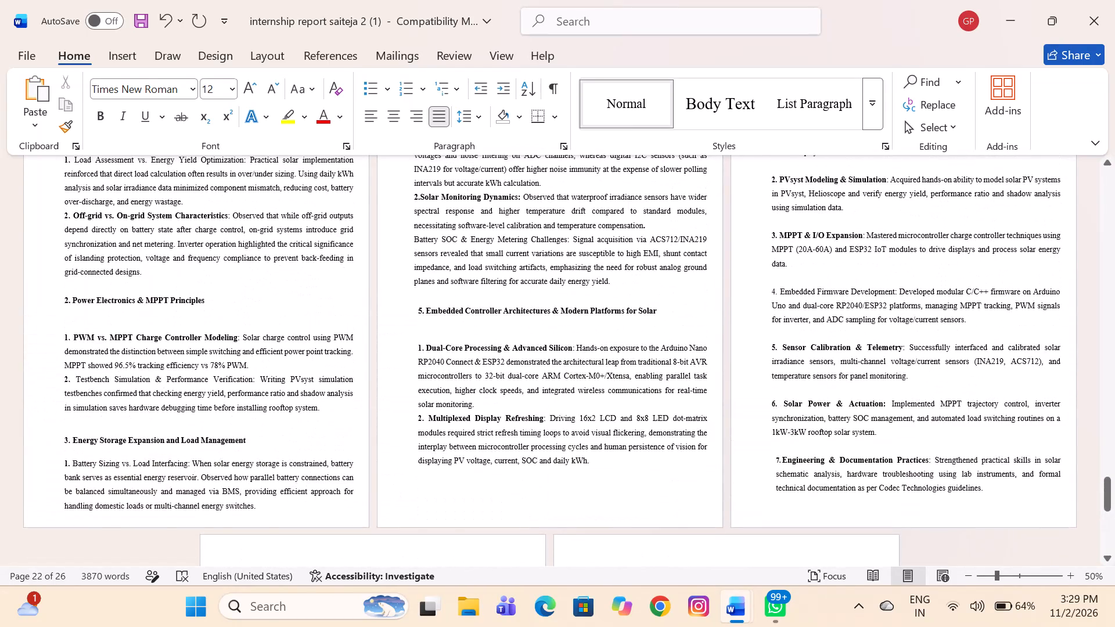
pyautogui.scroll(6, 366, 406)
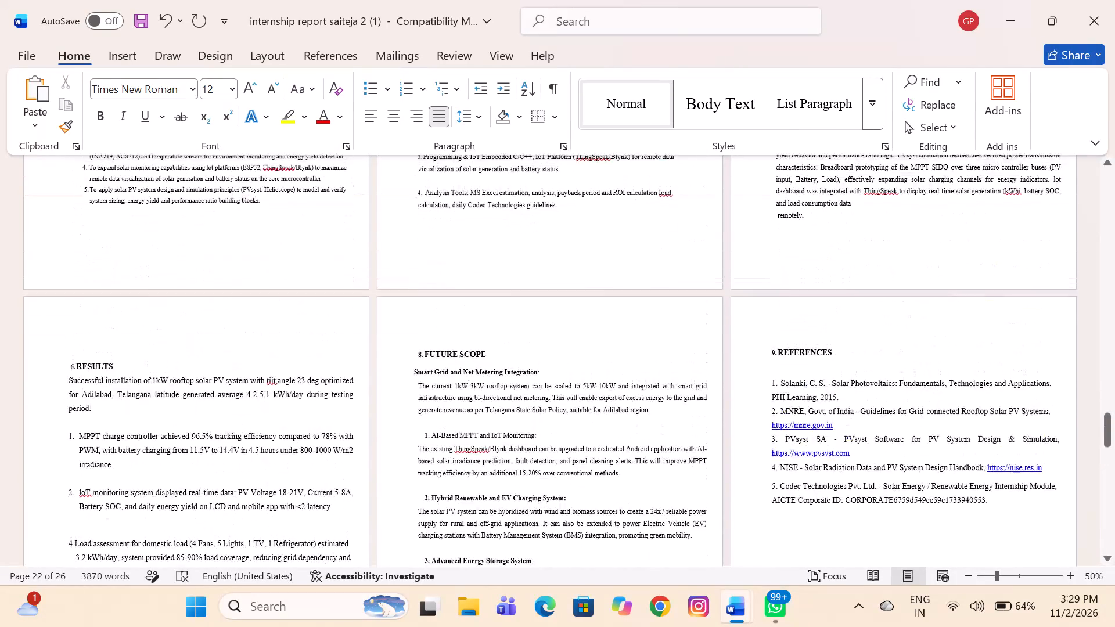
pyautogui.scroll(6, 366, 406)
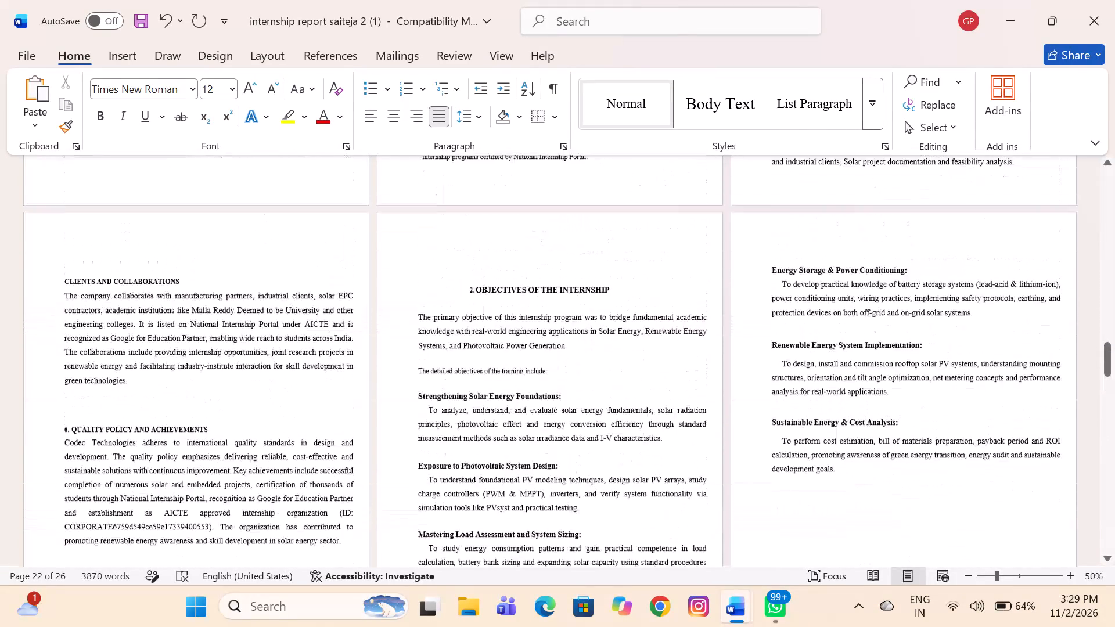
pyautogui.scroll(5, 366, 406)
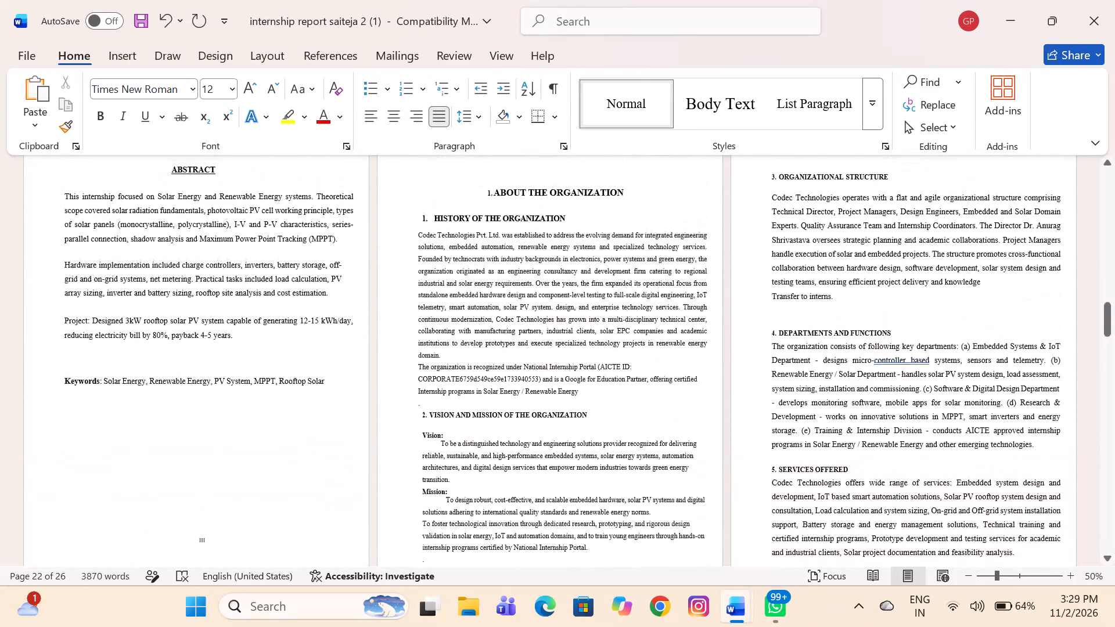
pyautogui.scroll(5, 366, 406)
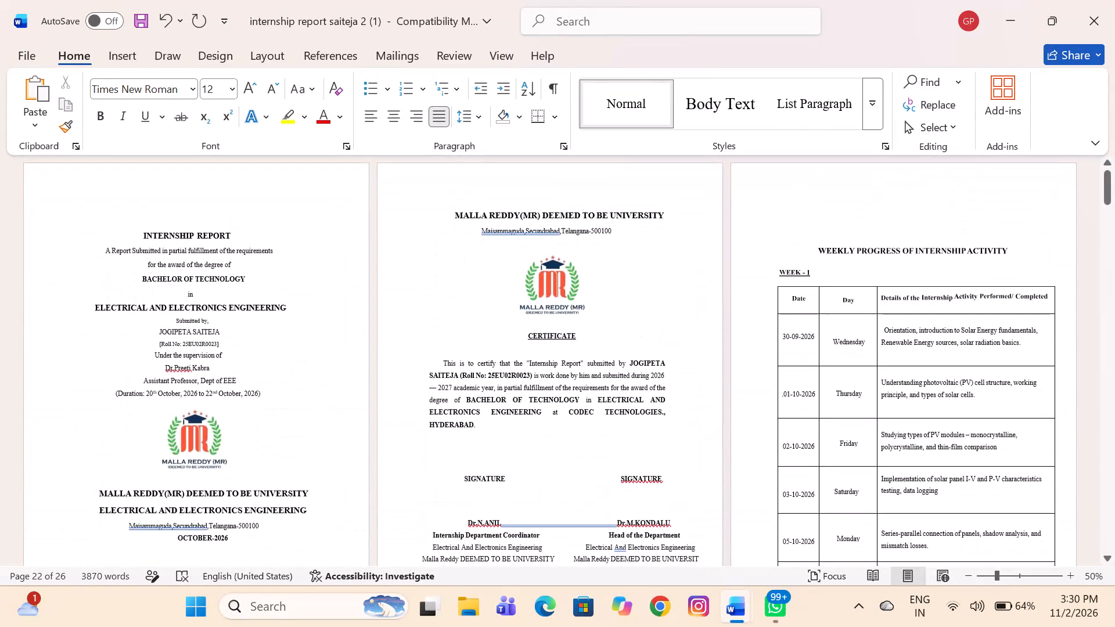
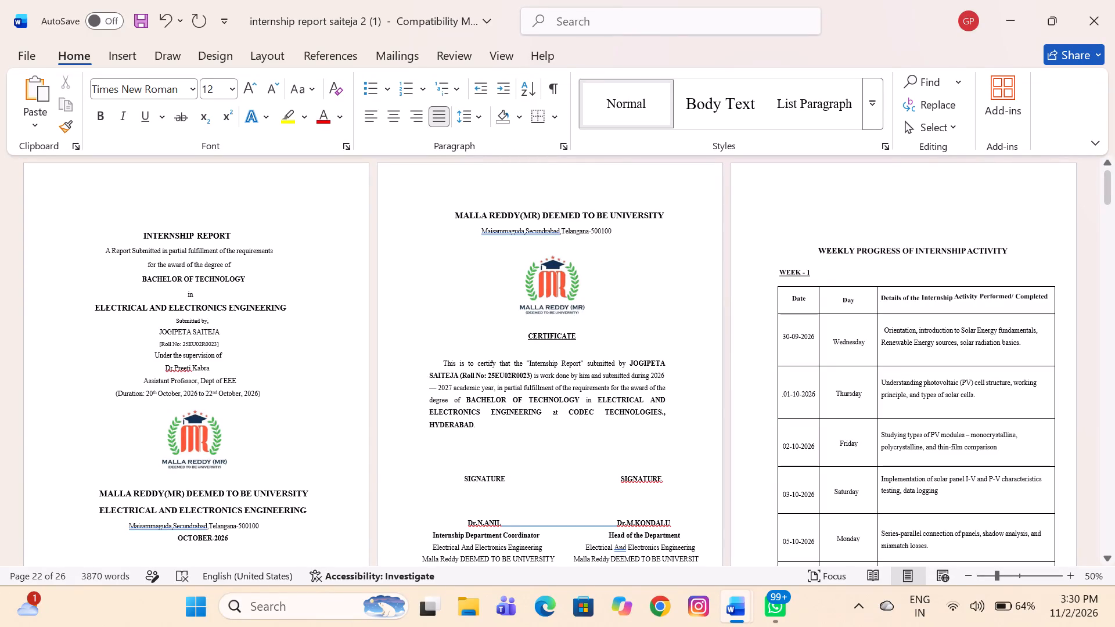
# Set the line spacing from the History of the Organization text through the end of the Mission text to 1.5.
pyautogui.scroll(-5, 580, 335)
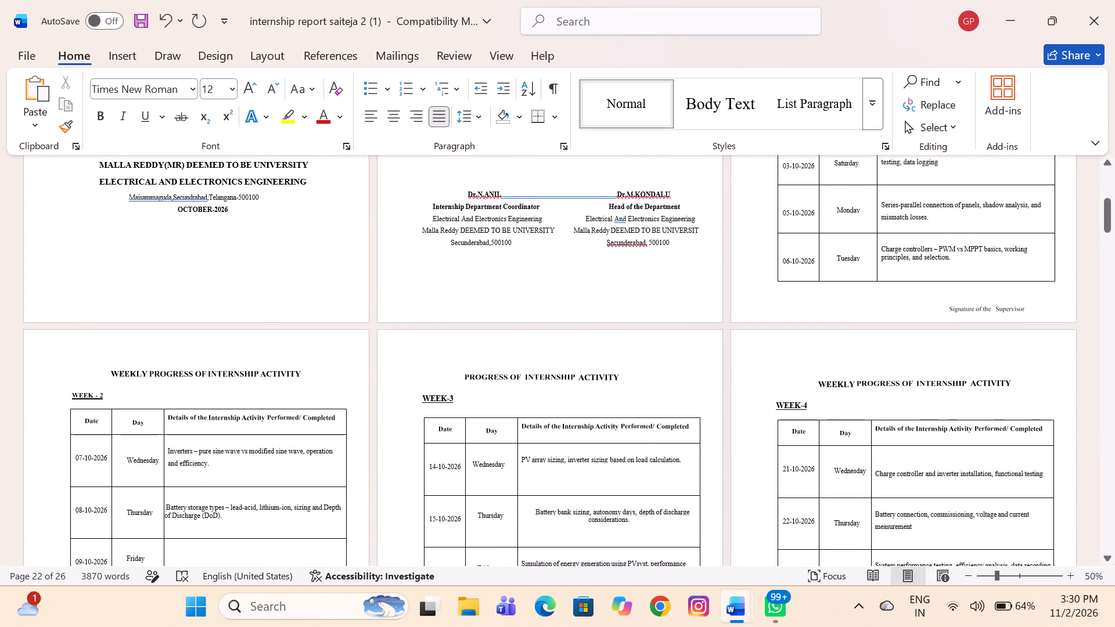
pyautogui.scroll(-6, 580, 335)
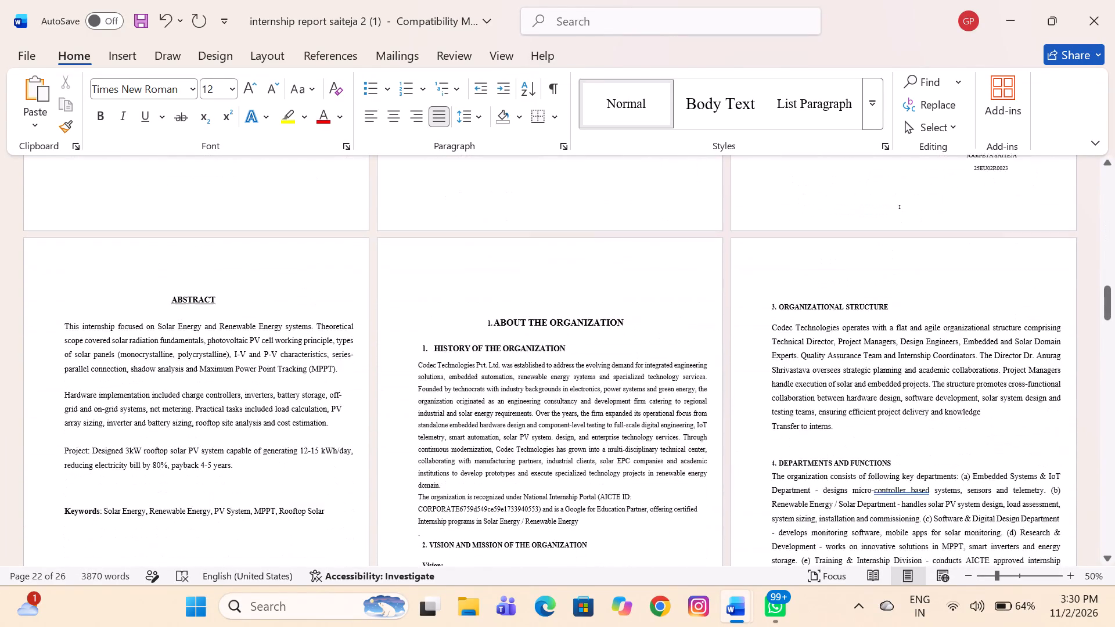
pyautogui.scroll(-2, 580, 335)
pyautogui.scroll(1, 580, 335)
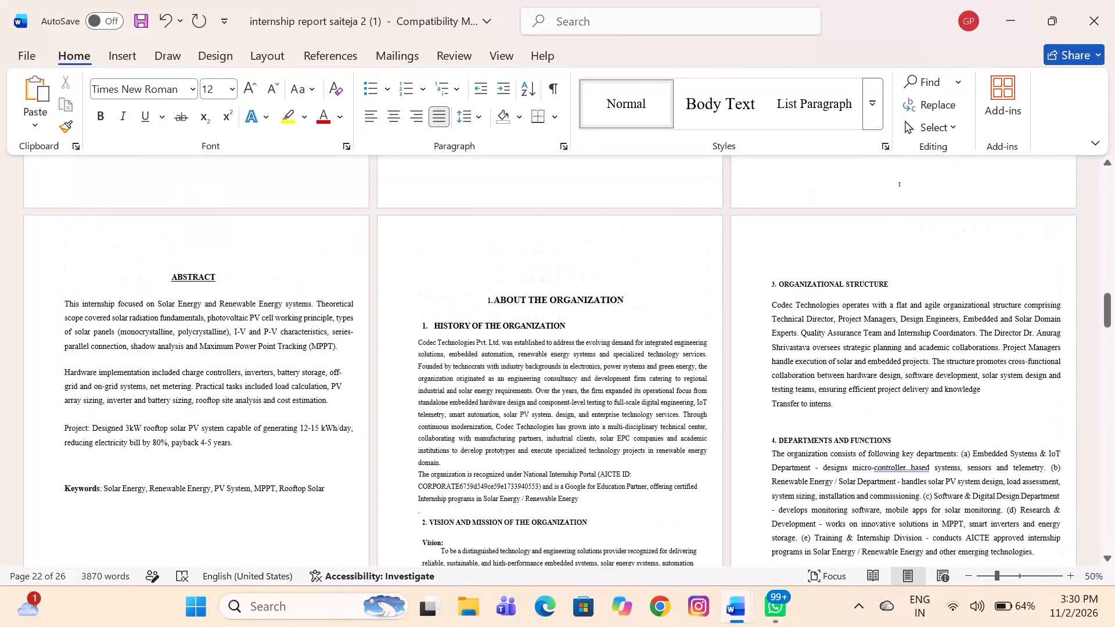
pyautogui.moveTo(418, 341); pyautogui.dragTo(418, 340)
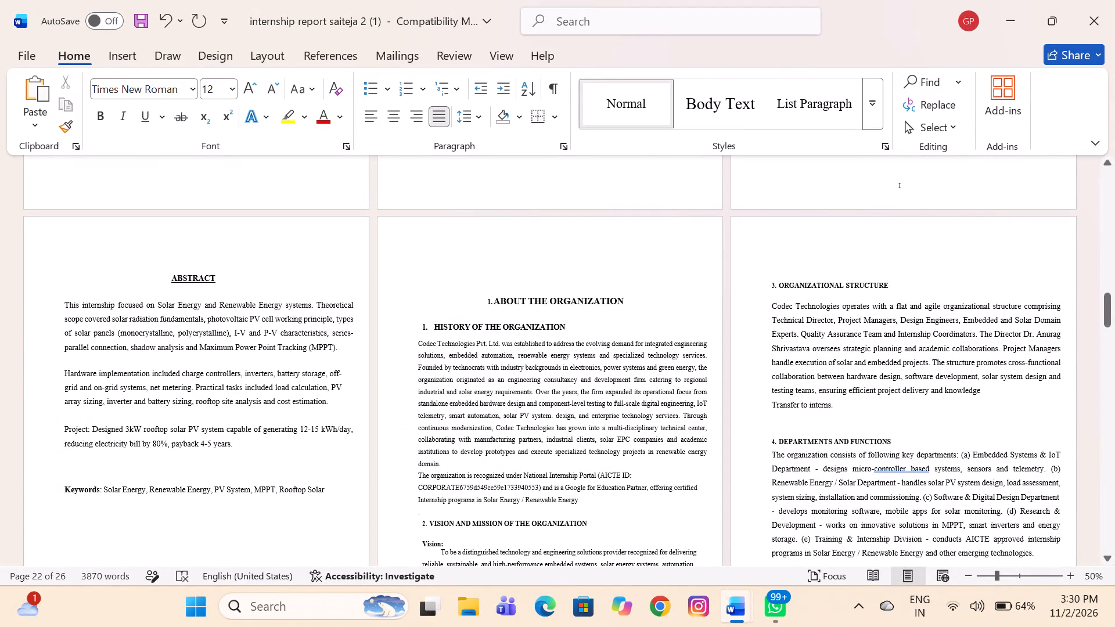
pyautogui.moveTo(418, 340); pyautogui.dragTo(621, 397)
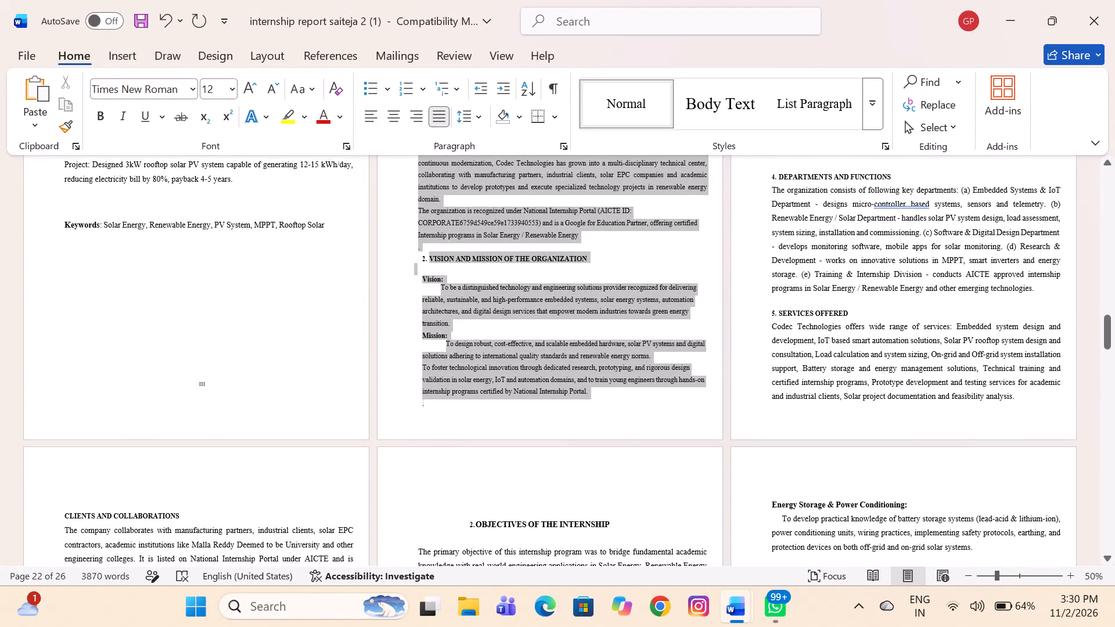
pyautogui.moveTo(621, 397); pyautogui.dragTo(596, 397)
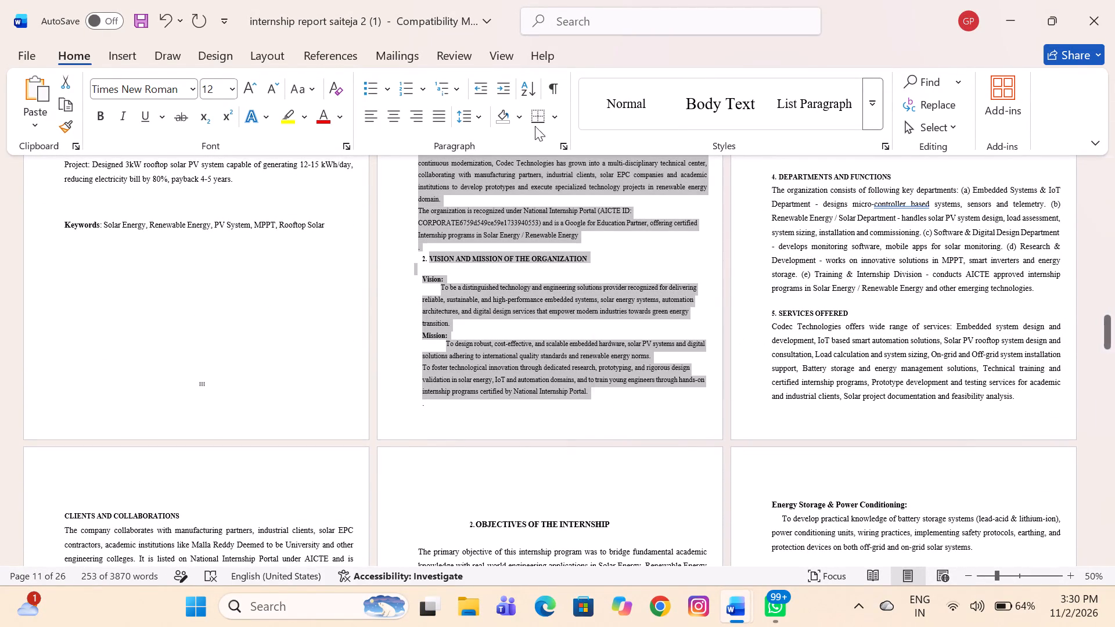
pyautogui.click(484, 107)
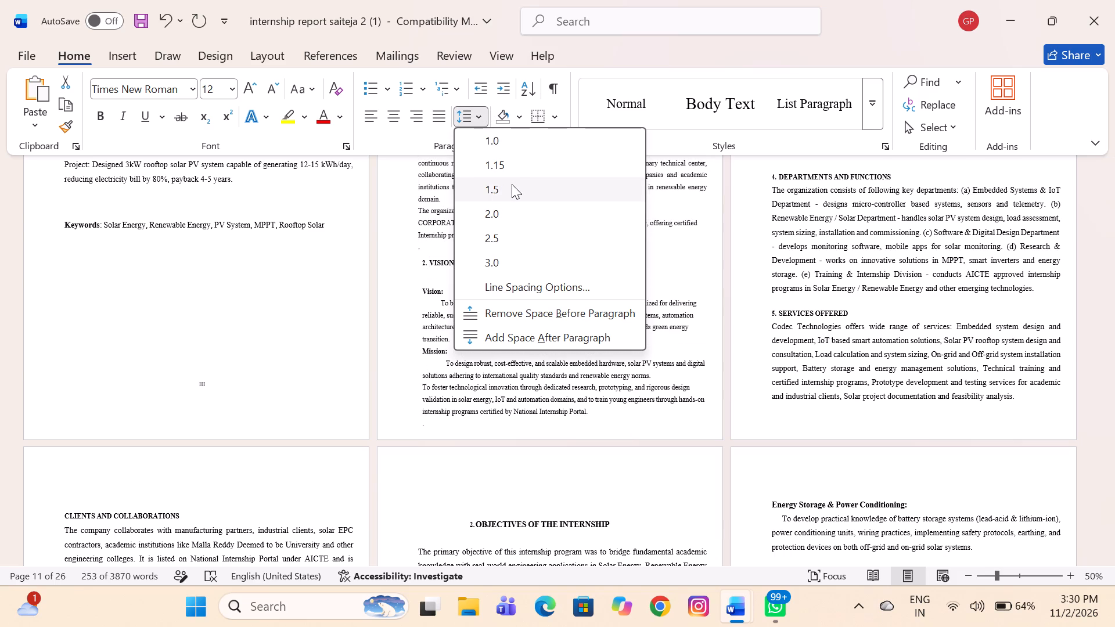
pyautogui.click(512, 184)
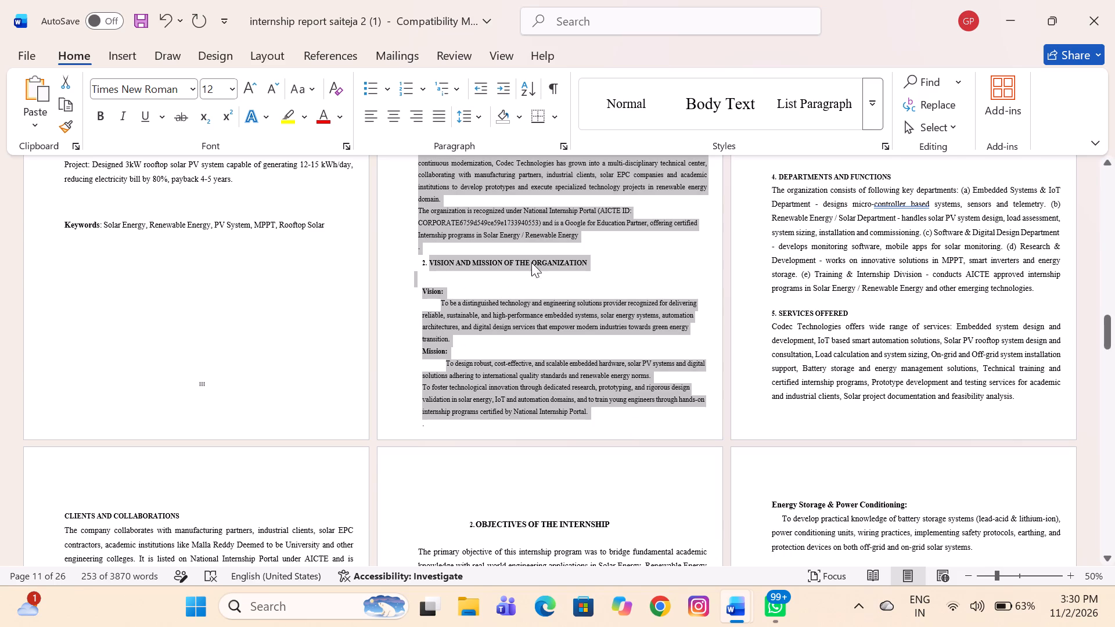
pyautogui.click(211, 280)
# Set the line spacing from the Organizational Structure text through the end of the Services Offered text to 1.5.
pyautogui.scroll(1, 467, 313)
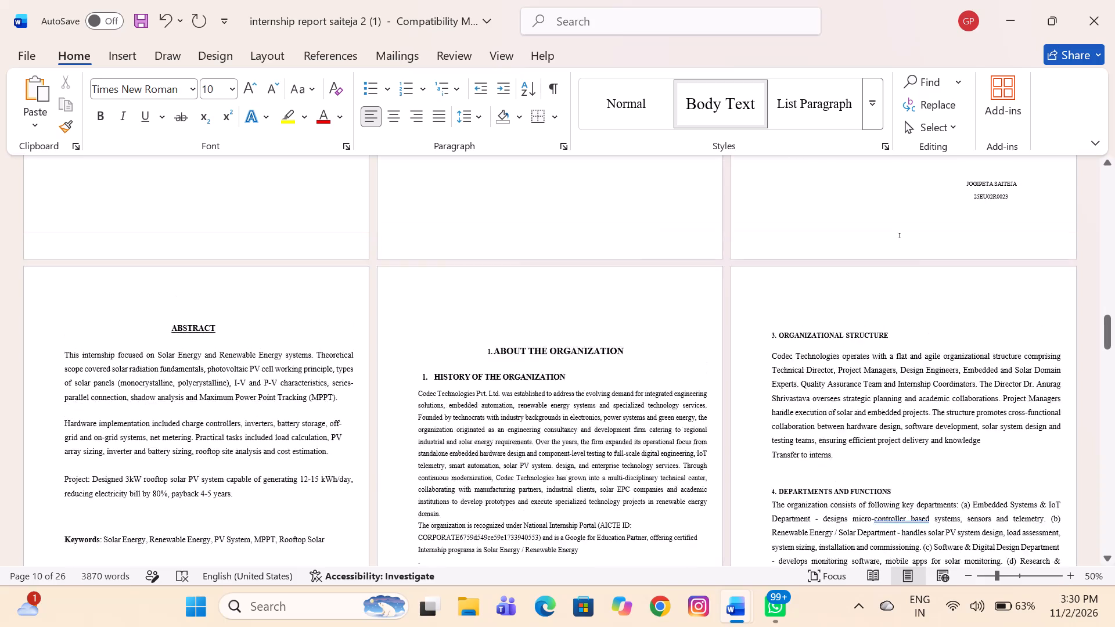
pyautogui.scroll(1, 467, 313)
pyautogui.scroll(-1, 467, 313)
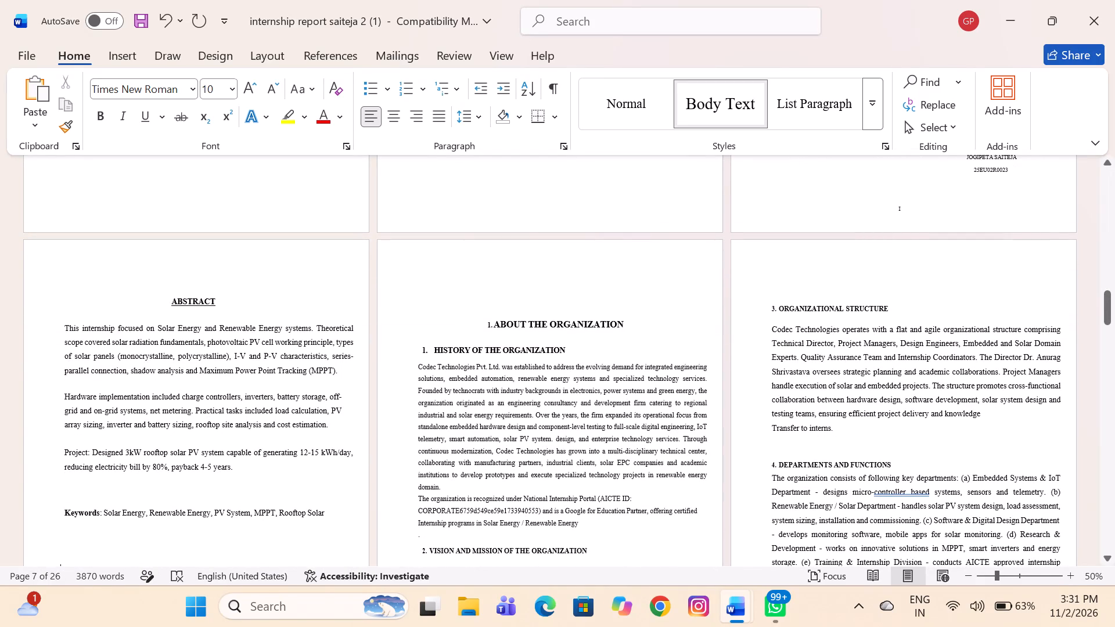
pyautogui.moveTo(776, 327); pyautogui.dragTo(934, 581)
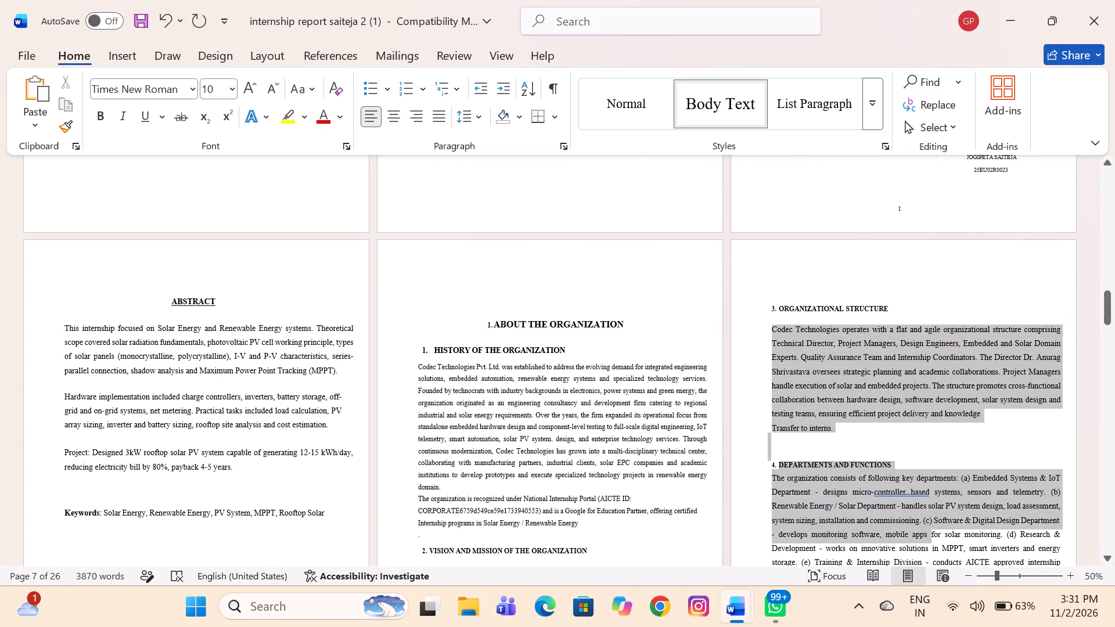
pyautogui.moveTo(934, 581); pyautogui.dragTo(1023, 352)
pyautogui.scroll(1, 1023, 352)
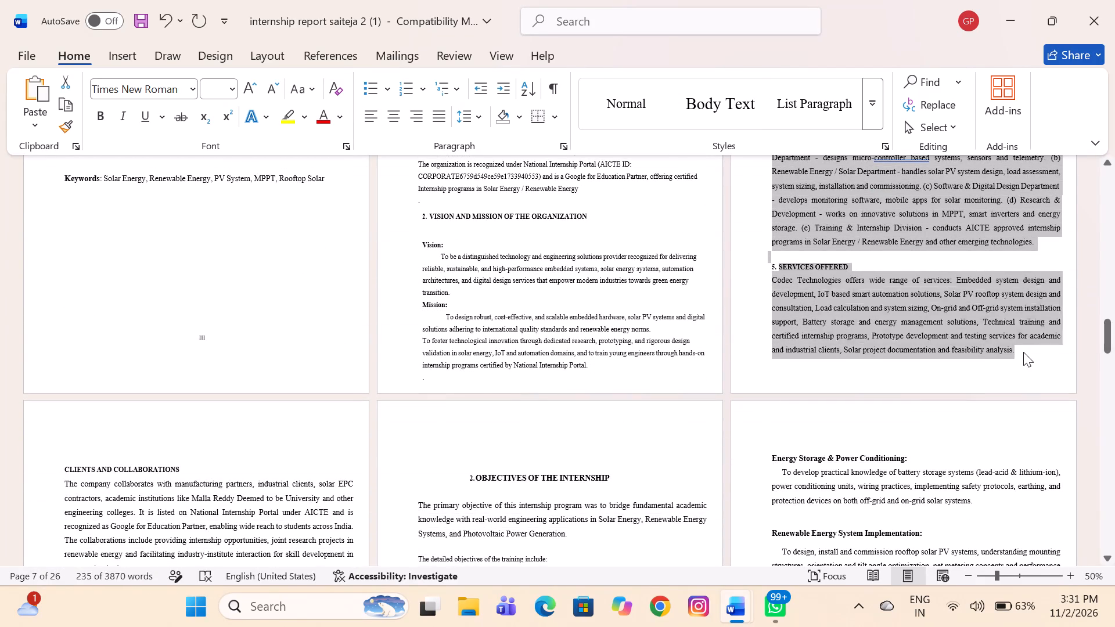
pyautogui.scroll(1, 1023, 352)
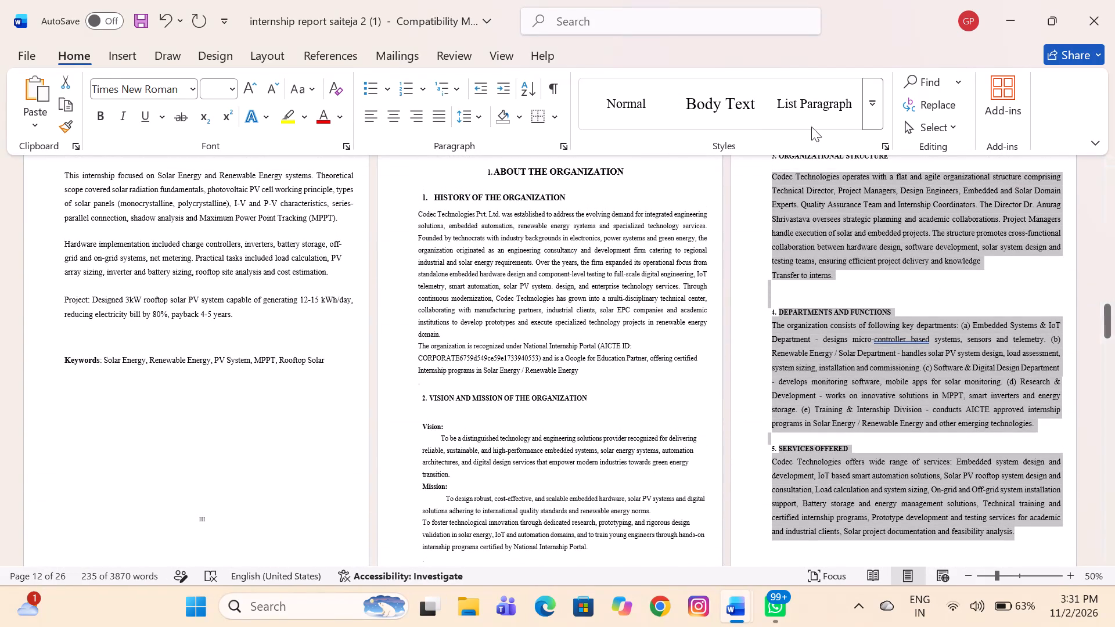
pyautogui.click(472, 116)
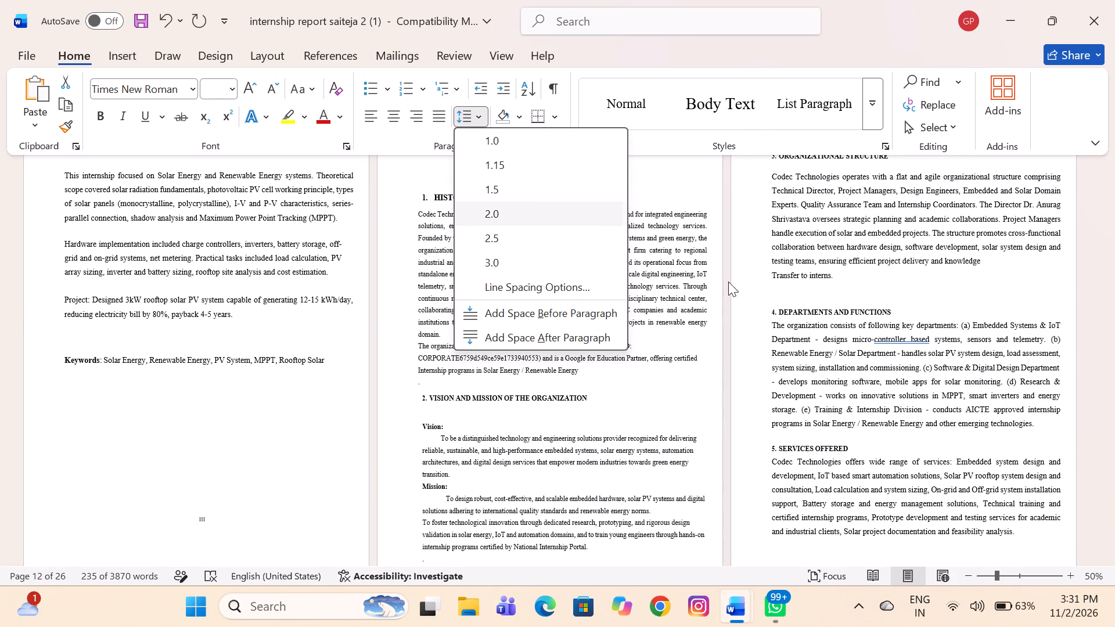
pyautogui.scroll(-2, 717, 278)
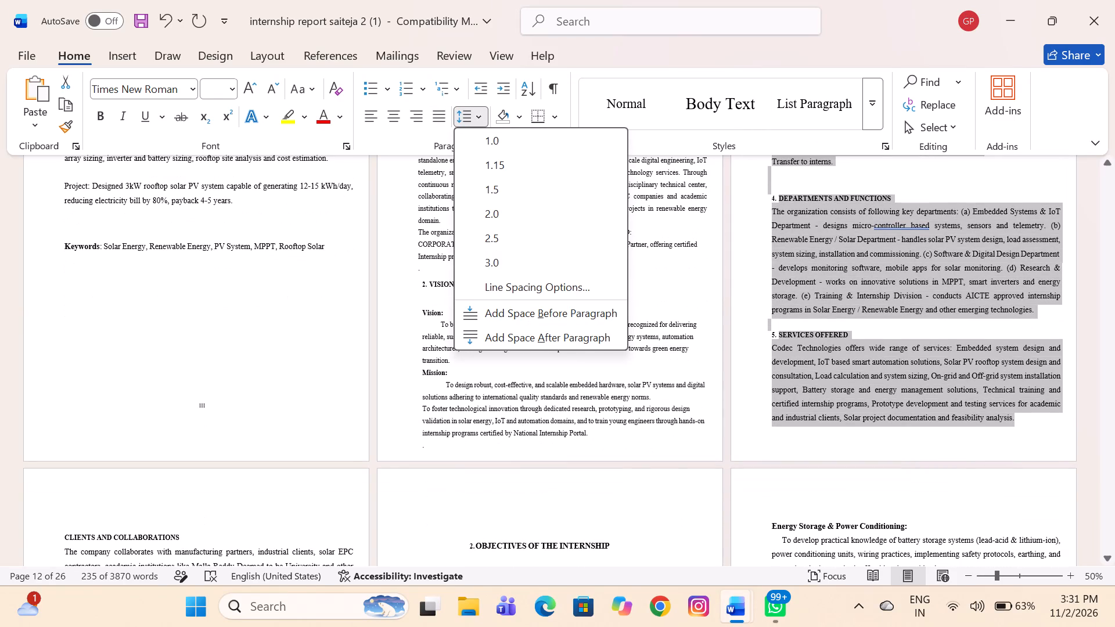
pyautogui.scroll(-1, 717, 278)
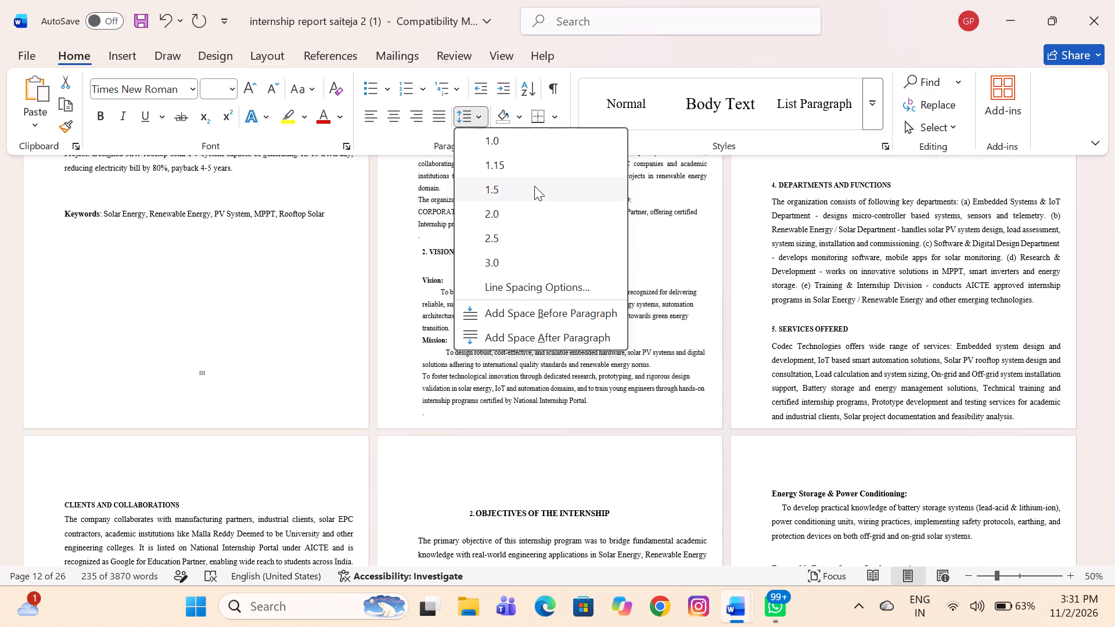
pyautogui.click(534, 186)
# Apply the Normal style to the blank line above the "1. About the Organization" heading and remove that line.
pyautogui.scroll(3, 717, 279)
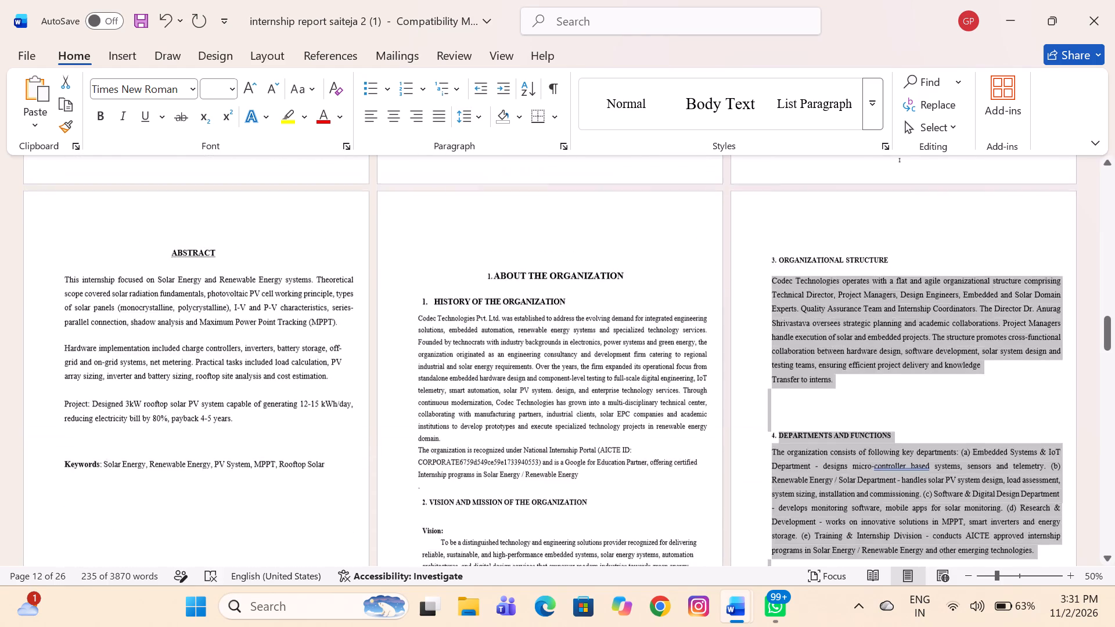
pyautogui.scroll(-2, 717, 279)
pyautogui.scroll(1, 717, 279)
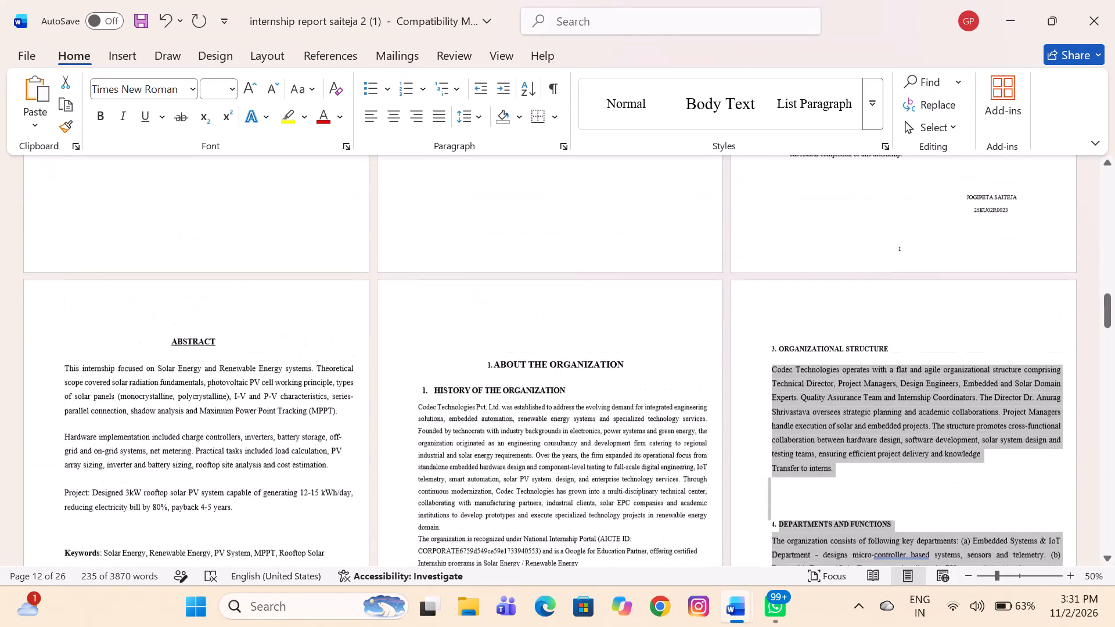
pyautogui.scroll(1, 717, 279)
pyautogui.click(473, 400)
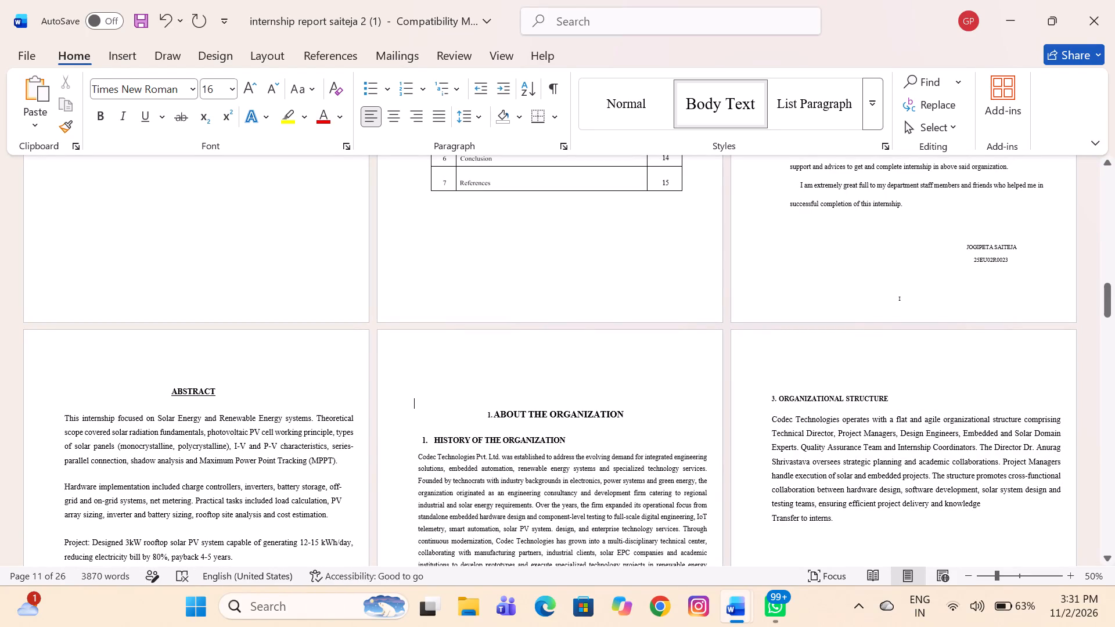
pyautogui.click(619, 107)
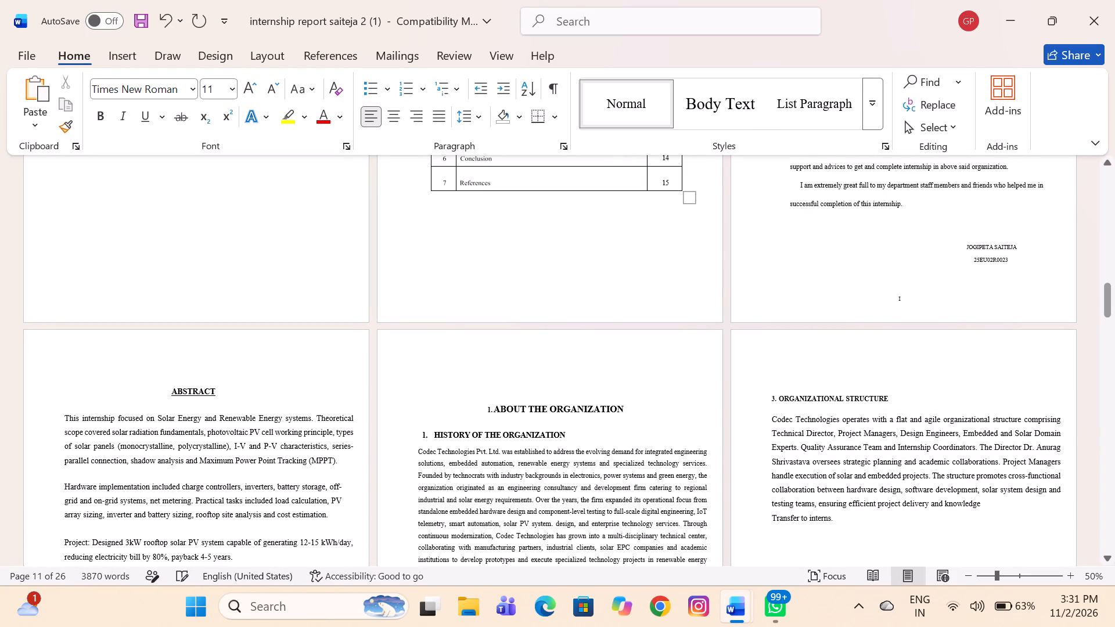
pyautogui.press('BackSpace')
pyautogui.press('BackSpace')
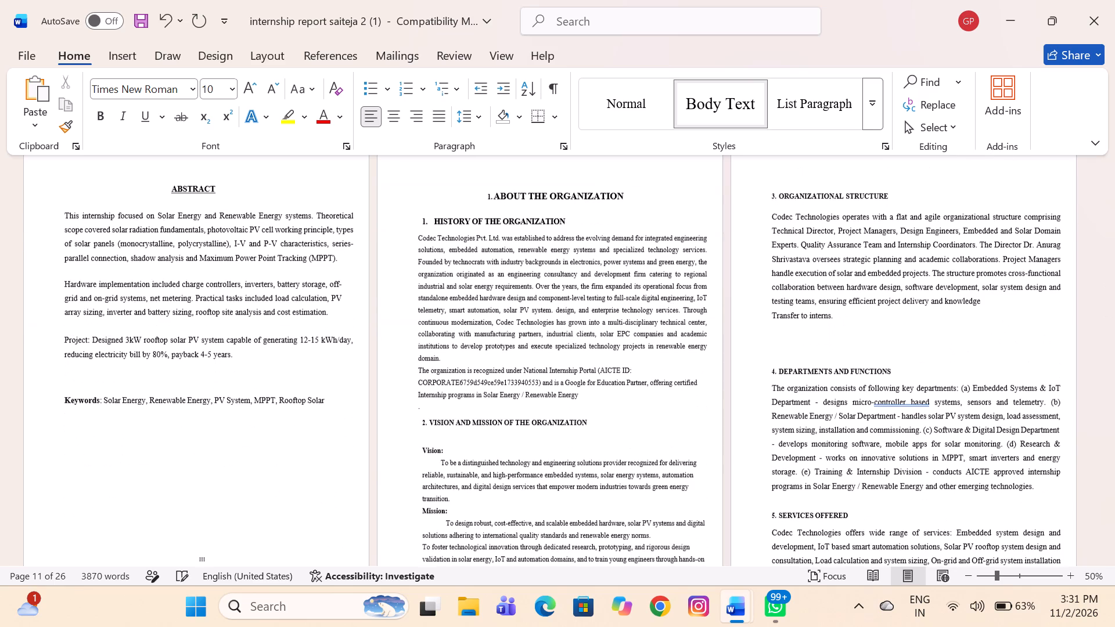
# Apply the Normal style to the blank line above the "3. Organizational Structure" heading and remove that line.
pyautogui.scroll(2, 542, 249)
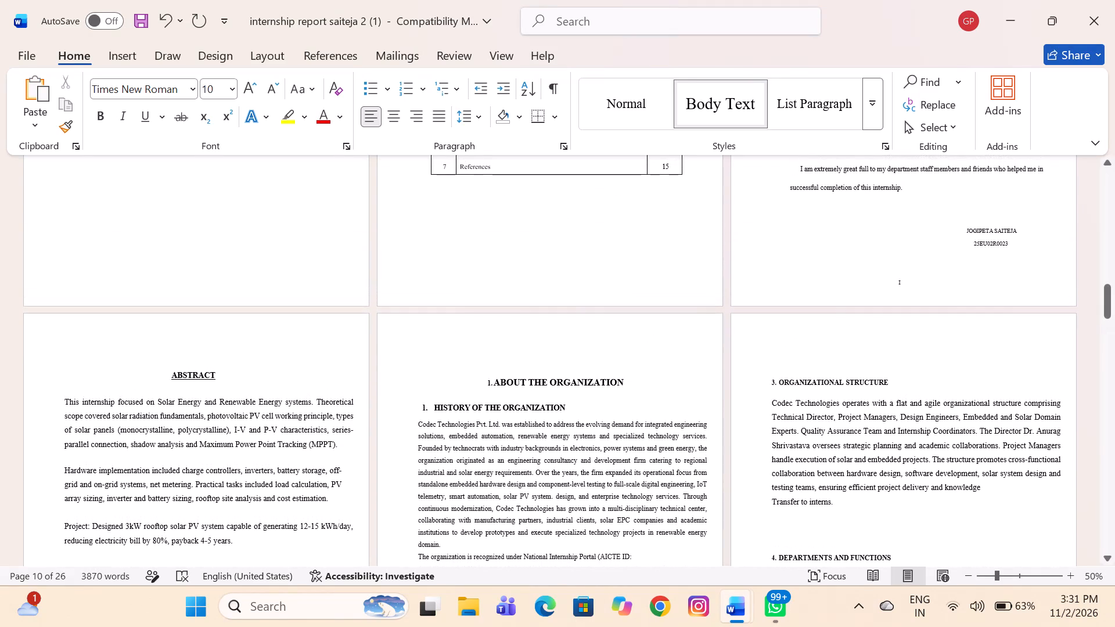
pyautogui.click(790, 354)
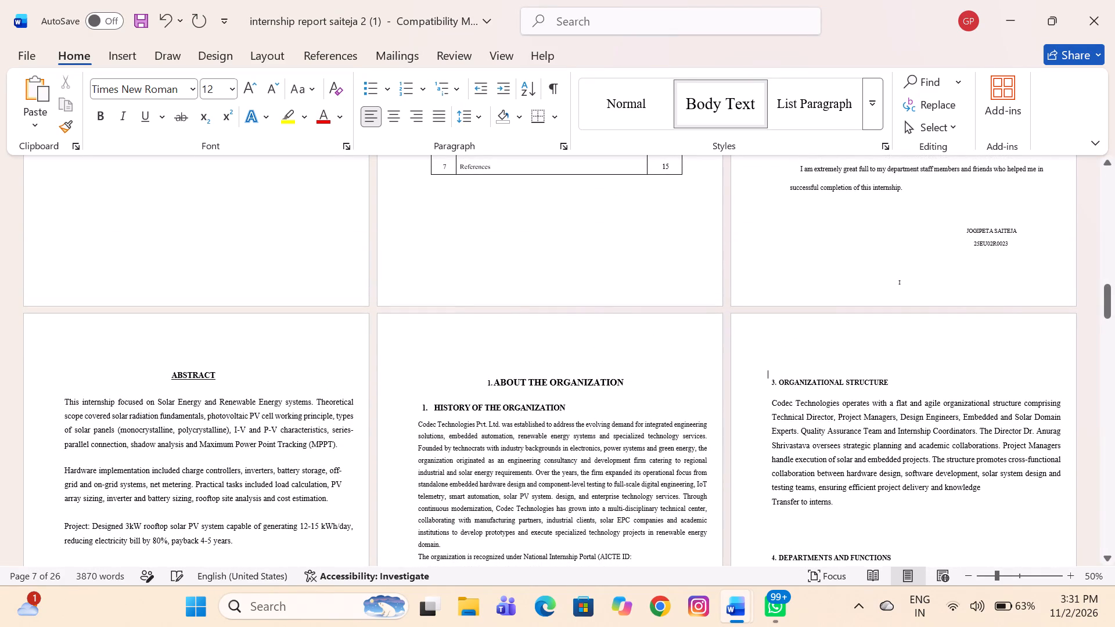
pyautogui.click(638, 94)
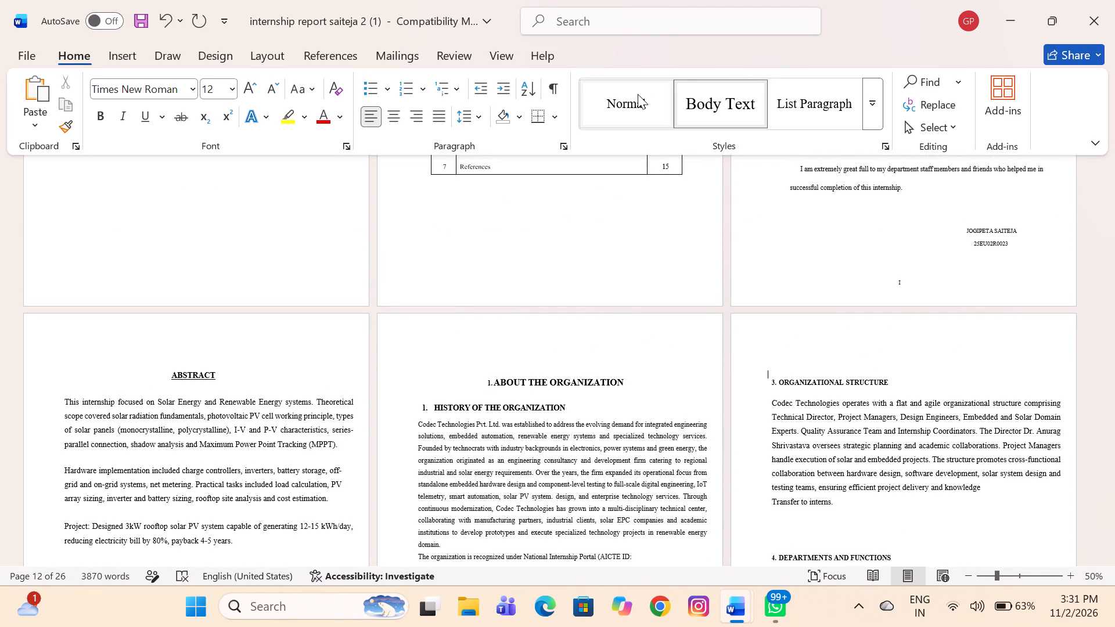
pyautogui.press('BackSpace')
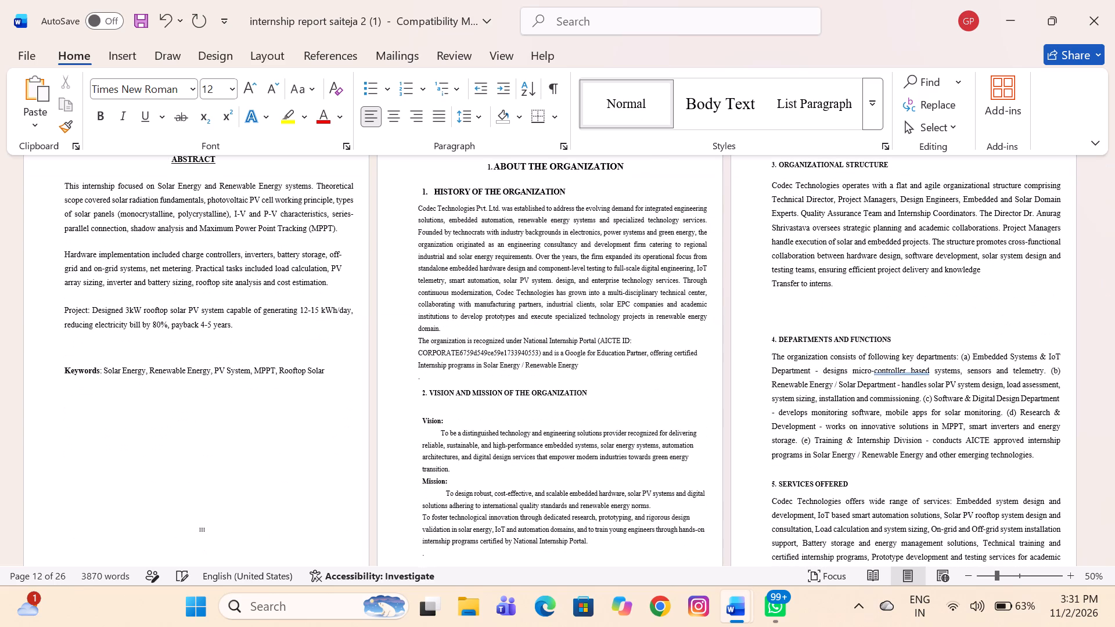
# Apply the Normal style to the blank line above the "2. Objectives of the Internship" heading and remove that line.
pyautogui.scroll(-3, 666, 255)
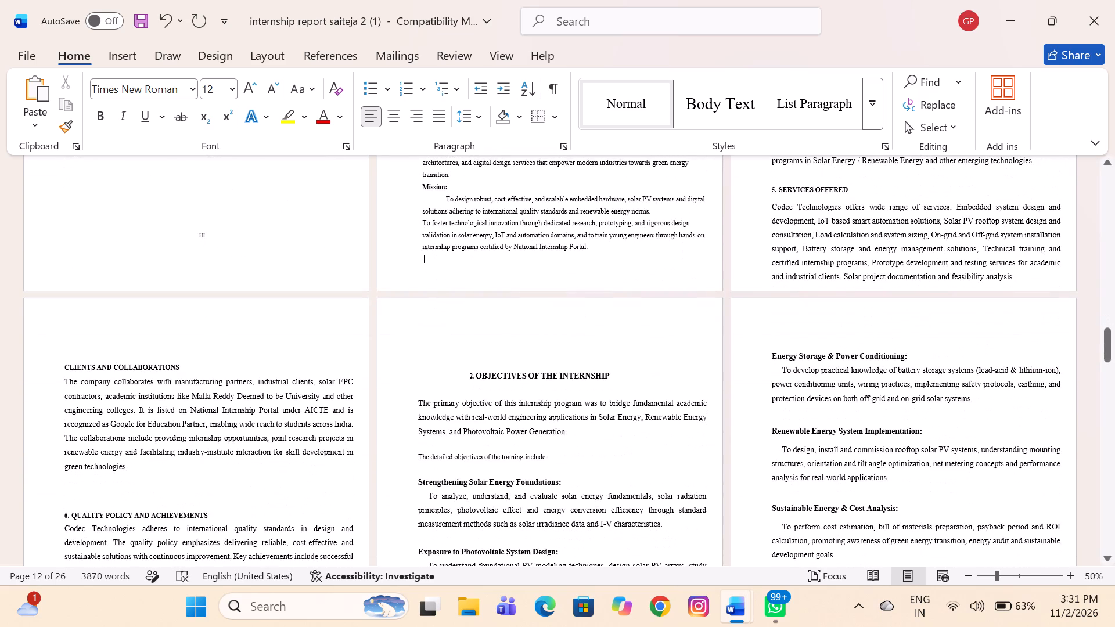
pyautogui.click(466, 351)
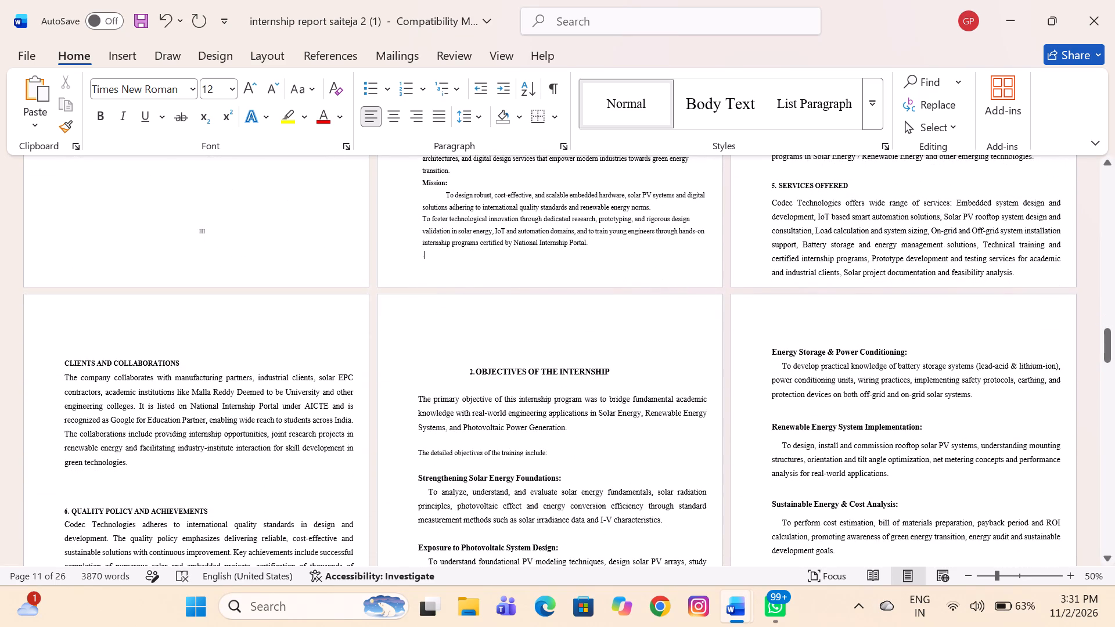
pyautogui.click(637, 99)
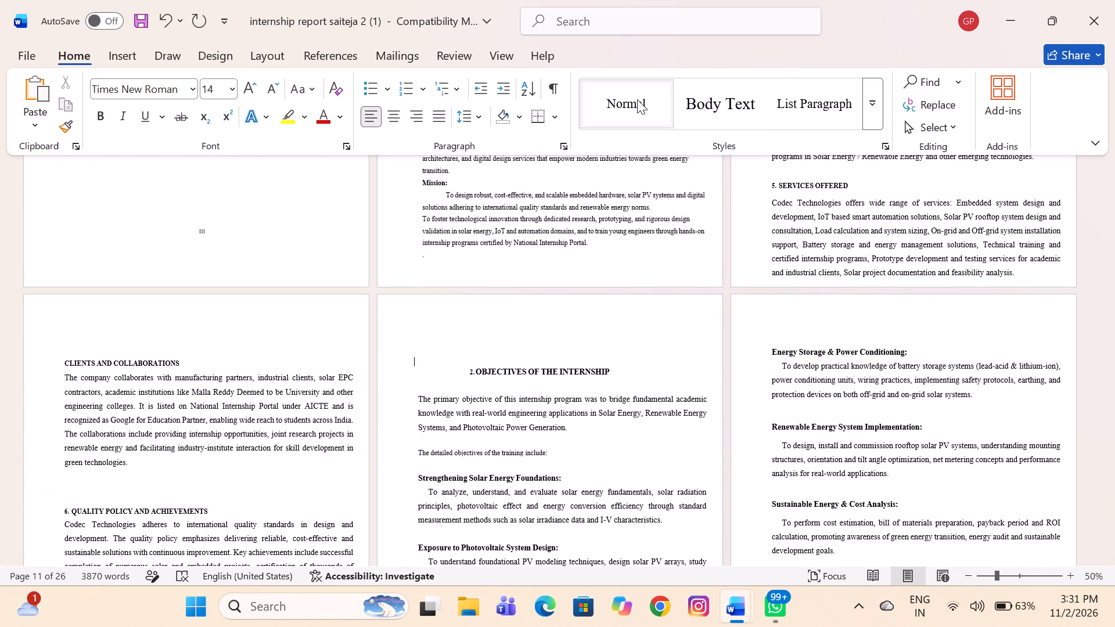
pyautogui.press('BackSpace')
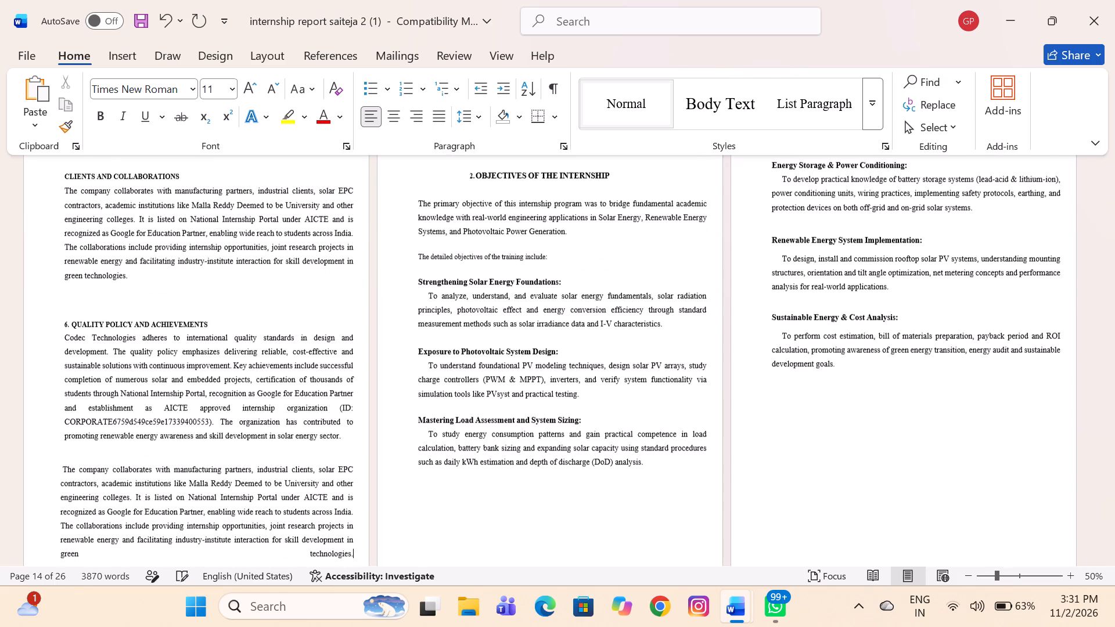
# Apply the Normal style to the blank line above the "3. Tools & Technologies Used" heading and remove that line.
pyautogui.scroll(1, 780, 61)
pyautogui.scroll(1, 782, 188)
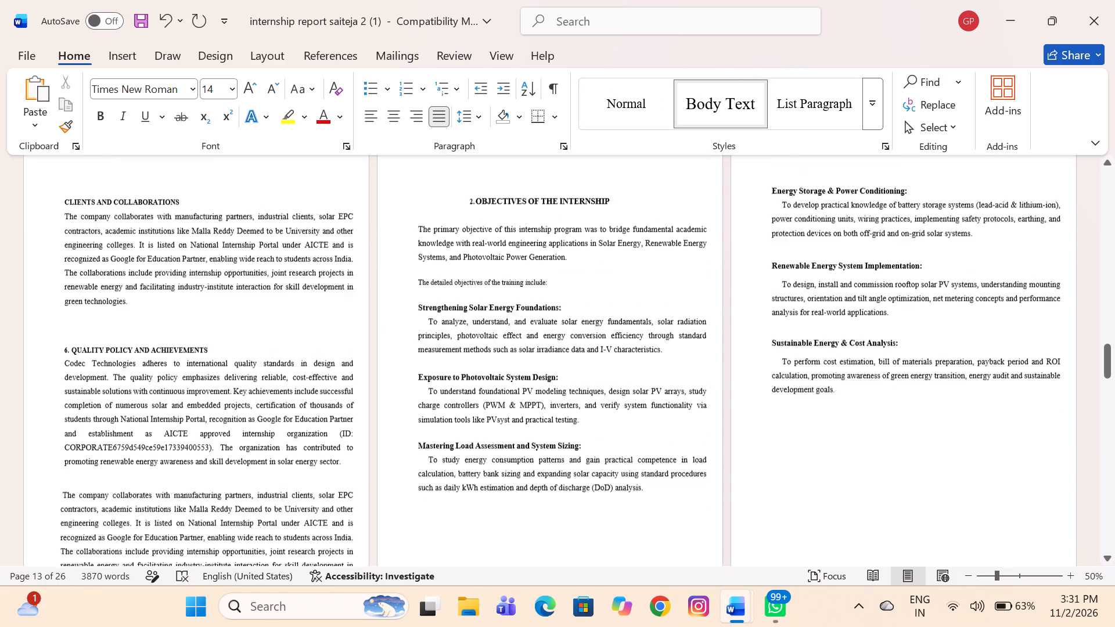
pyautogui.scroll(2, 782, 188)
pyautogui.scroll(-2, 782, 188)
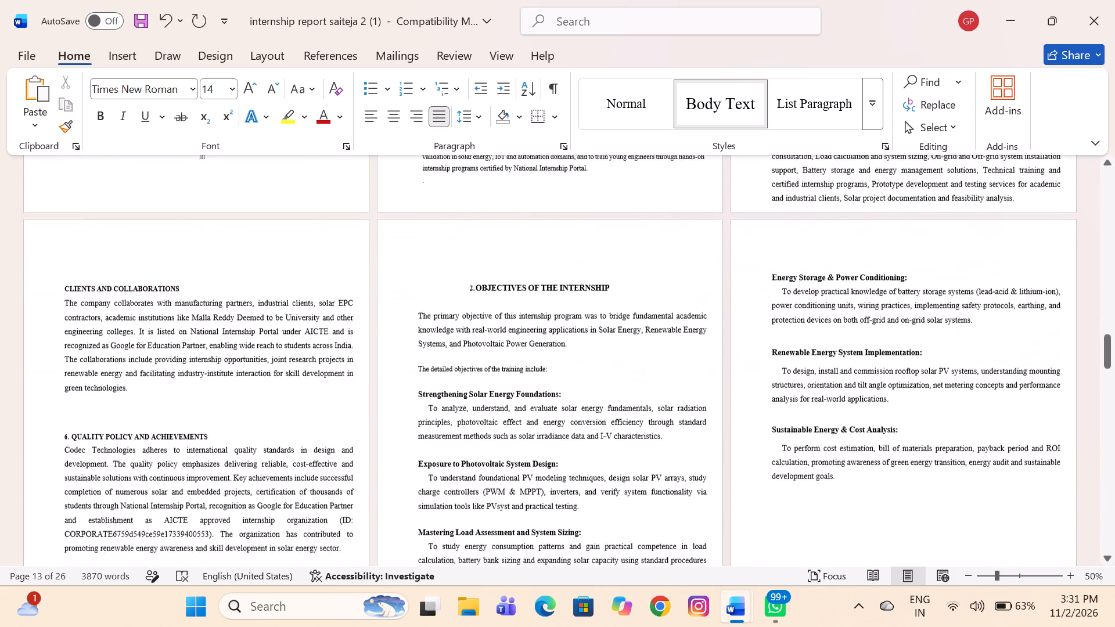
pyautogui.scroll(-3, 782, 188)
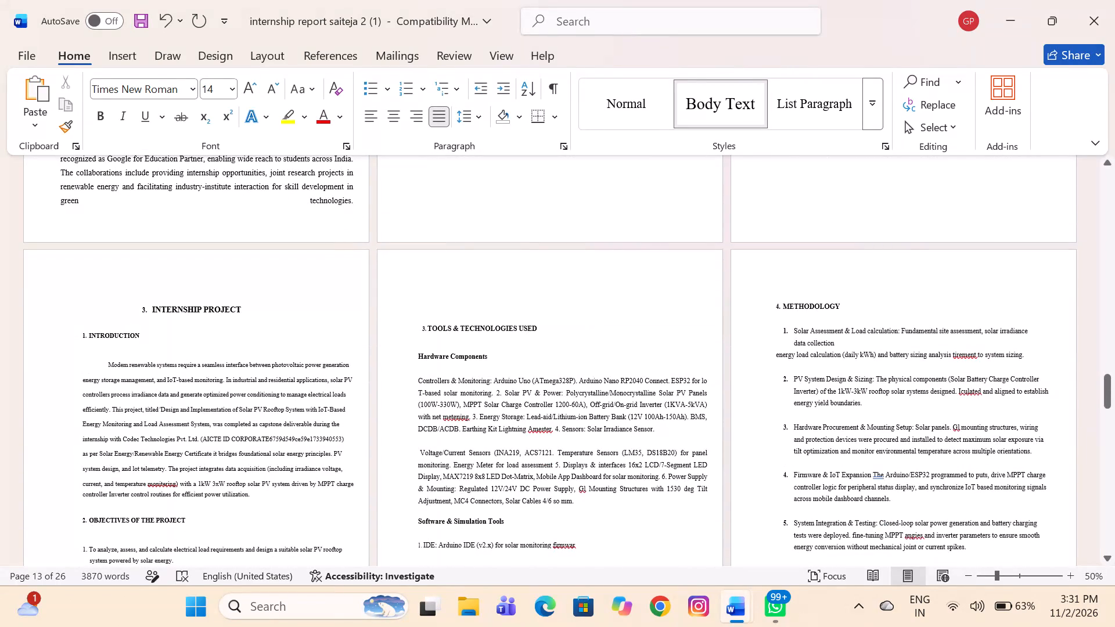
pyautogui.click(433, 310)
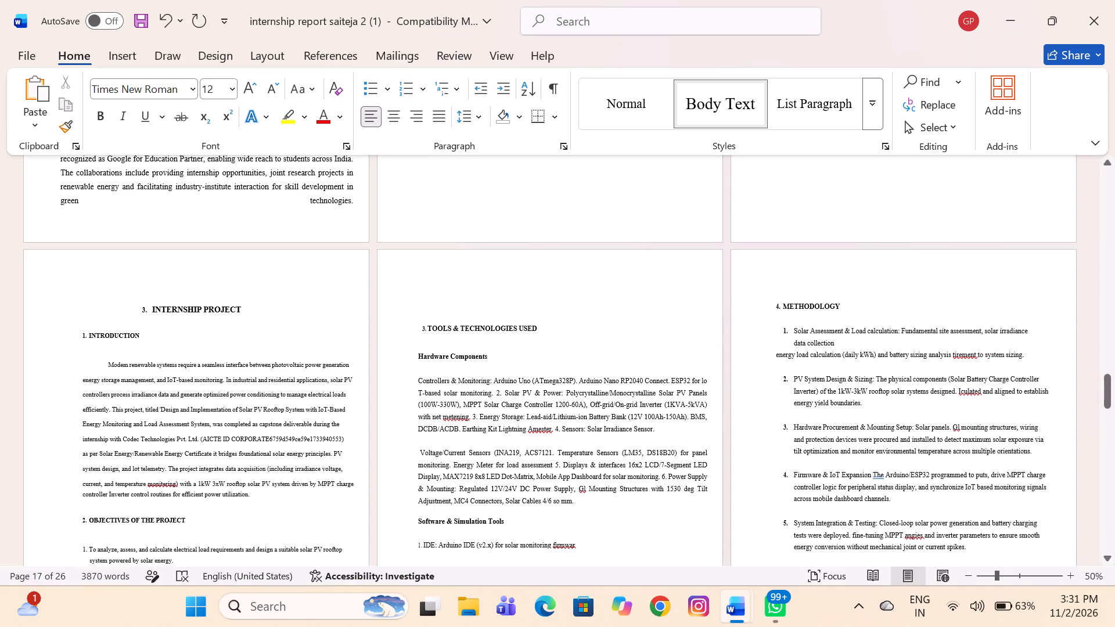
pyautogui.click(609, 104)
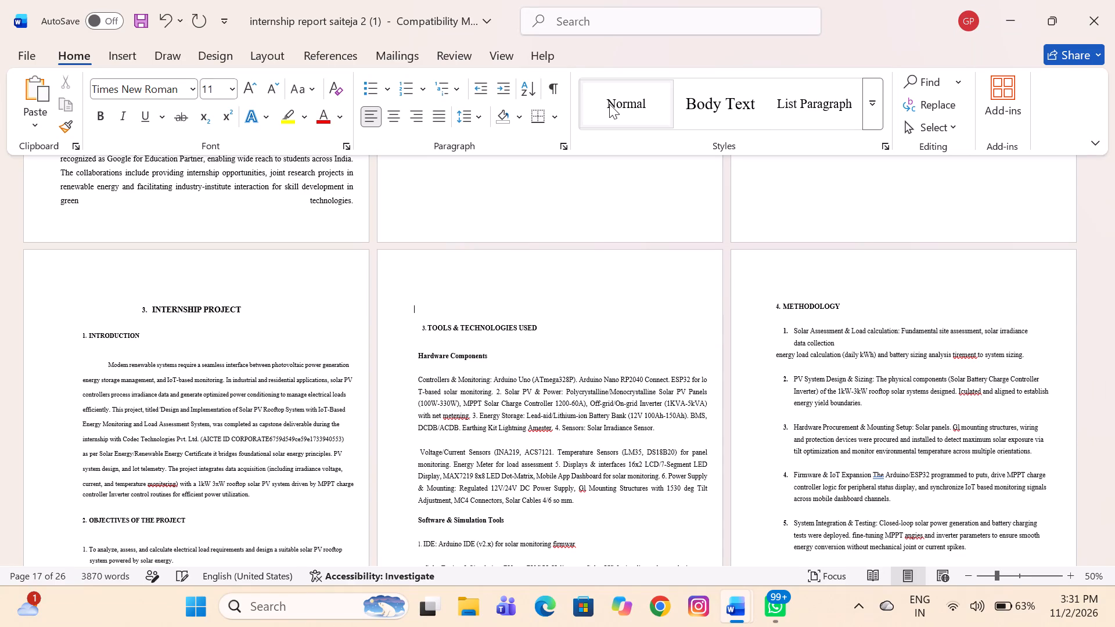
pyautogui.press('BackSpace')
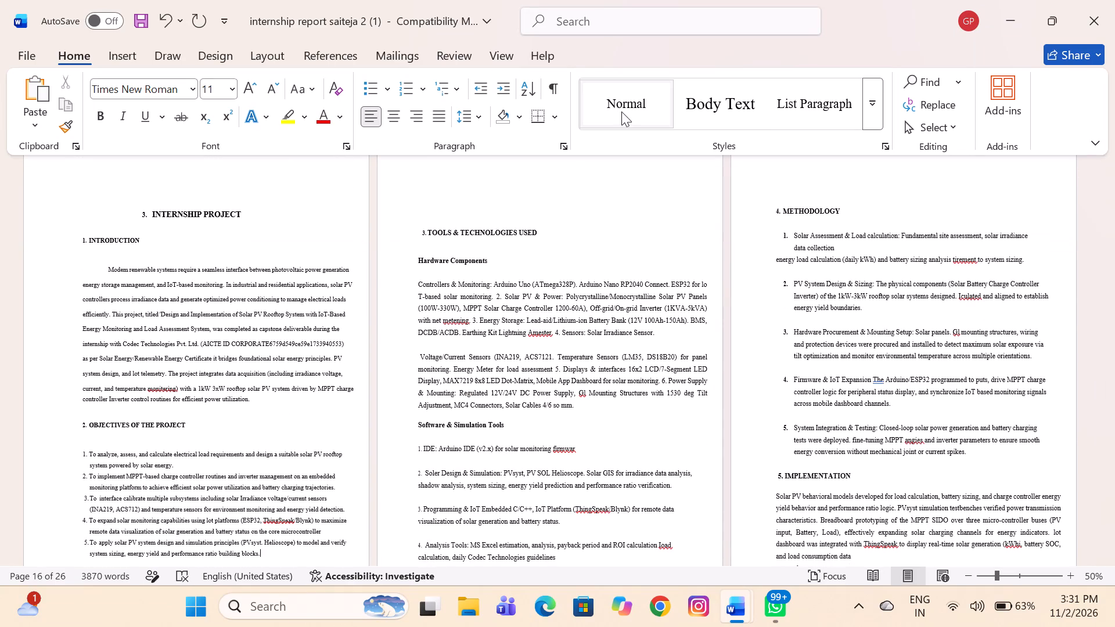
# Remove the automatic list number and indent from the "Tools & Technologies Used" heading.
pyautogui.click(425, 229)
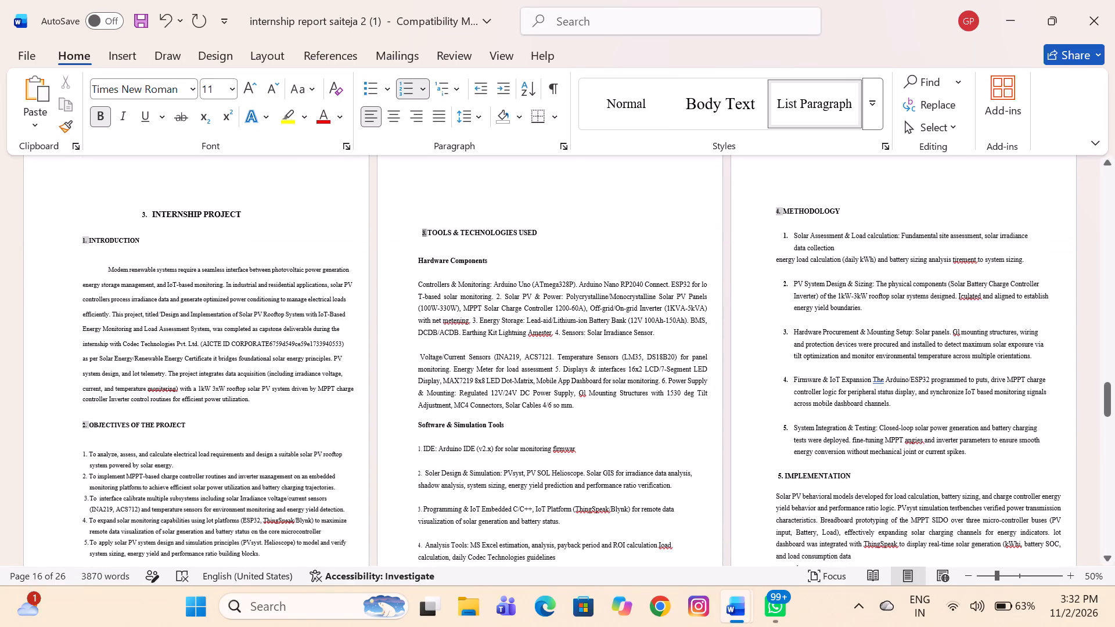
pyautogui.click(423, 232)
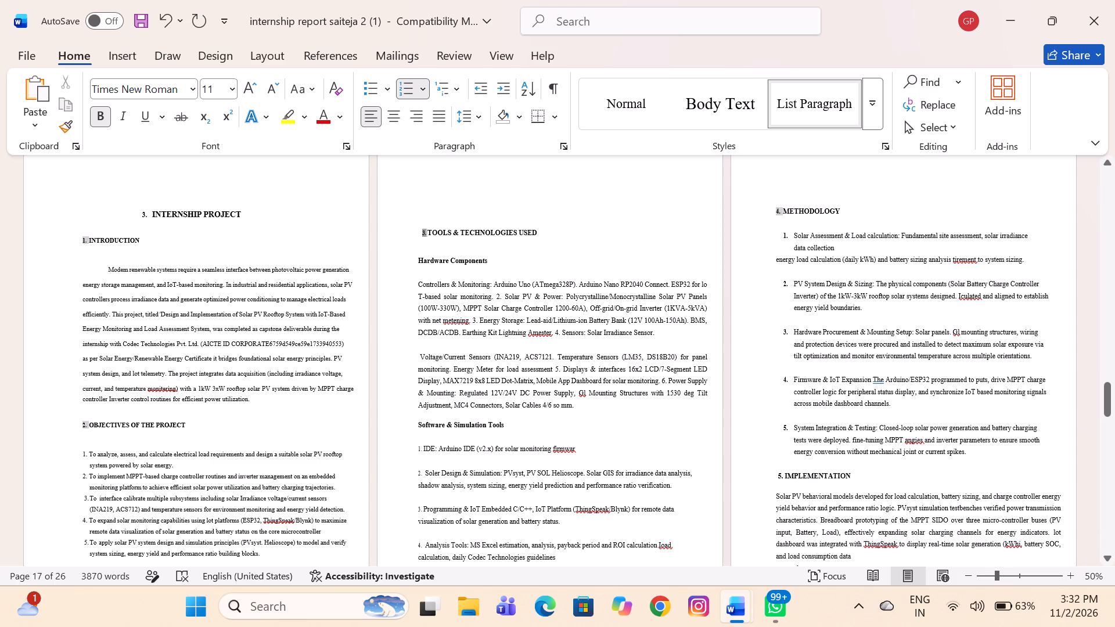
pyautogui.click(416, 233)
pyautogui.click(421, 232)
pyautogui.press('BackSpace')
pyautogui.press('BackSpace')
pyautogui.press('BackSpace')
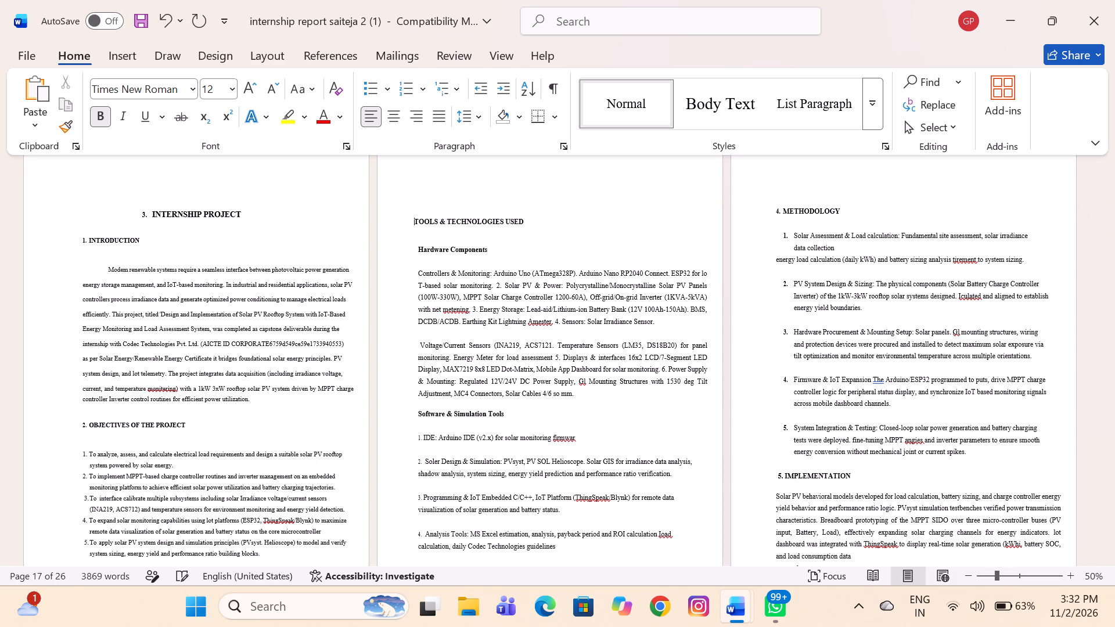
pyautogui.press('BackSpace')
pyautogui.press('BackSpace')
# Remove the automatic list number and indent from the "Objectives of the Internship" heading.
pyautogui.scroll(1, 423, 233)
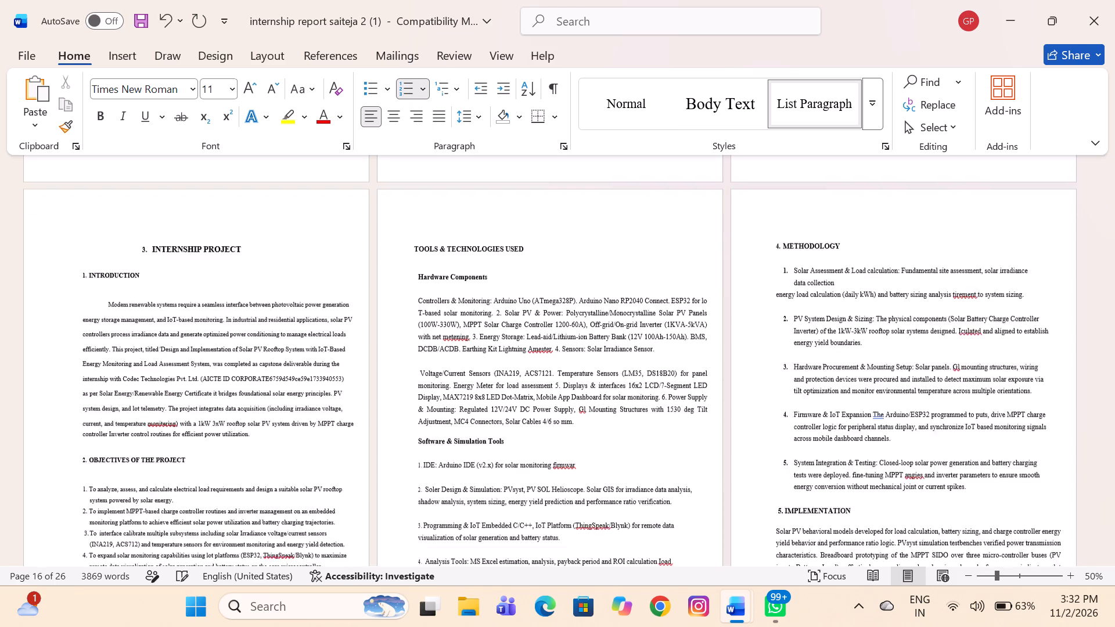
pyautogui.scroll(1, 423, 233)
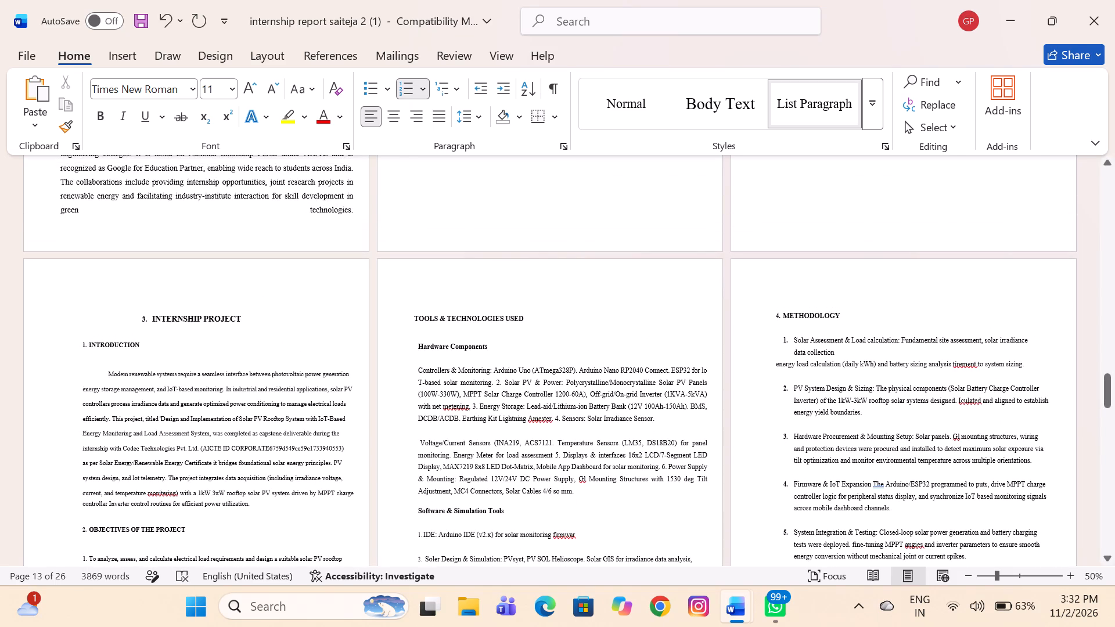
pyautogui.scroll(4, 741, 265)
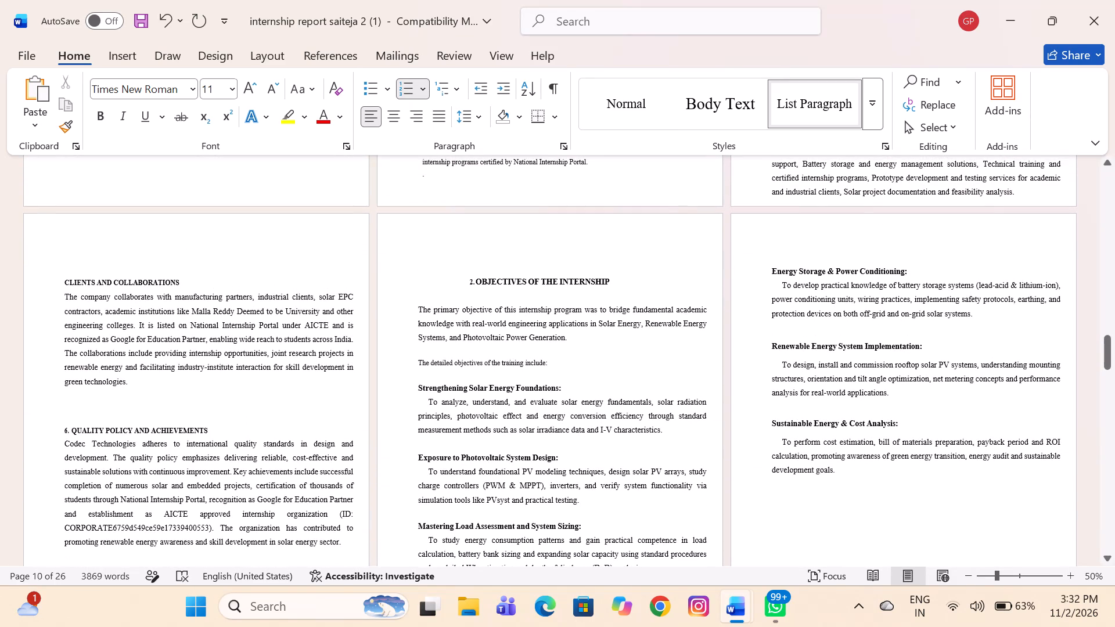
pyautogui.click(390, 246)
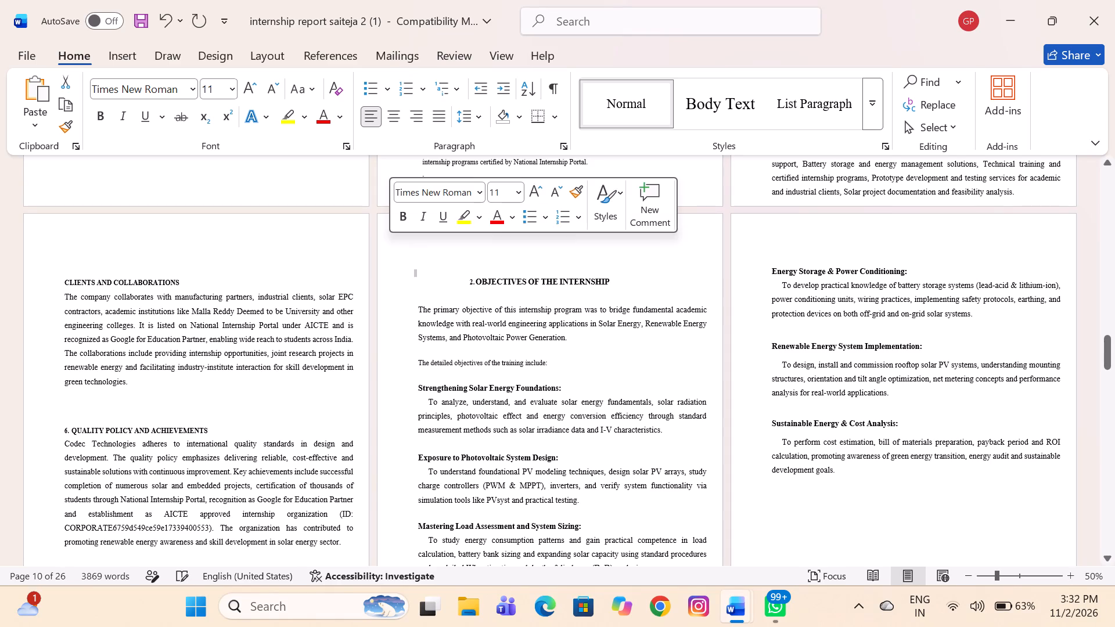
pyautogui.click(402, 249)
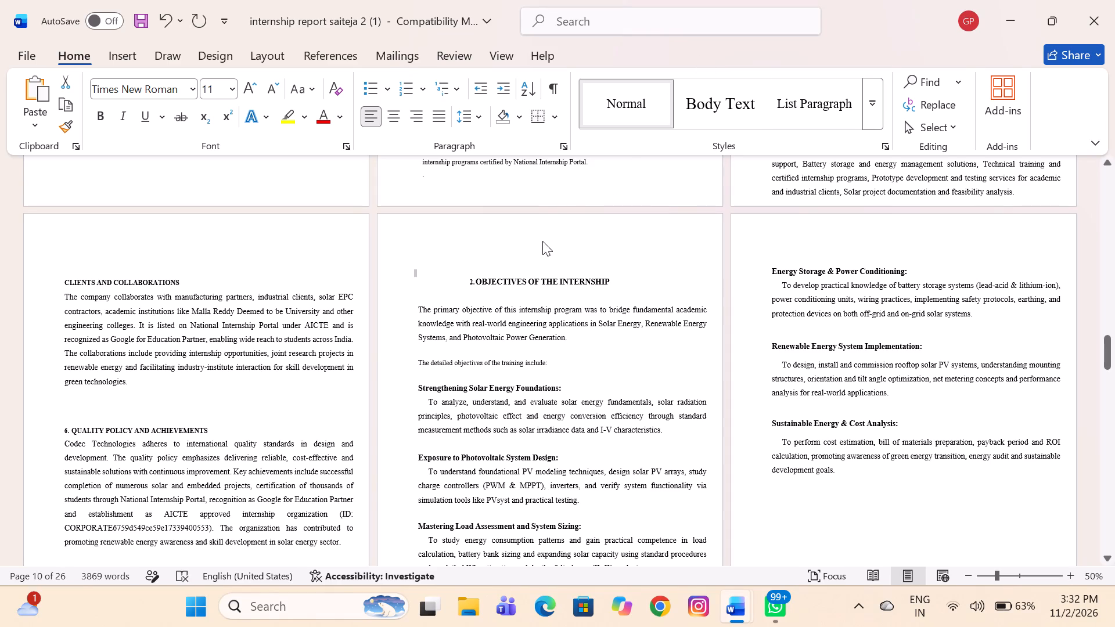
pyautogui.click(475, 280)
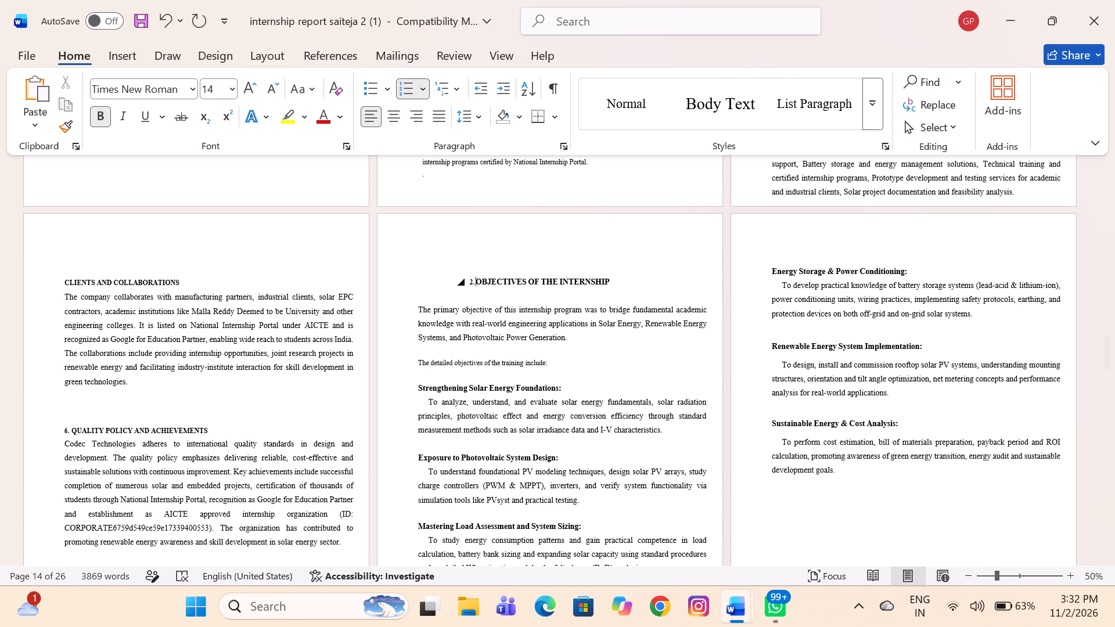
pyautogui.press('BackSpace')
pyautogui.press('BackSpace')
pyautogui.press('BackSpace')
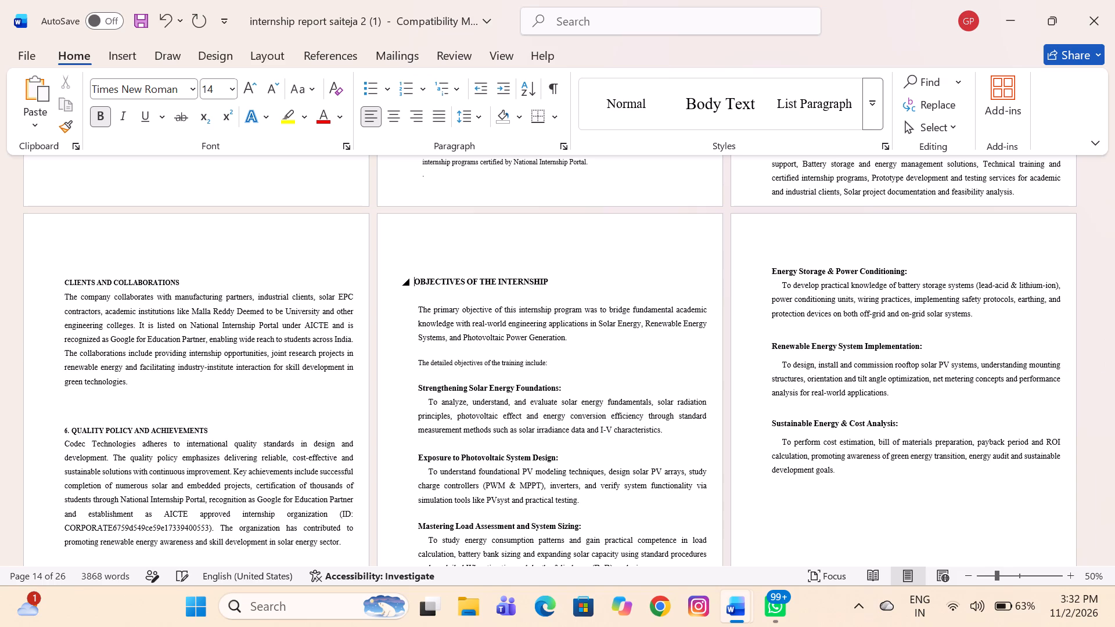
pyautogui.press('BackSpace')
pyautogui.press('BackSpace')
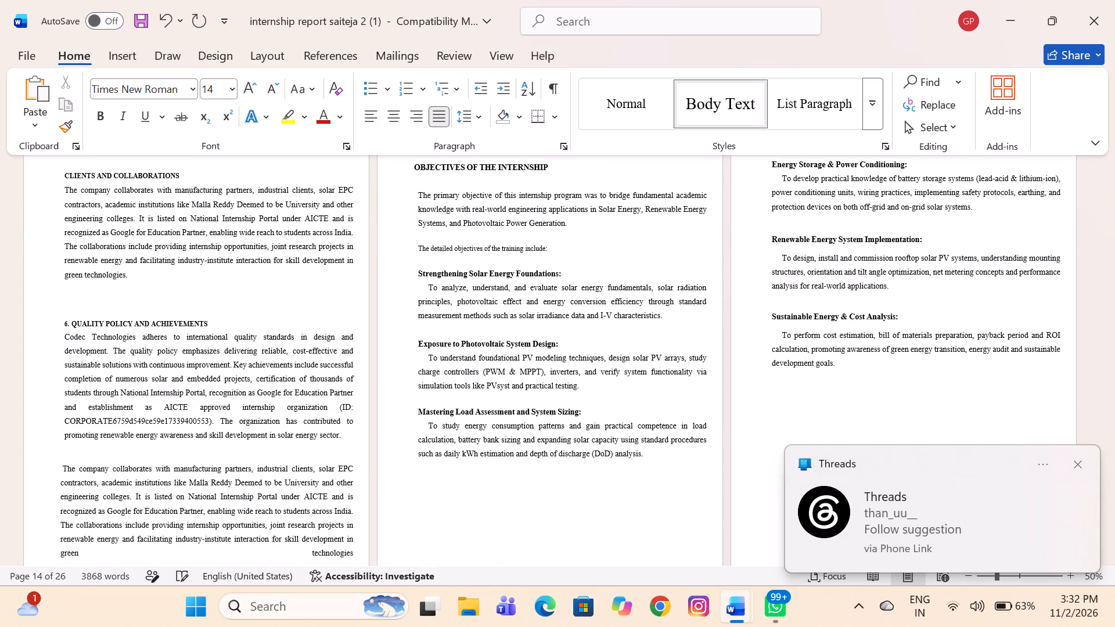
# Shift the "Objectives of the Internship" heading toward the page centre with leading spaces.
pyautogui.click(416, 165)
pyautogui.press('space')
pyautogui.press('space')
pyautogui.press('space')
pyautogui.press('space')
pyautogui.press('space')
pyautogui.press('space')
pyautogui.press('space')
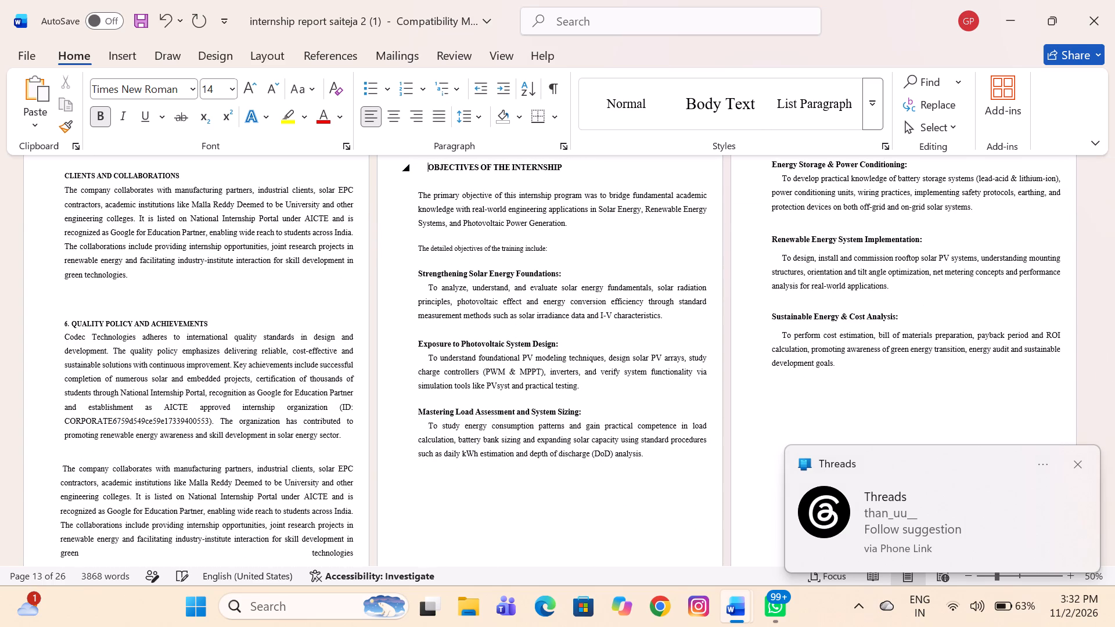
pyautogui.press('space')
pyautogui.press('space')
pyautogui.press('space')
pyautogui.press('space')
pyautogui.press('space')
pyautogui.press('space')
pyautogui.press('space')
pyautogui.press('space')
pyautogui.press('space')
pyautogui.press('space')
pyautogui.press('space')
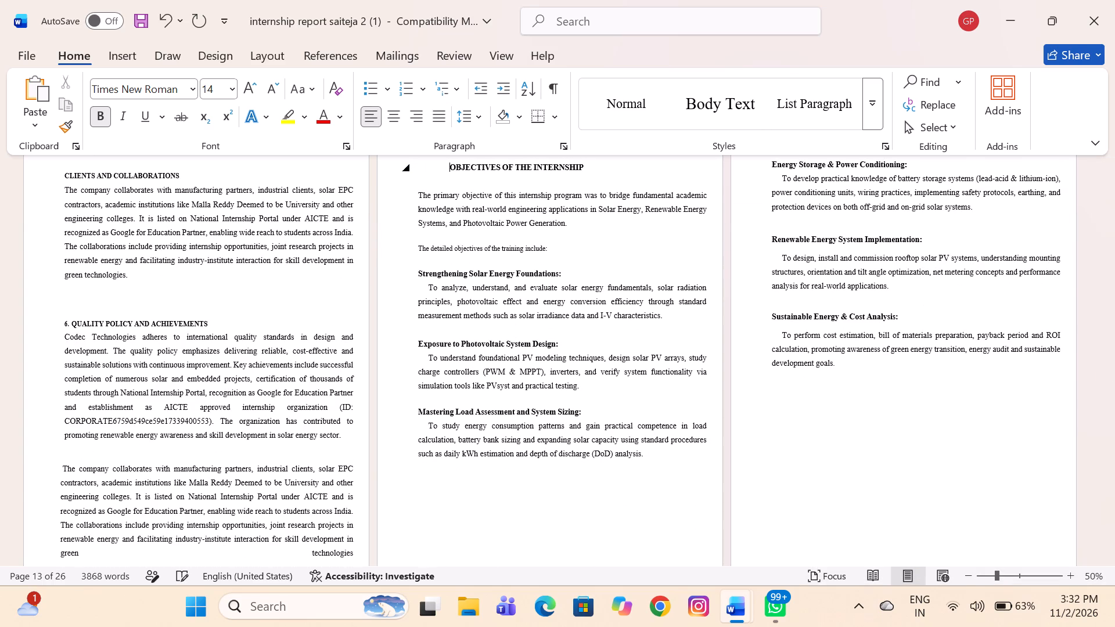
pyautogui.press('space')
pyautogui.press('space')
pyautogui.press('space')
pyautogui.press('space')
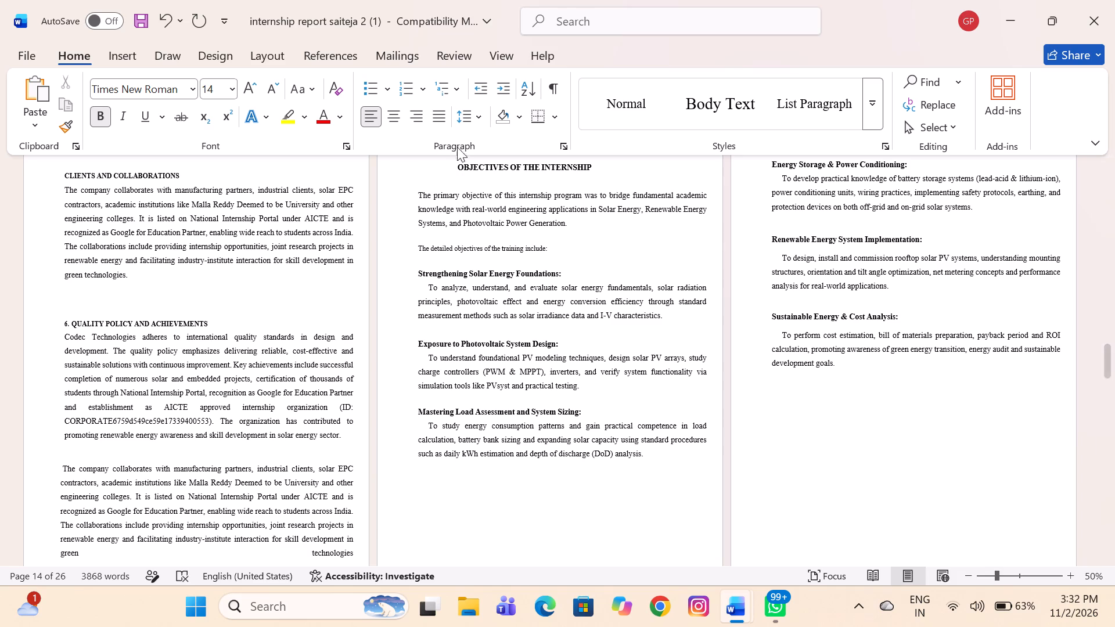
# Number the "Objectives of the Internship" heading manually as "2.".
pyautogui.click(456, 170)
pyautogui.press('3')
pyautogui.press('BackSpace')
pyautogui.press('2')
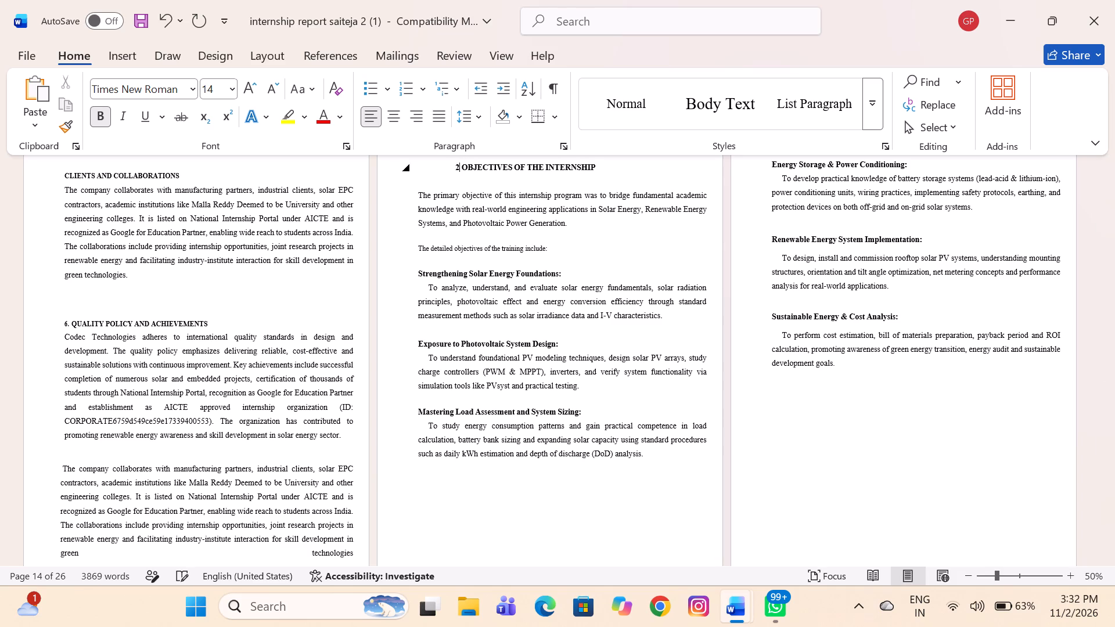
pyautogui.press('.')
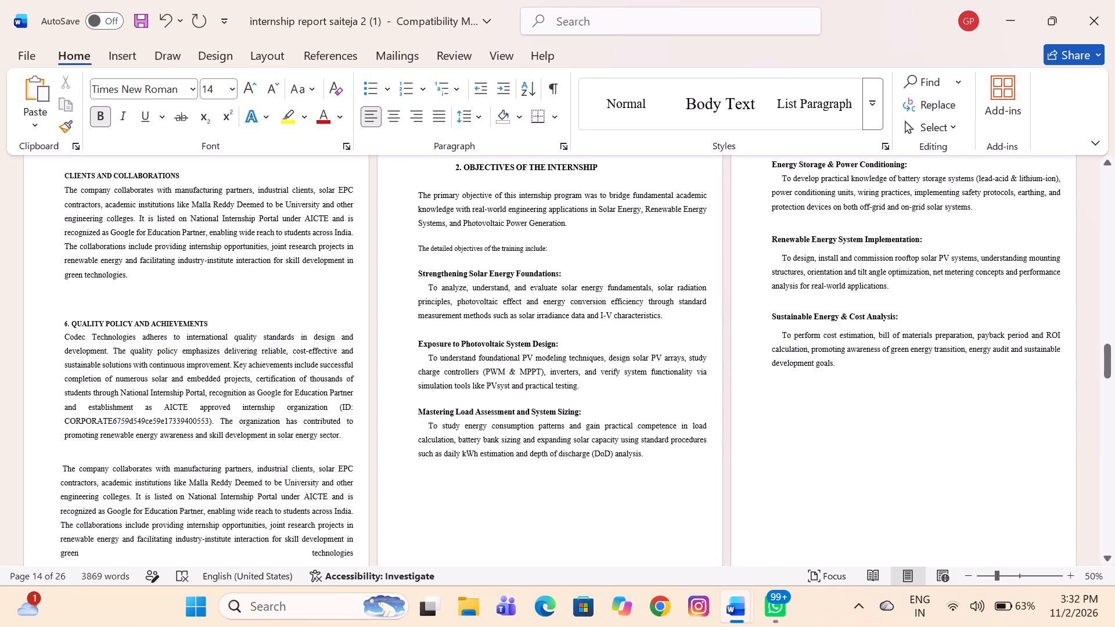
# Remove the blank line between the "Tools & Technologies Used" heading and the "Hardware Components" subheading.
pyautogui.scroll(-4, 479, 217)
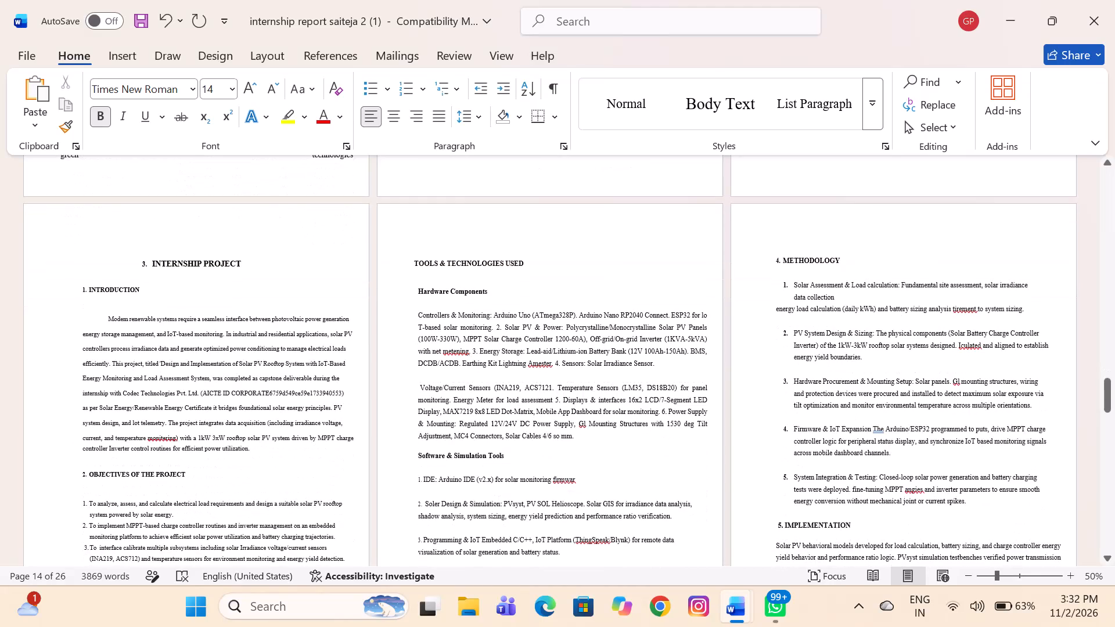
pyautogui.scroll(-1, 479, 217)
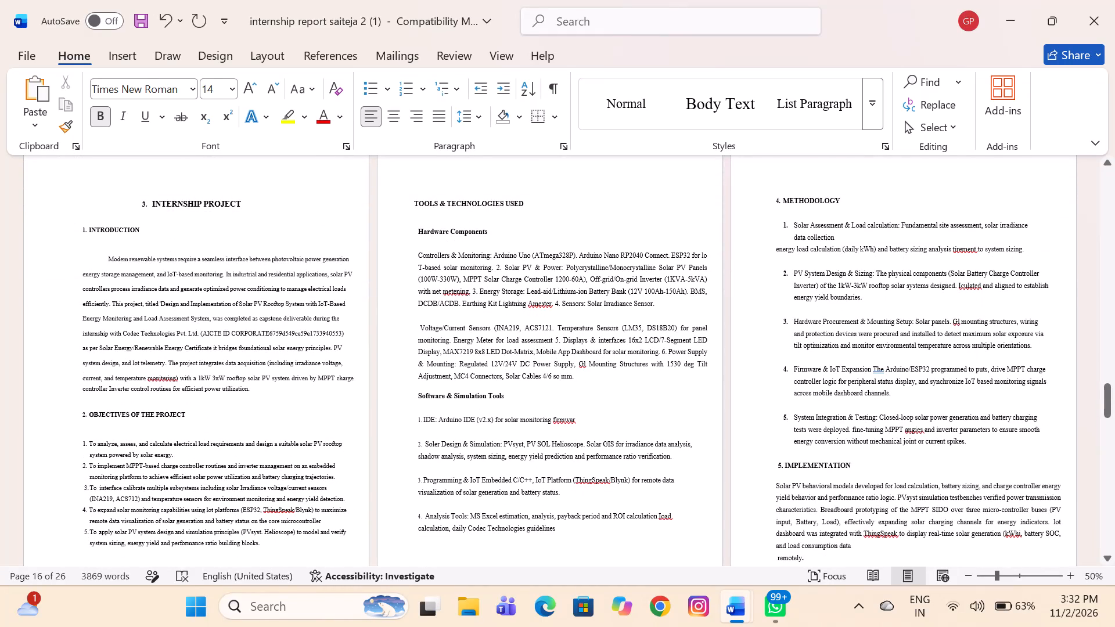
pyautogui.click(412, 201)
pyautogui.scroll(12, 502, 215)
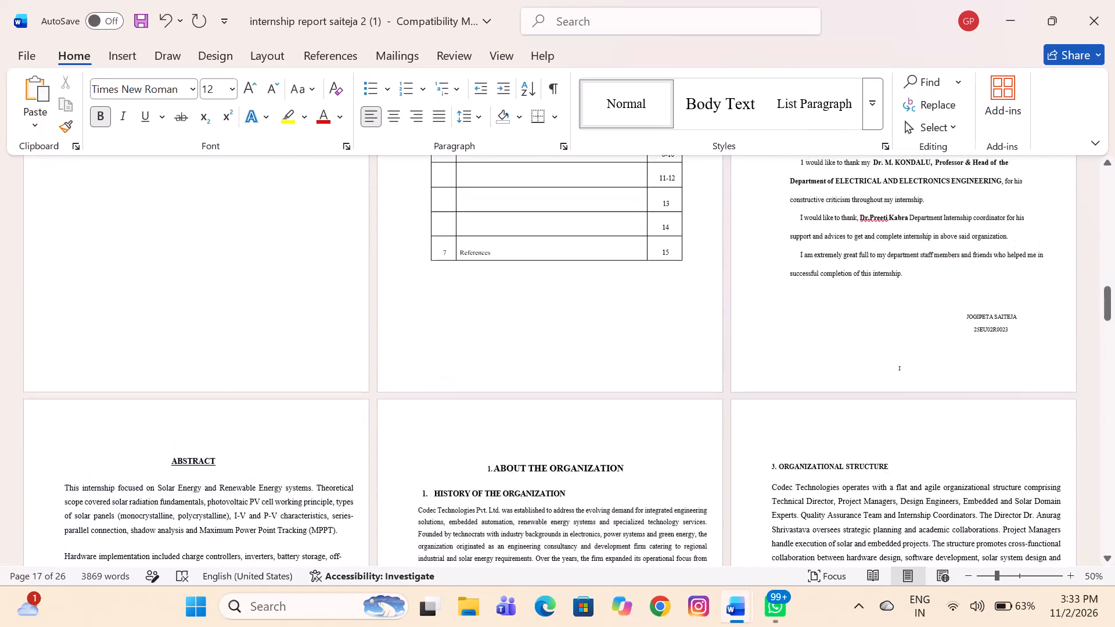
pyautogui.scroll(13, 502, 215)
pyautogui.scroll(-2, 502, 215)
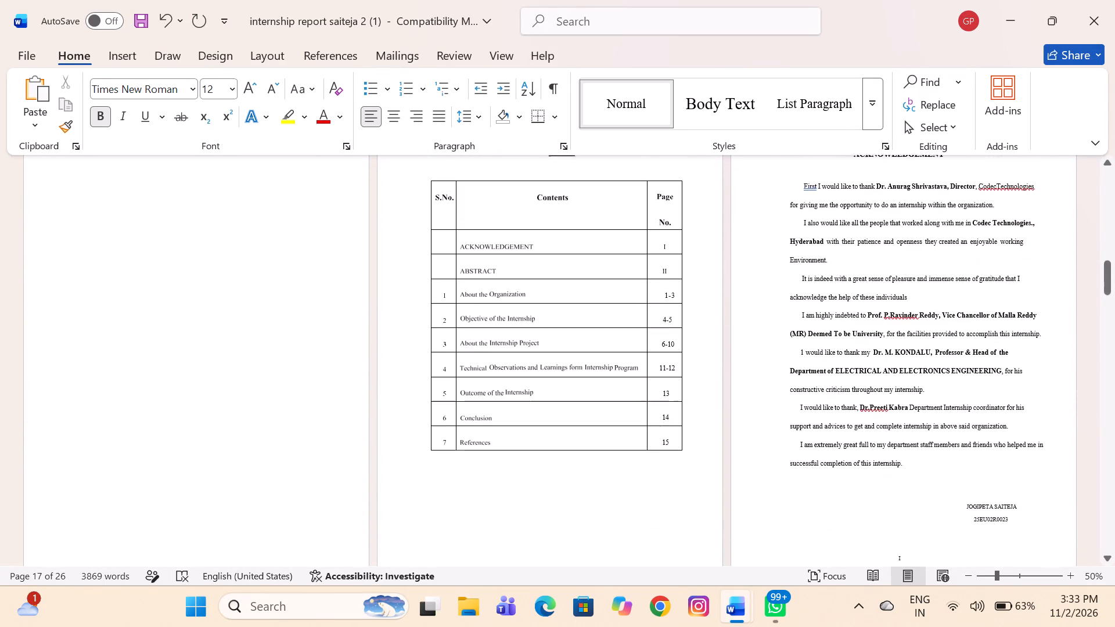
pyautogui.scroll(-5, 502, 215)
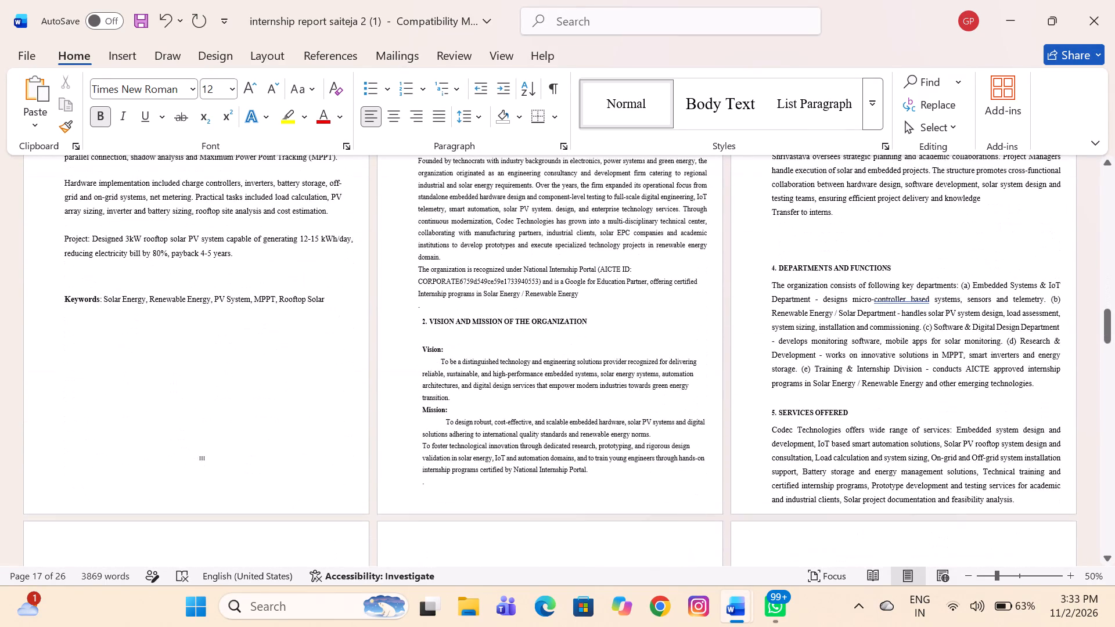
pyautogui.scroll(-5, 502, 215)
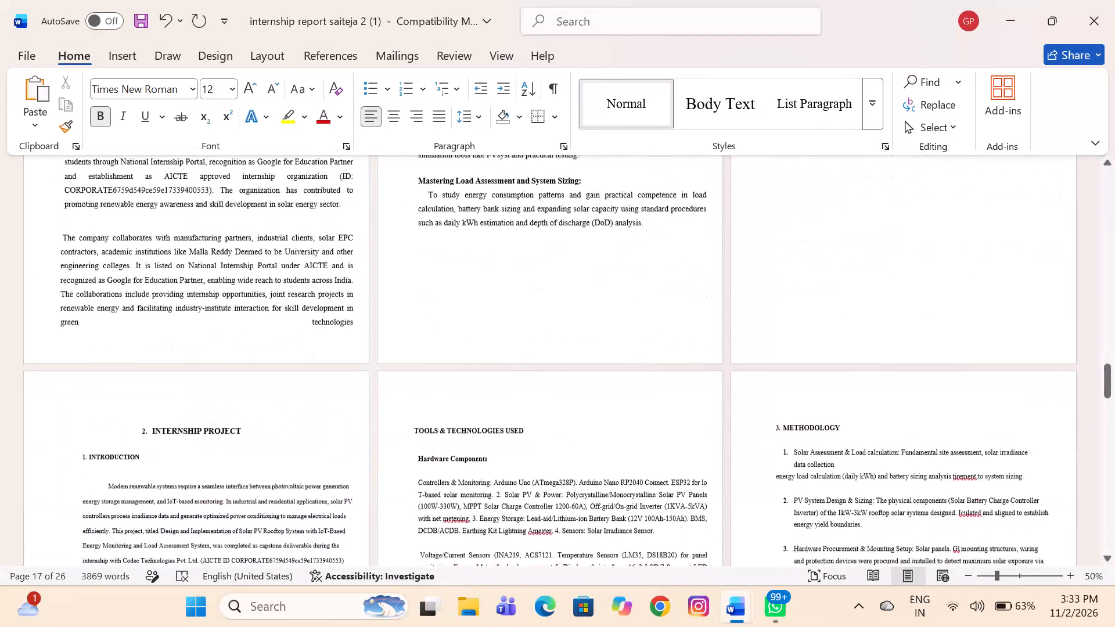
pyautogui.scroll(-2, 502, 215)
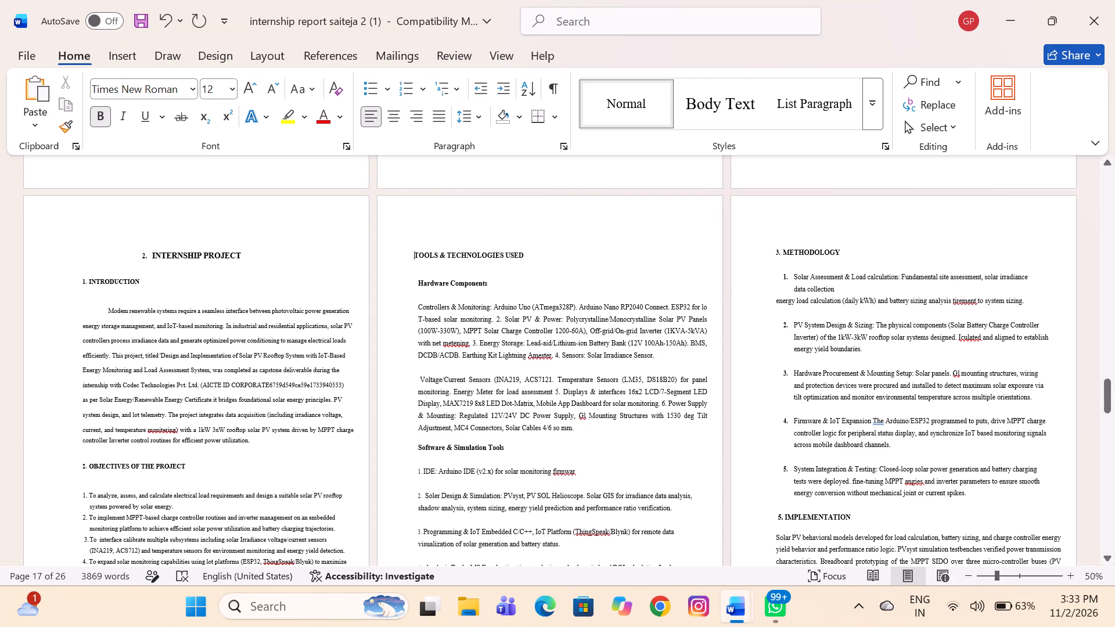
pyautogui.click(419, 272)
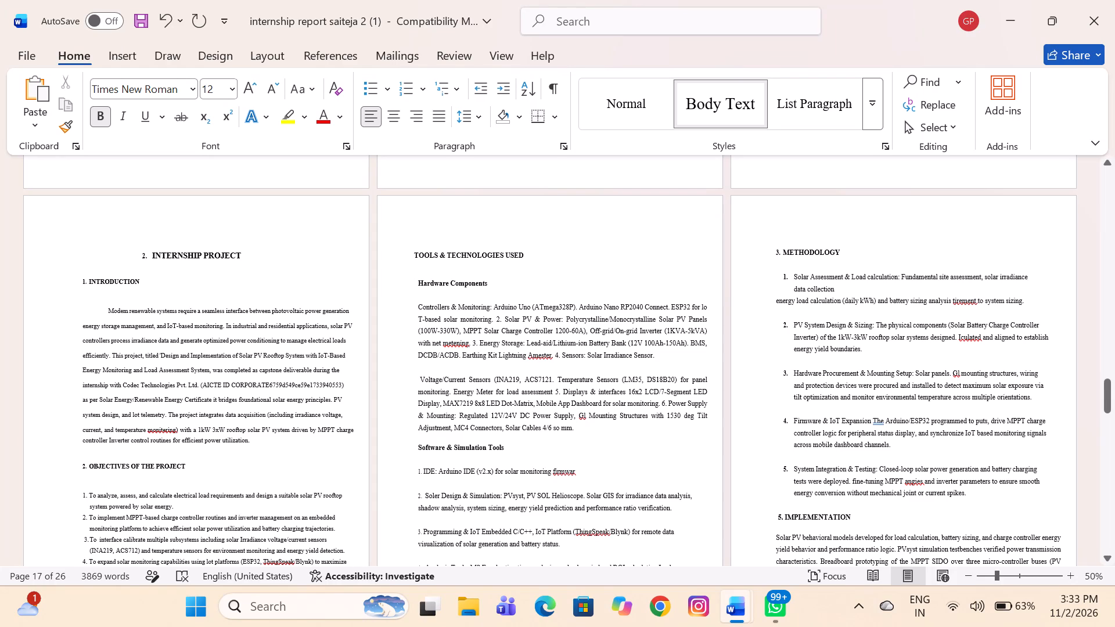
pyautogui.press('BackSpace')
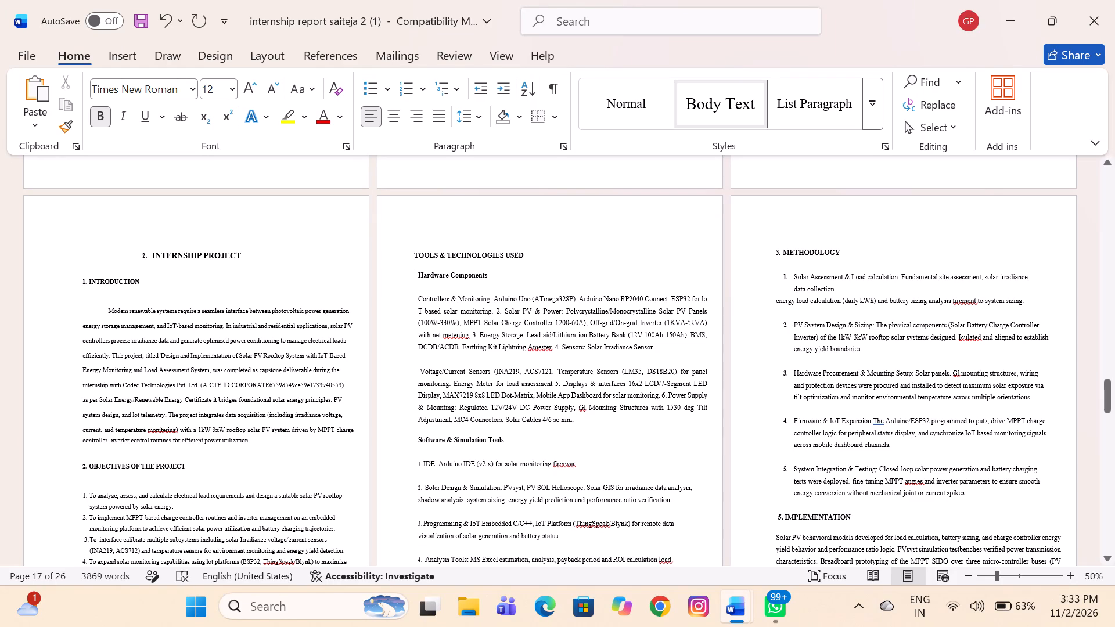
# Number the "Tools & Technologies Used" heading manually as "3.".
pyautogui.click(412, 254)
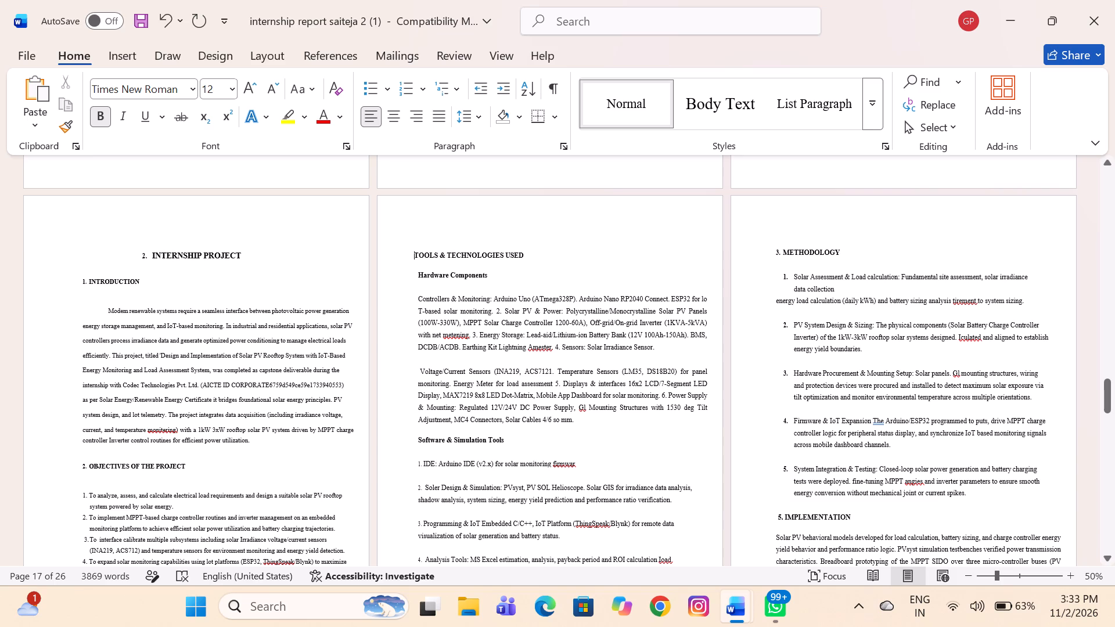
pyautogui.scroll(-1, 423, 254)
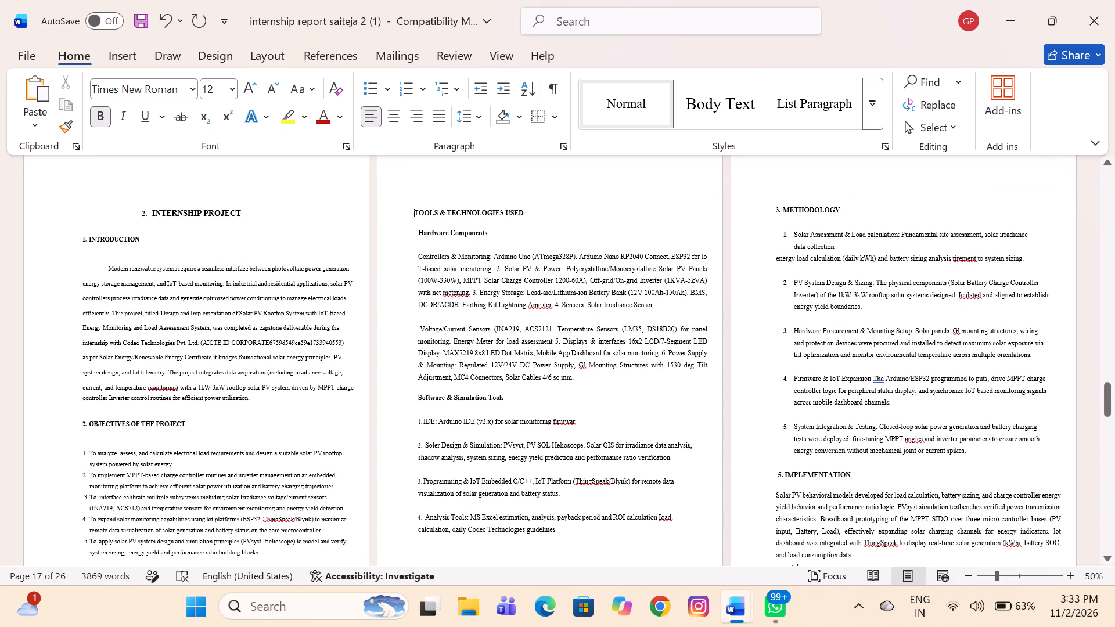
pyautogui.click(410, 211)
pyautogui.press('3')
pyautogui.press('.')
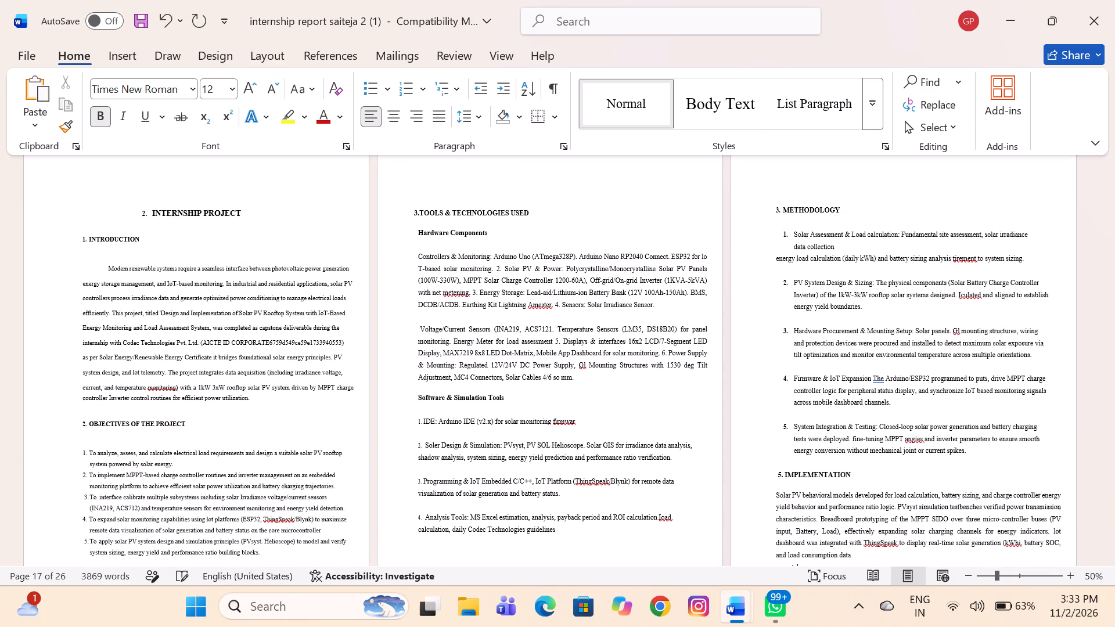
pyautogui.scroll(1, 717, 264)
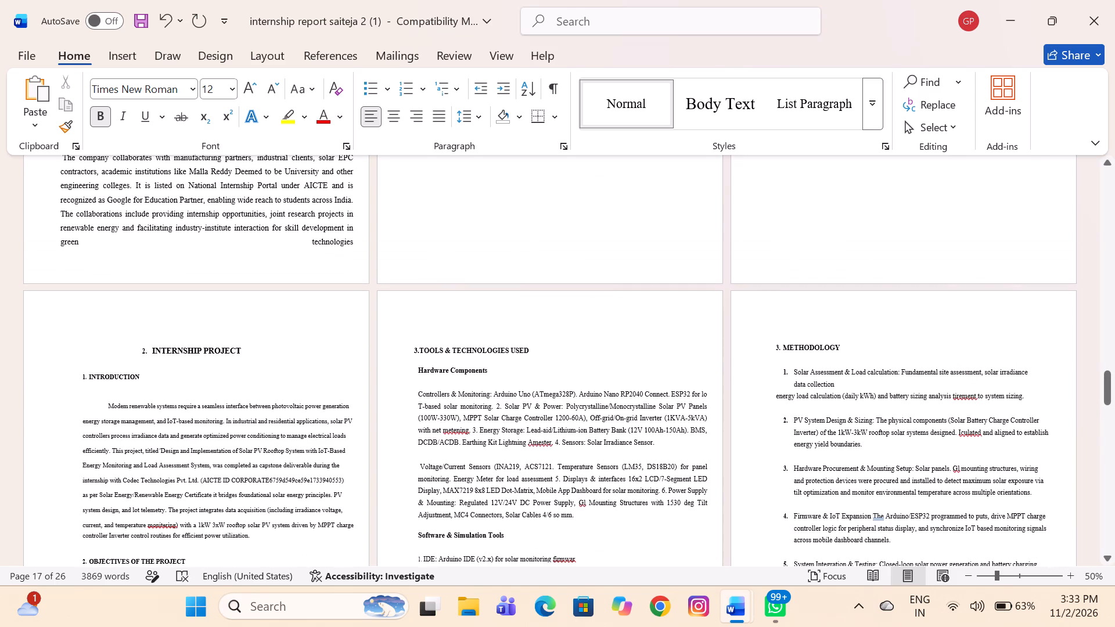
# Apply the Normal style to the "Methodology" heading to drop its automatic number, and make the heading bold.
pyautogui.click(782, 317)
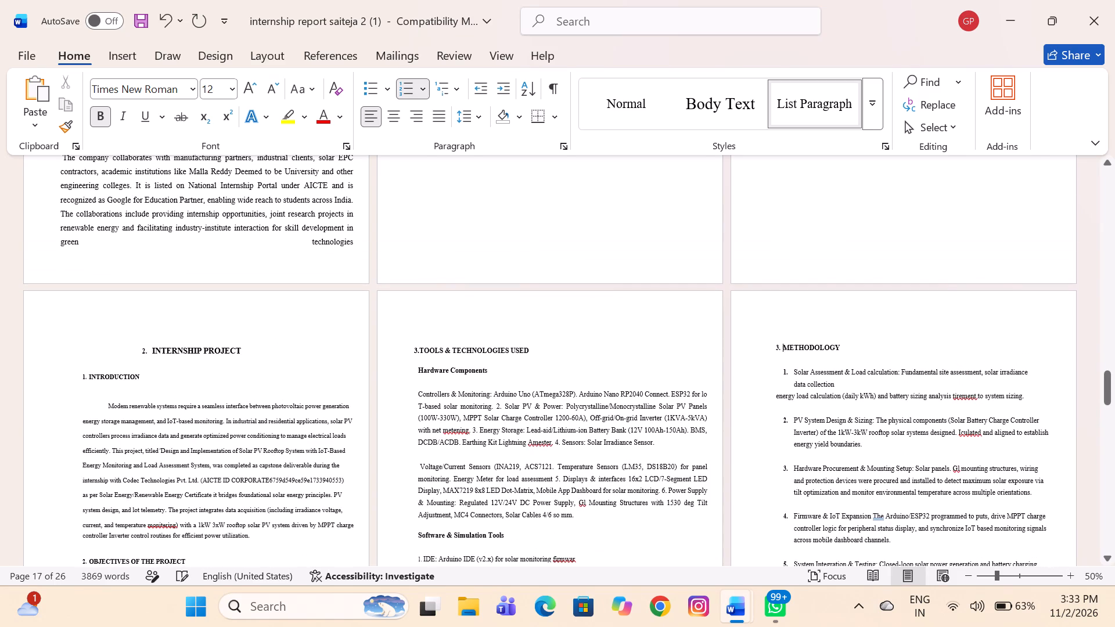
pyautogui.click(657, 122)
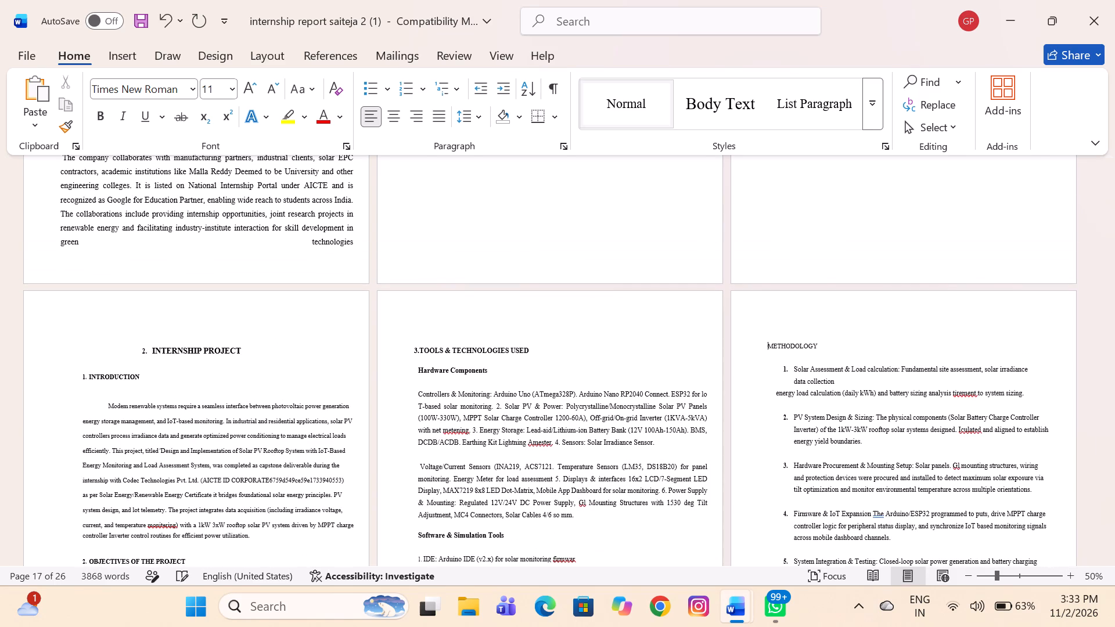
pyautogui.moveTo(767, 350); pyautogui.dragTo(824, 337)
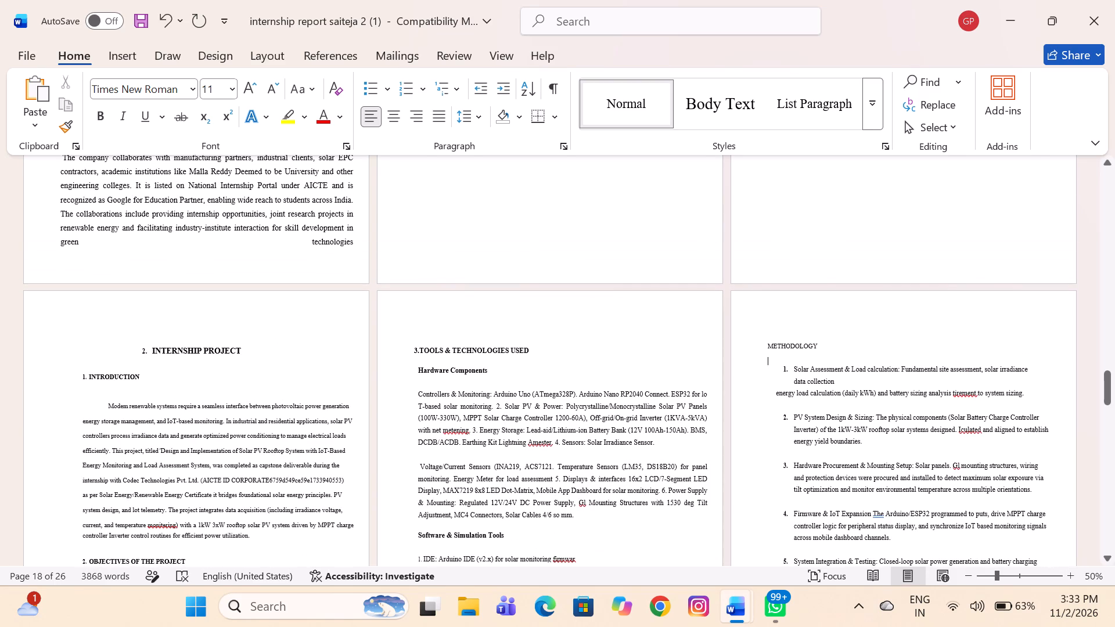
pyautogui.moveTo(824, 337); pyautogui.dragTo(812, 345)
pyautogui.moveTo(812, 345); pyautogui.dragTo(763, 355)
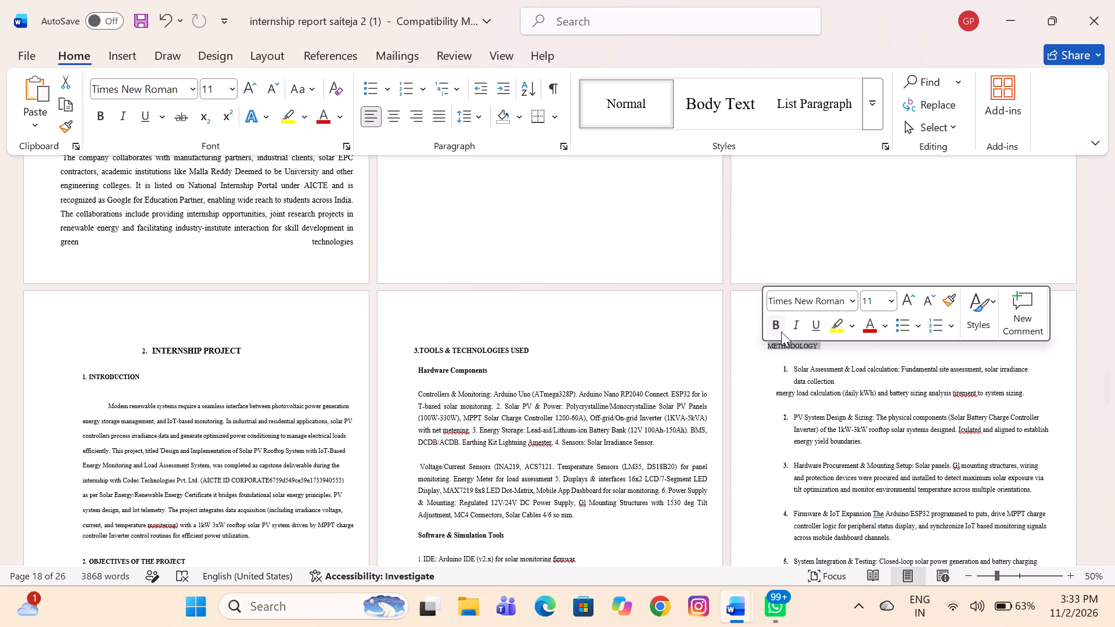
pyautogui.click(781, 331)
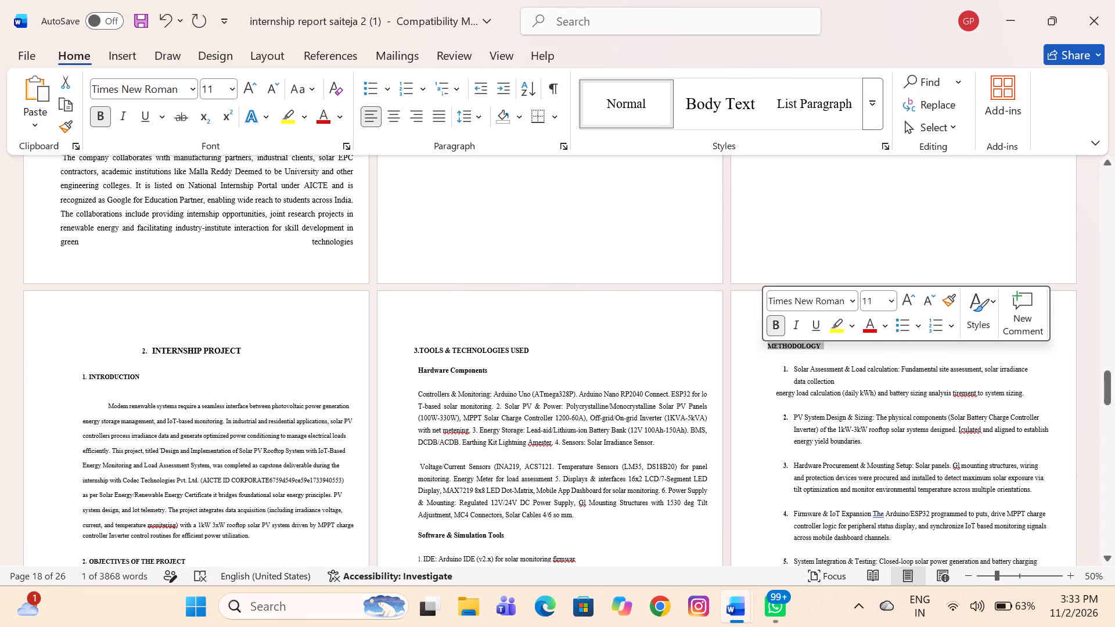
pyautogui.click(768, 384)
# Look through the internship project pages from Introduction to References to check the section headings and their numbering.
pyautogui.scroll(-1, 768, 384)
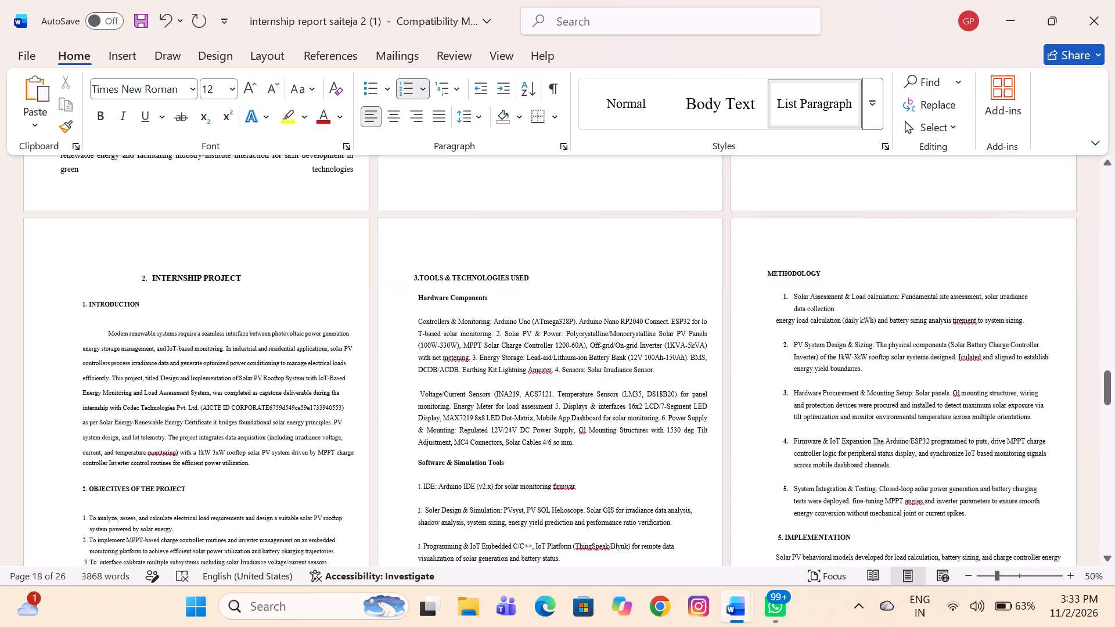
pyautogui.scroll(-1, 768, 384)
pyautogui.scroll(1, 768, 384)
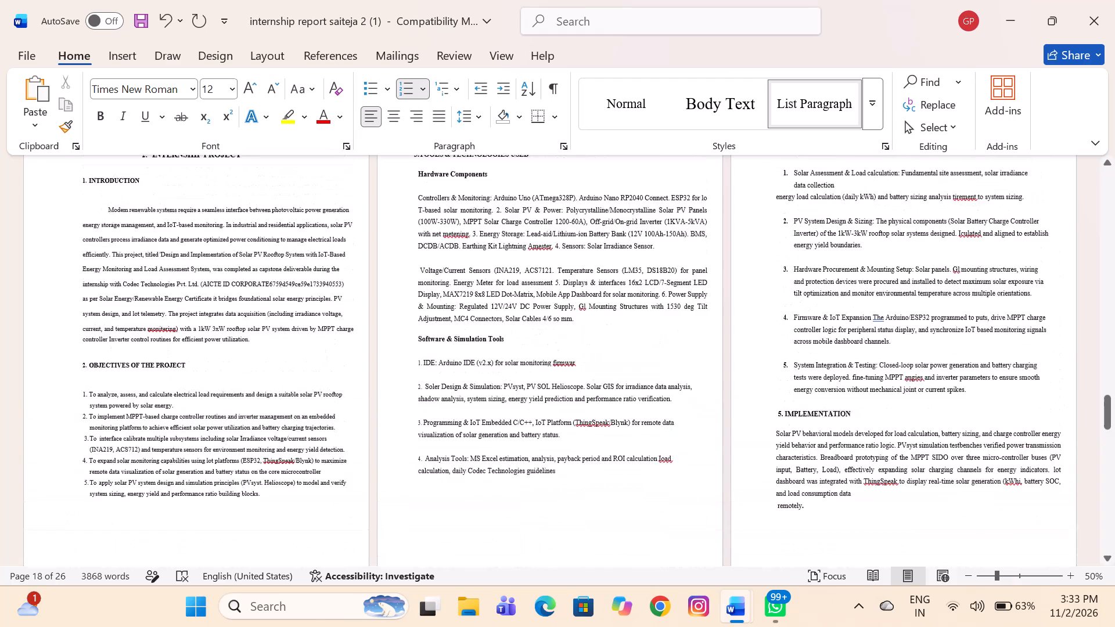
pyautogui.scroll(-1, 768, 384)
pyautogui.scroll(1, 768, 384)
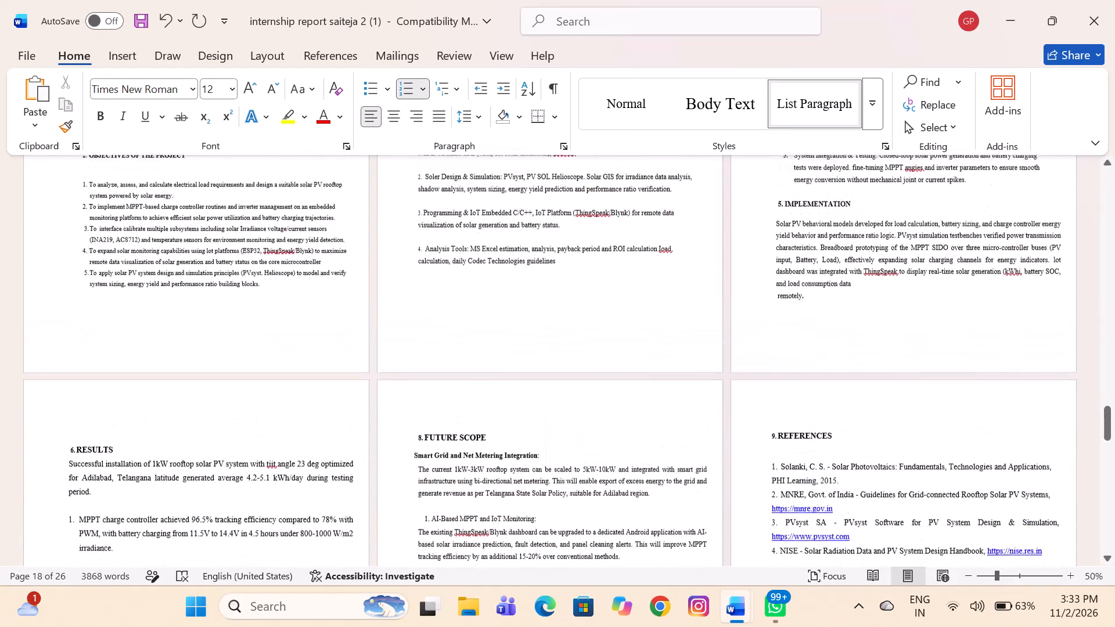
pyautogui.scroll(2, 768, 384)
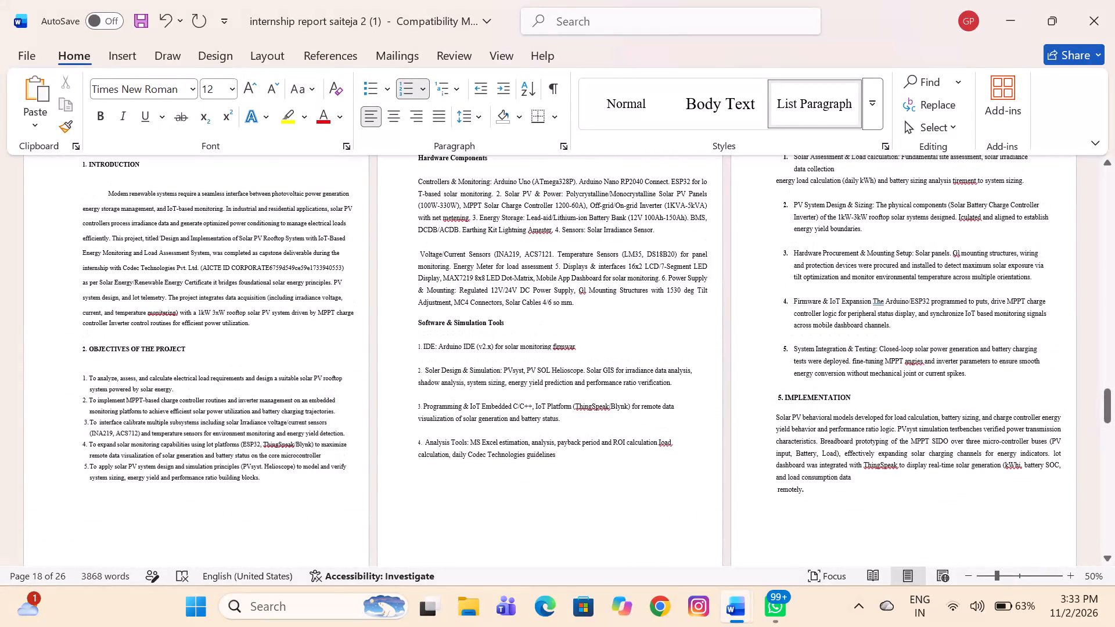
pyautogui.scroll(1, 784, 431)
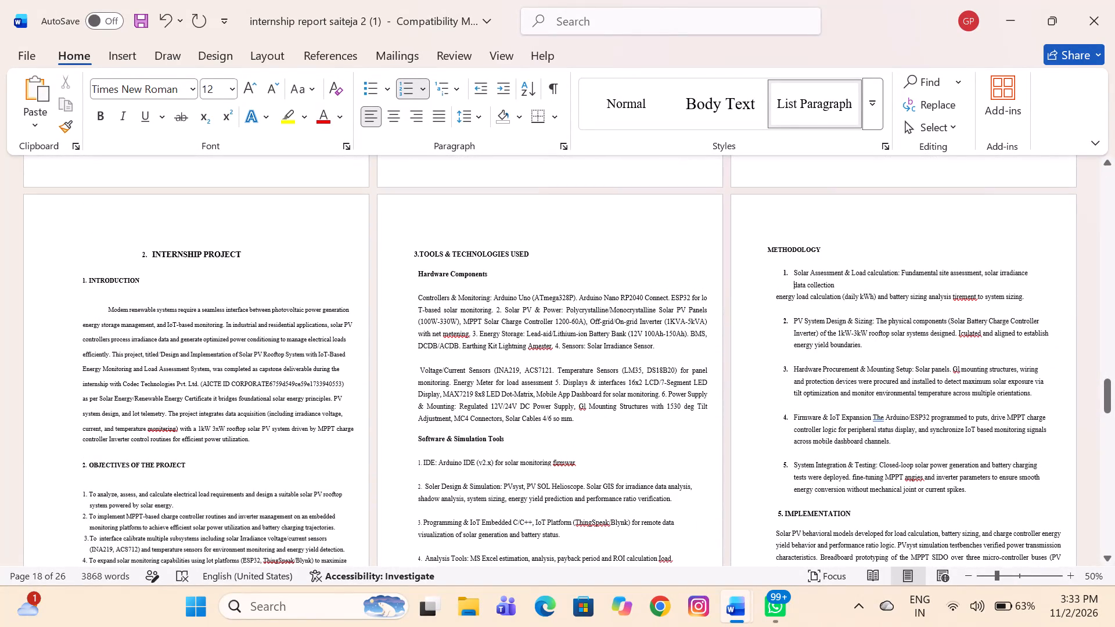
pyautogui.scroll(-2, 766, 387)
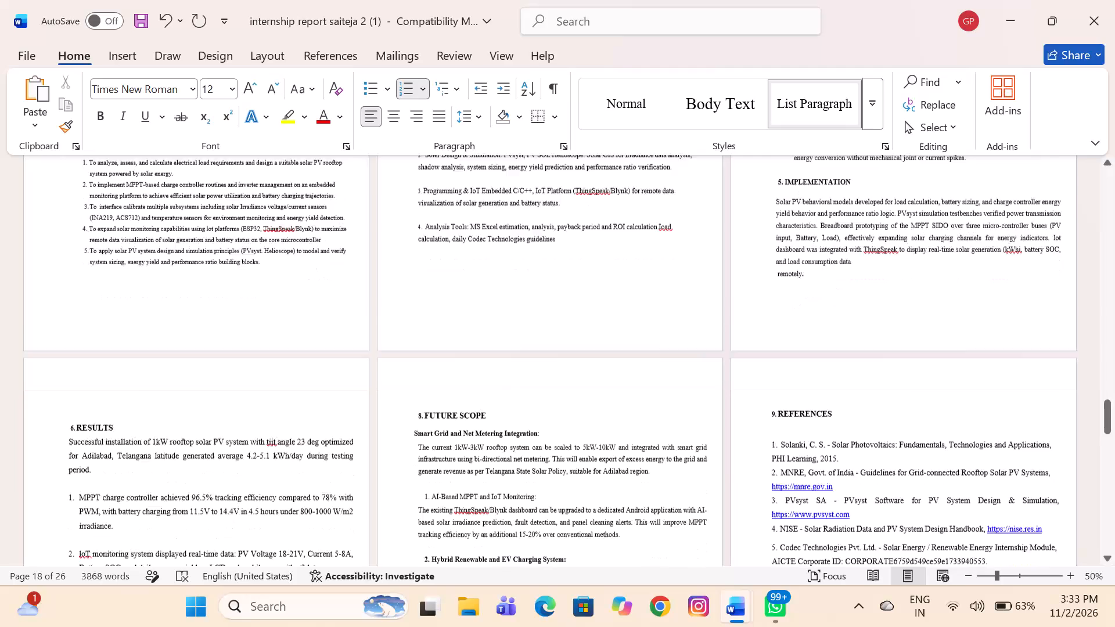
pyautogui.scroll(-2, 766, 387)
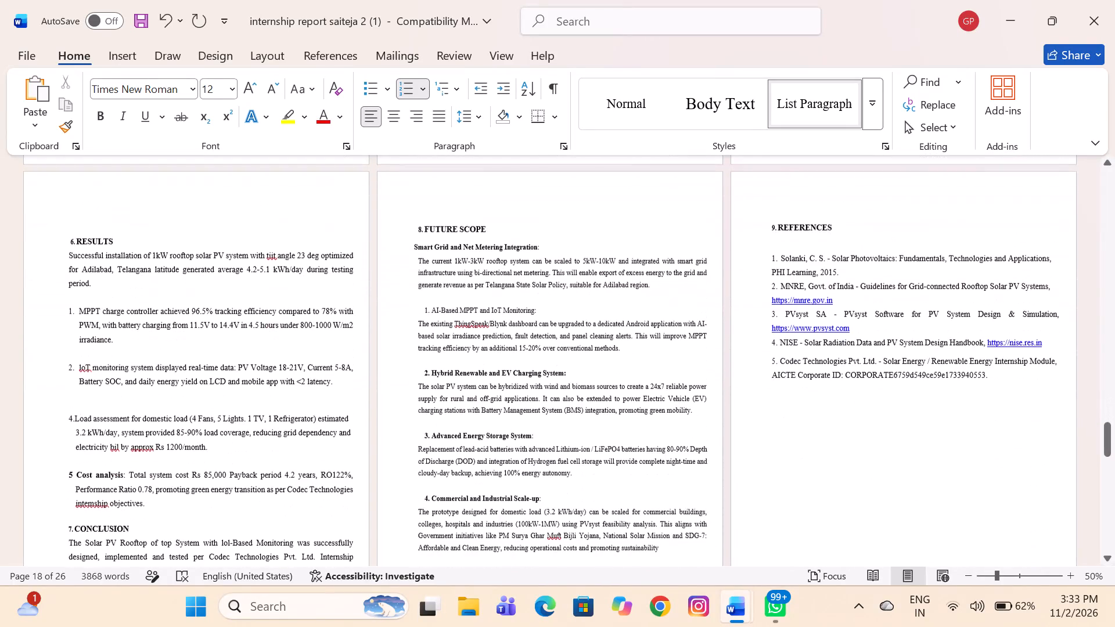
pyautogui.scroll(-1, 766, 387)
pyautogui.scroll(1, 766, 387)
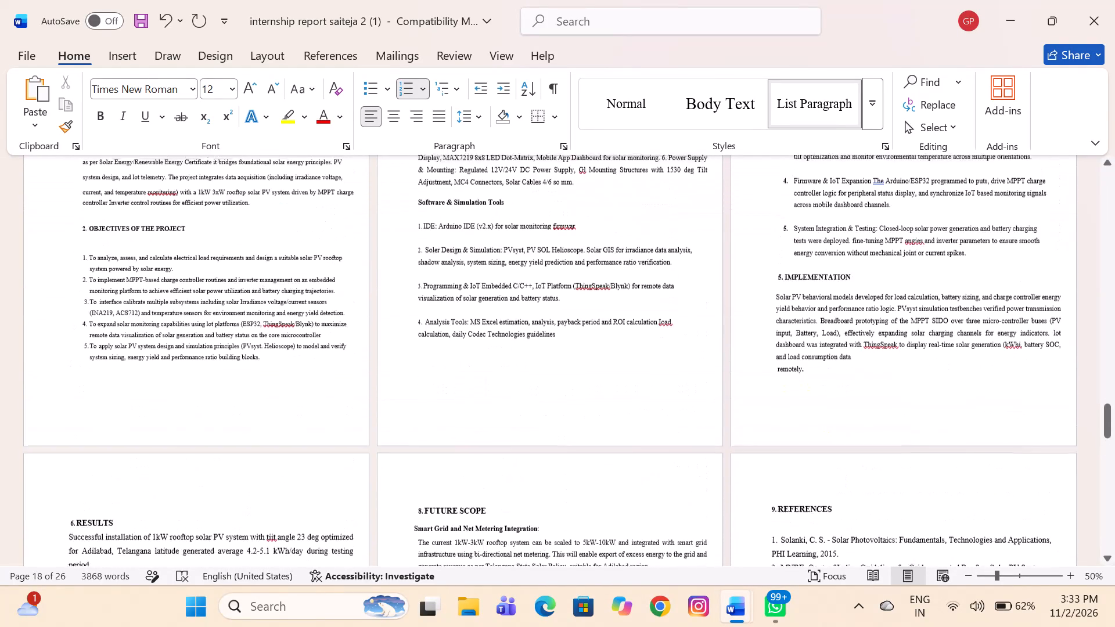
pyautogui.scroll(2, 766, 387)
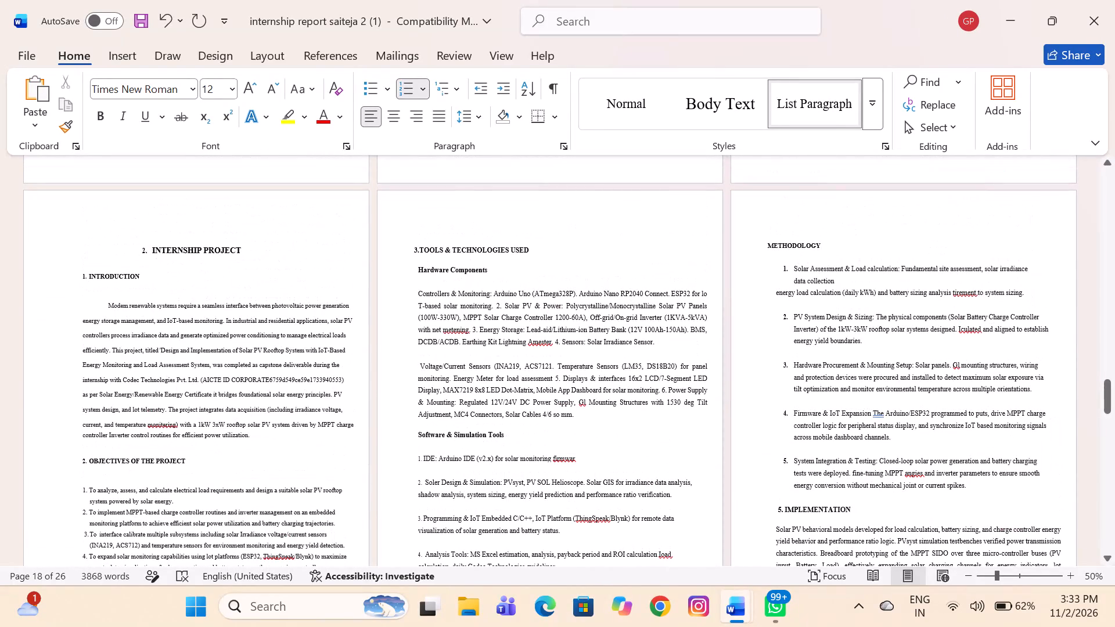
# Number the "Software & Simulation Tools" heading manually as "4.".
pyautogui.click(416, 435)
pyautogui.press('4')
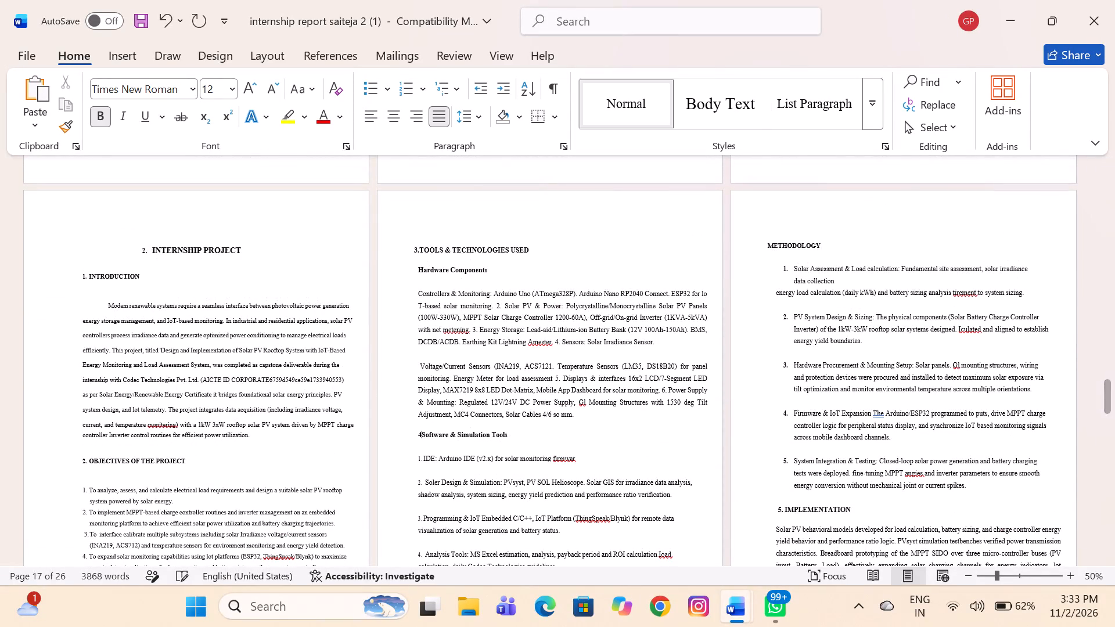
pyautogui.press('.')
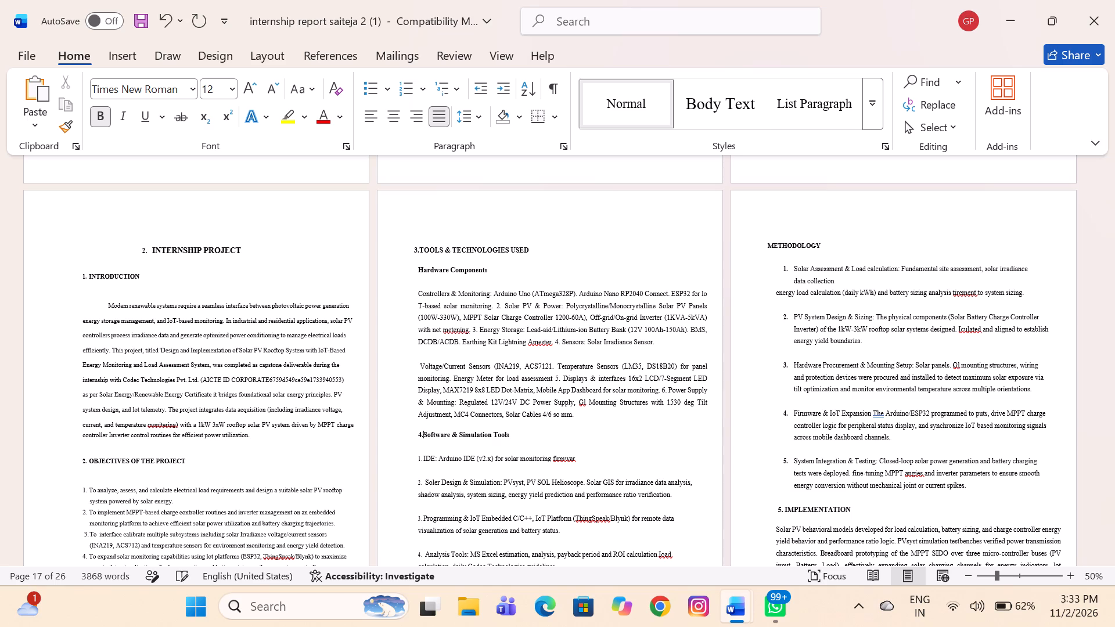
# Number the "Methodology" heading manually as "5.".
pyautogui.click(765, 246)
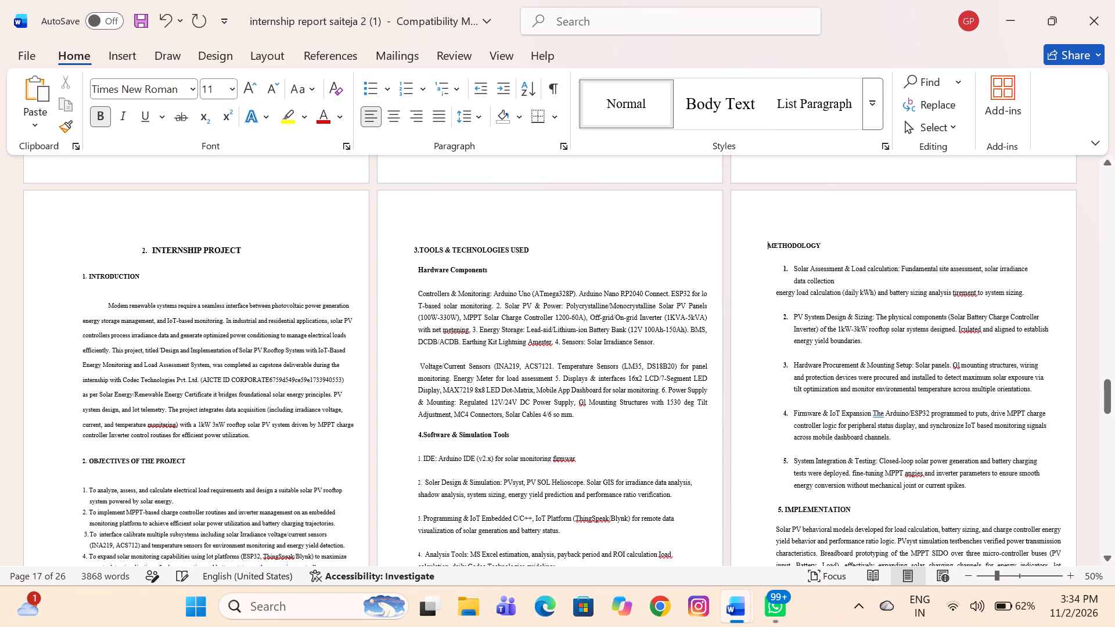
pyautogui.press('5')
pyautogui.press('.')
# Indent the "Methodology" heading with eleven leading spaces so it lines up with the numbered list beneath it.
pyautogui.click(766, 242)
pyautogui.press('space')
pyautogui.press('space')
pyautogui.press('space')
pyautogui.press('space')
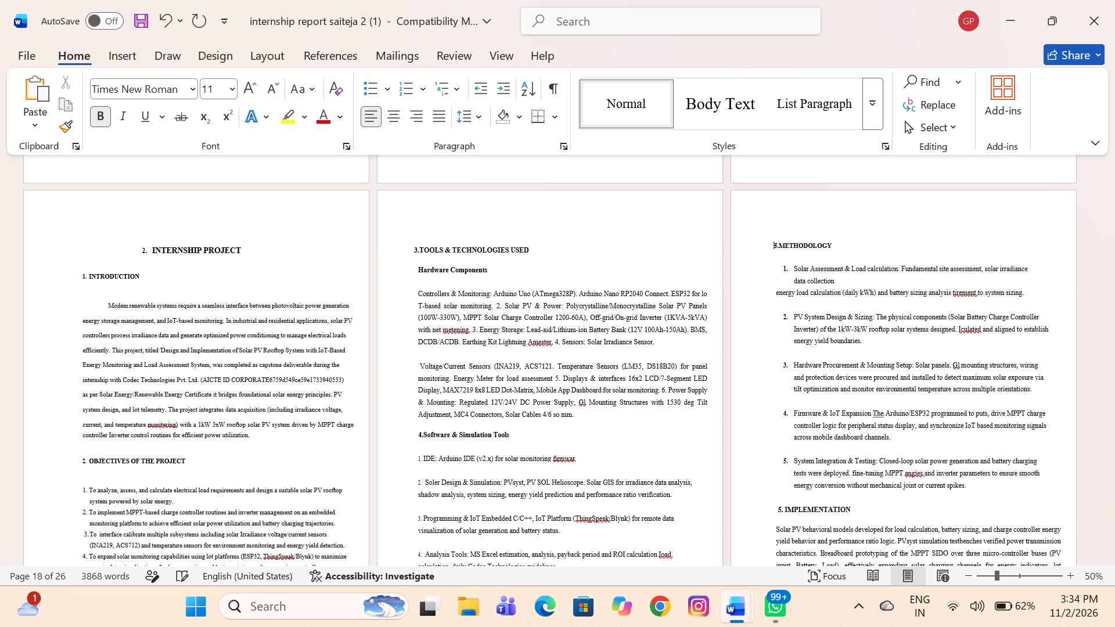
pyautogui.press('space')
pyautogui.press('space')
pyautogui.press('space')
pyautogui.press('space')
pyautogui.press('space')
pyautogui.press('space')
pyautogui.press('space')
# Apply the Normal style to the "Results" heading to drop its automatic number.
pyautogui.scroll(-2, 766, 242)
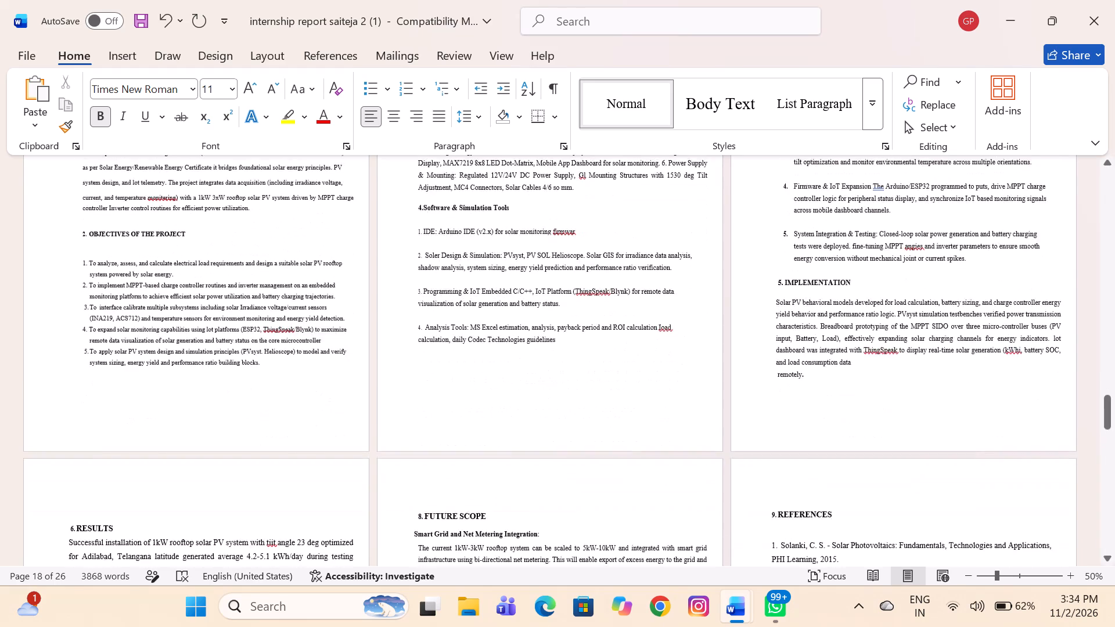
pyautogui.scroll(-4, 766, 242)
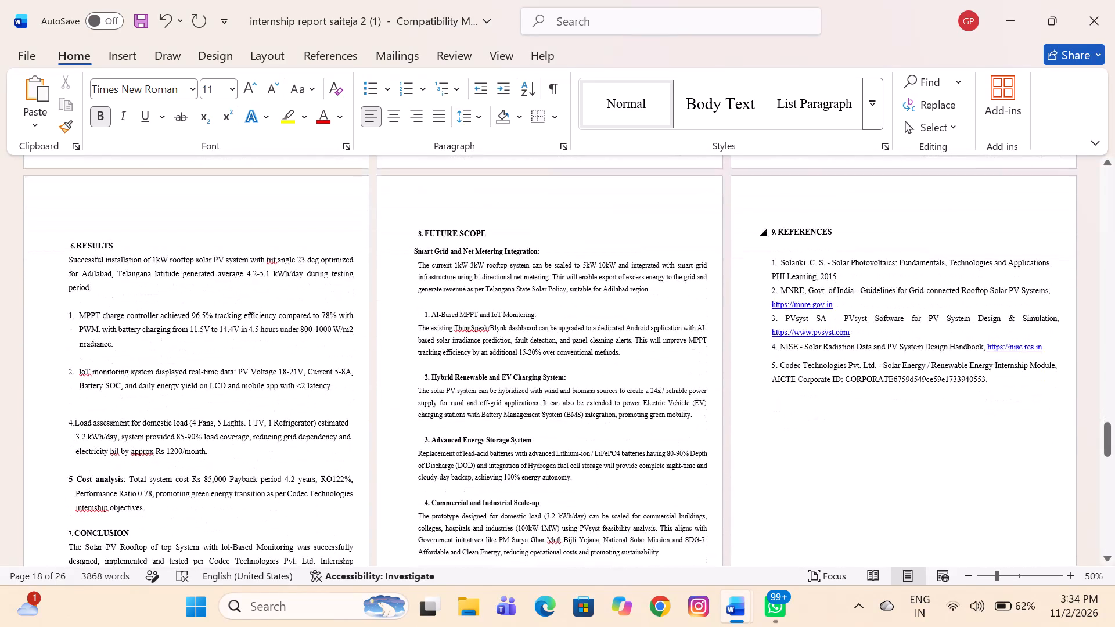
pyautogui.scroll(-1, 766, 242)
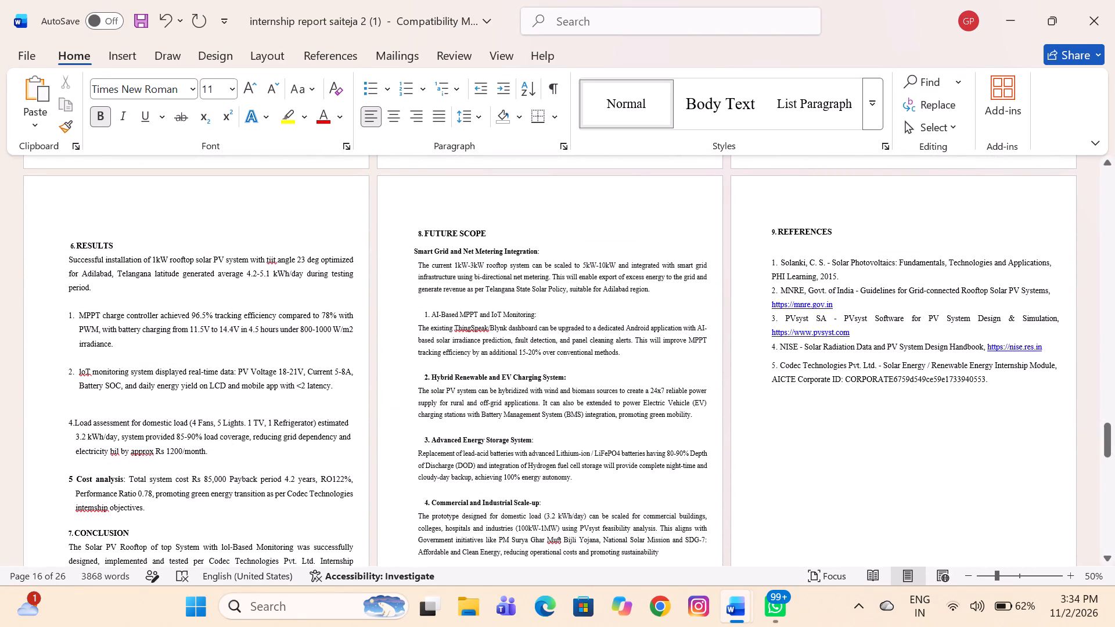
pyautogui.click(68, 243)
pyautogui.click(130, 188)
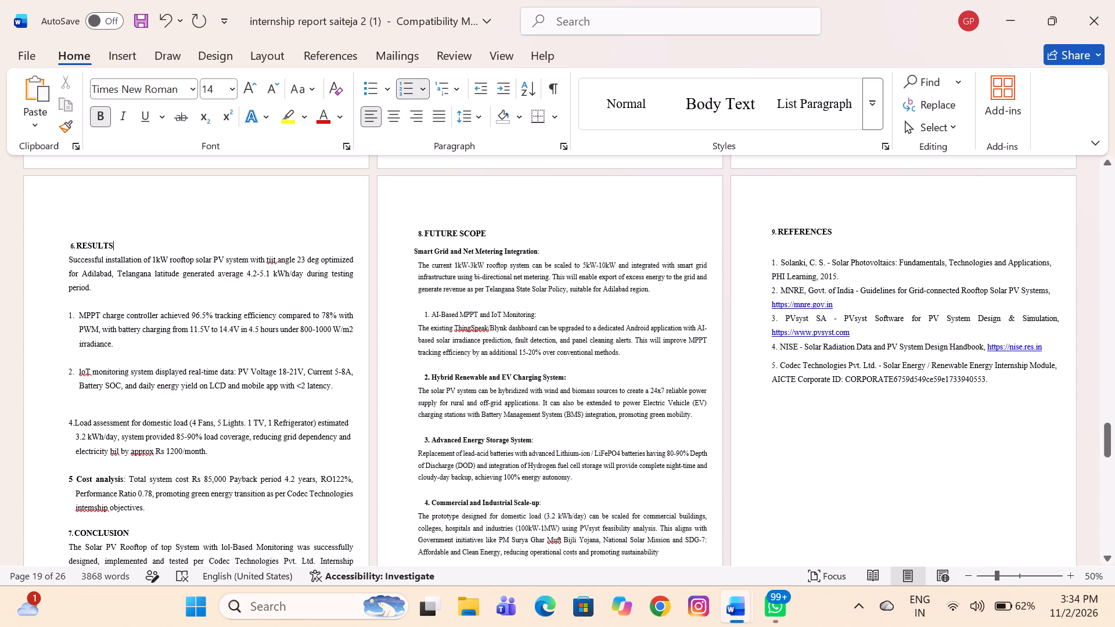
pyautogui.click(135, 207)
pyautogui.moveTo(135, 207); pyautogui.dragTo(85, 228)
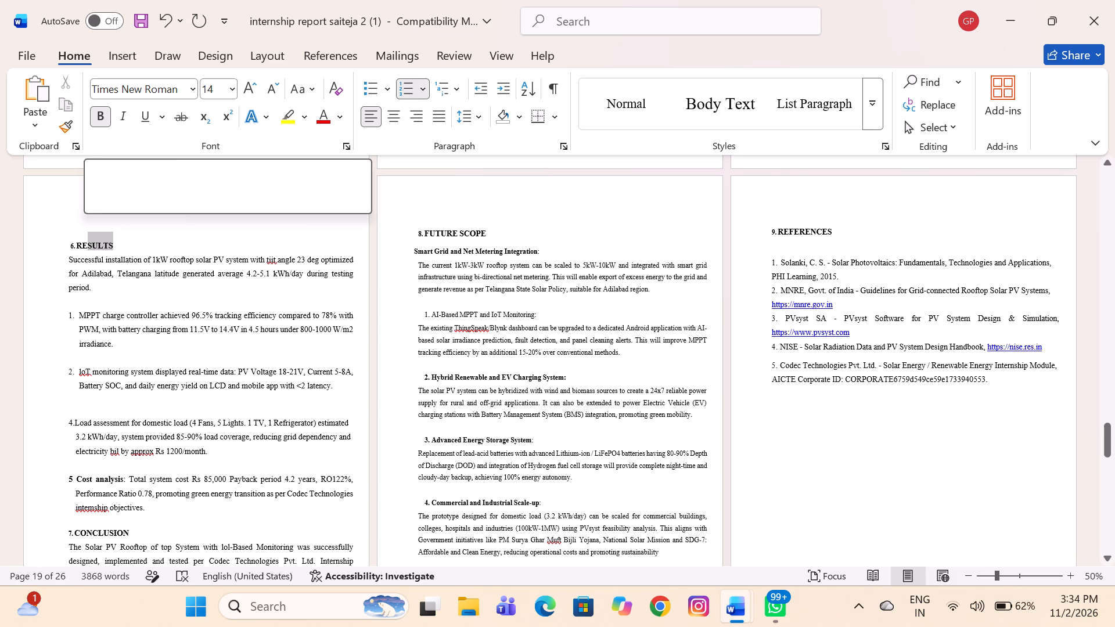
pyautogui.click(85, 228)
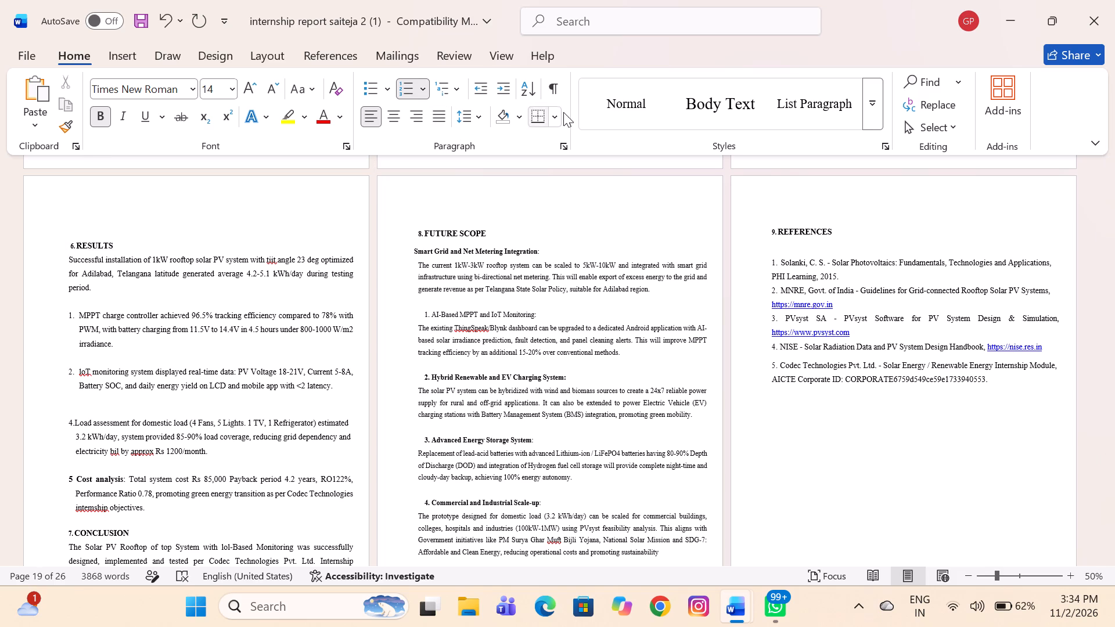
pyautogui.click(607, 87)
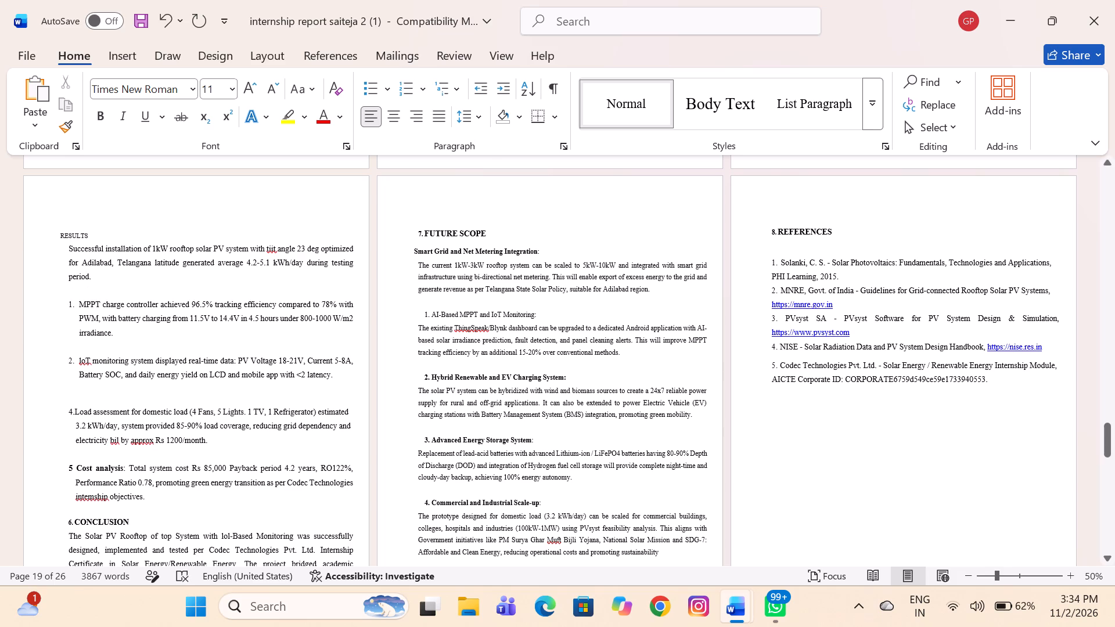
# Make the "RESULTS" heading bold.
pyautogui.moveTo(57, 233); pyautogui.dragTo(92, 233)
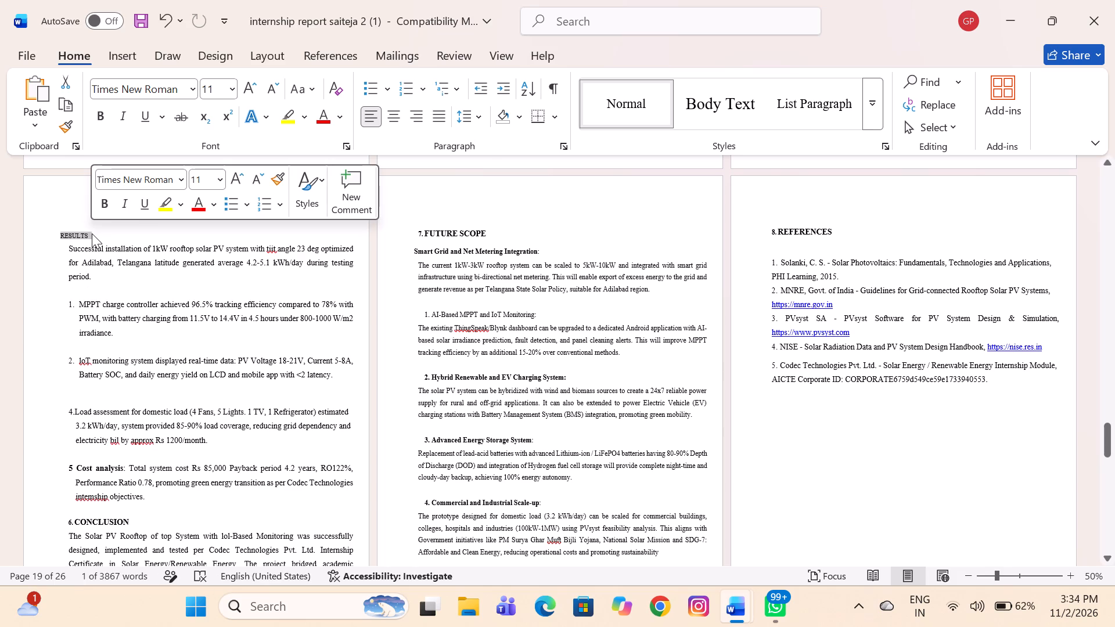
pyautogui.click(110, 207)
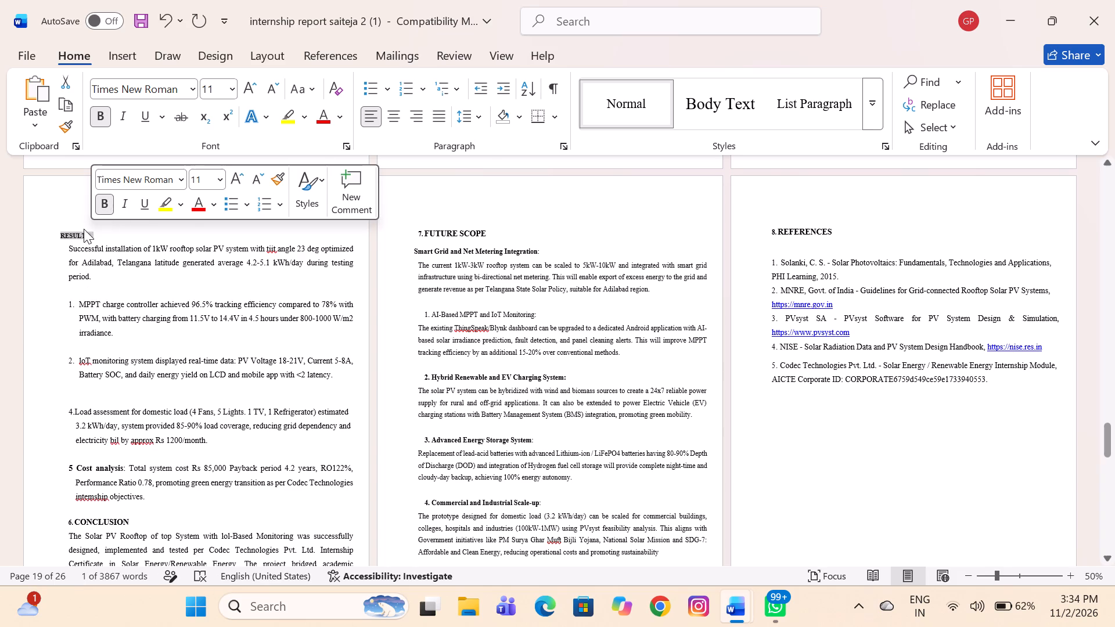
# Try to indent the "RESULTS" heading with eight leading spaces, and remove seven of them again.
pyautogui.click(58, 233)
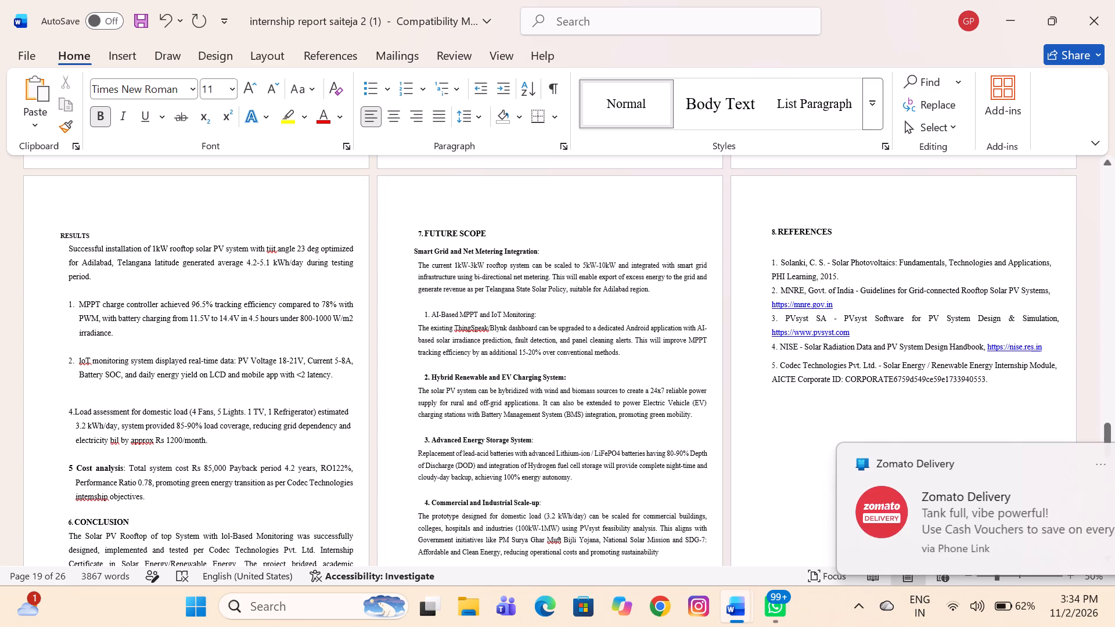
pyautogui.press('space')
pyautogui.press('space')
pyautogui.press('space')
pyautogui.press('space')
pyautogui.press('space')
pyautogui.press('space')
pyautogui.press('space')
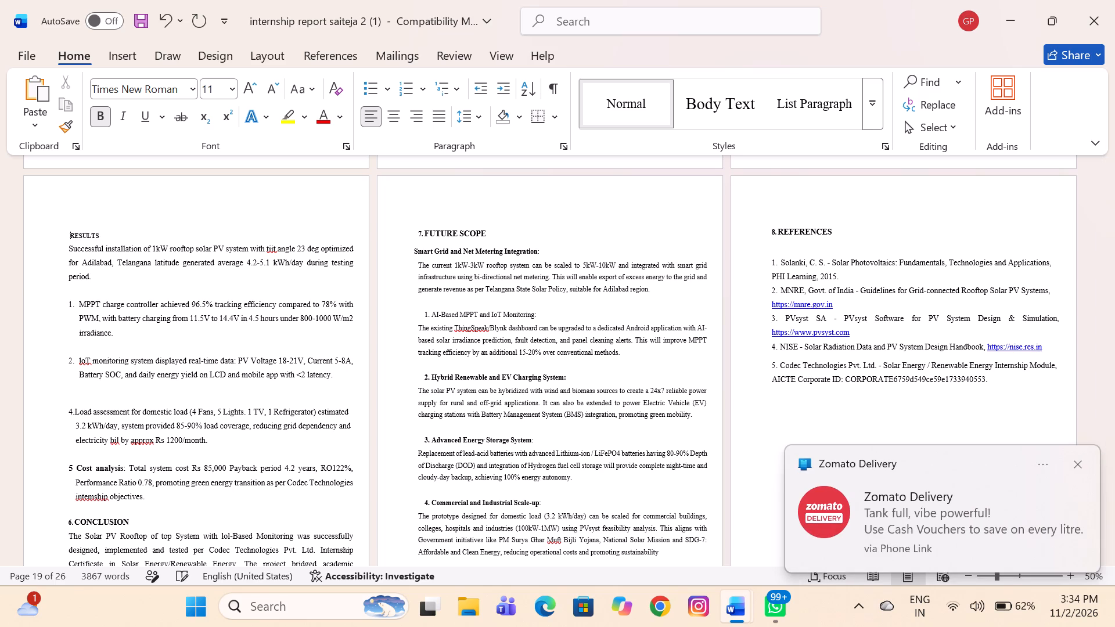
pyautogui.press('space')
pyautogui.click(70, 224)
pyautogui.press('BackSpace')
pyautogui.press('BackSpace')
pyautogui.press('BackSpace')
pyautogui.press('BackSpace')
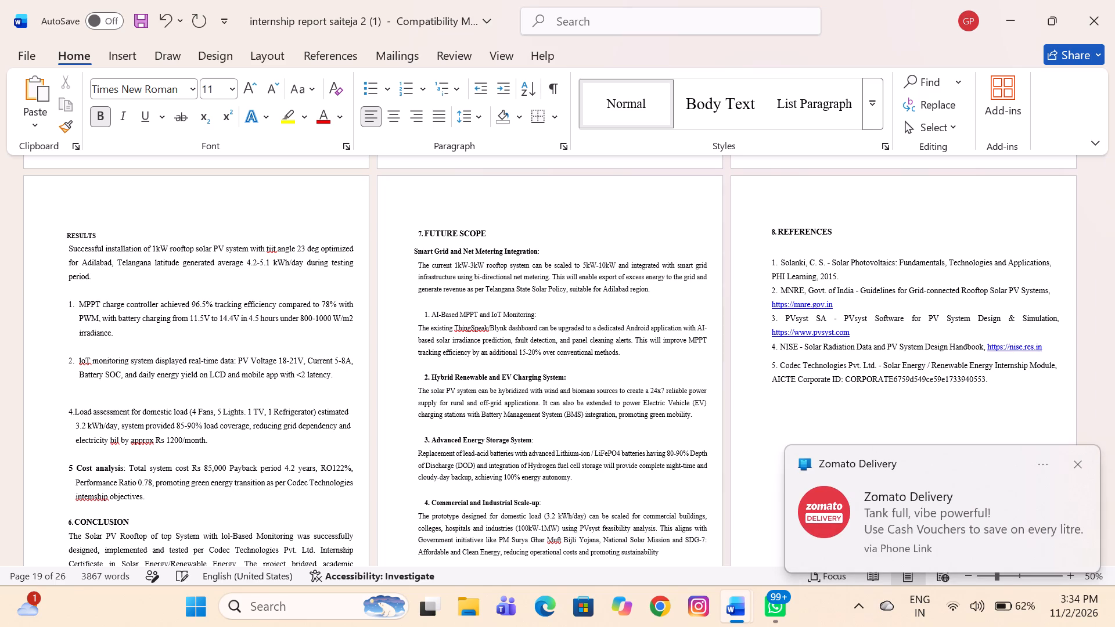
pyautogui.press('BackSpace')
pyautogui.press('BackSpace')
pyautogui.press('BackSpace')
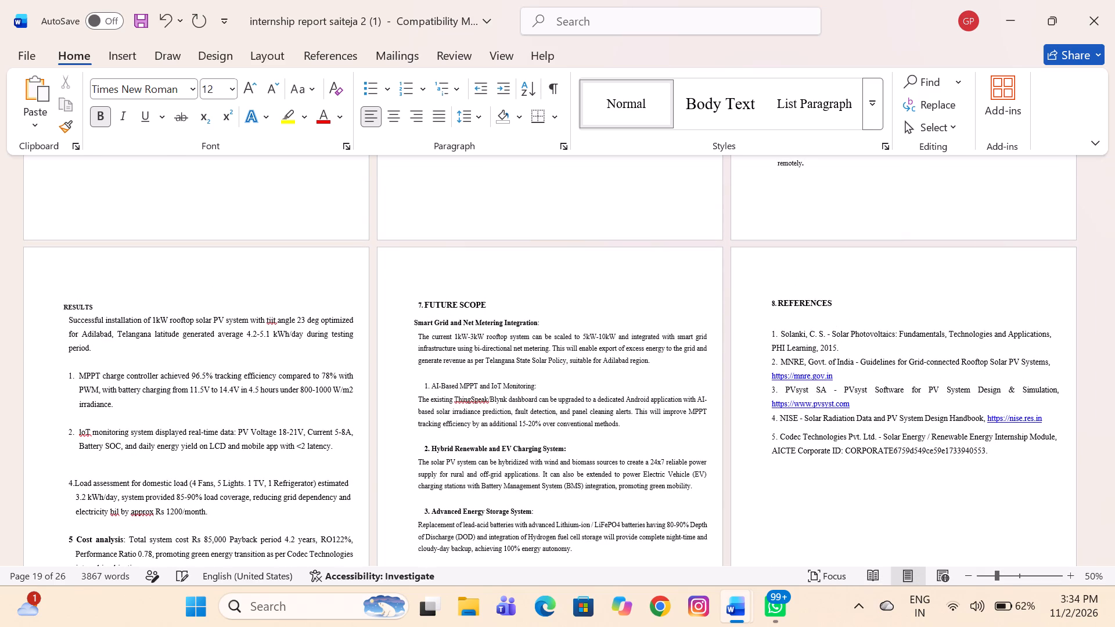
# Indent the "RESULTS" heading with five more leading spaces and number it manually as "6.".
pyautogui.click(61, 302)
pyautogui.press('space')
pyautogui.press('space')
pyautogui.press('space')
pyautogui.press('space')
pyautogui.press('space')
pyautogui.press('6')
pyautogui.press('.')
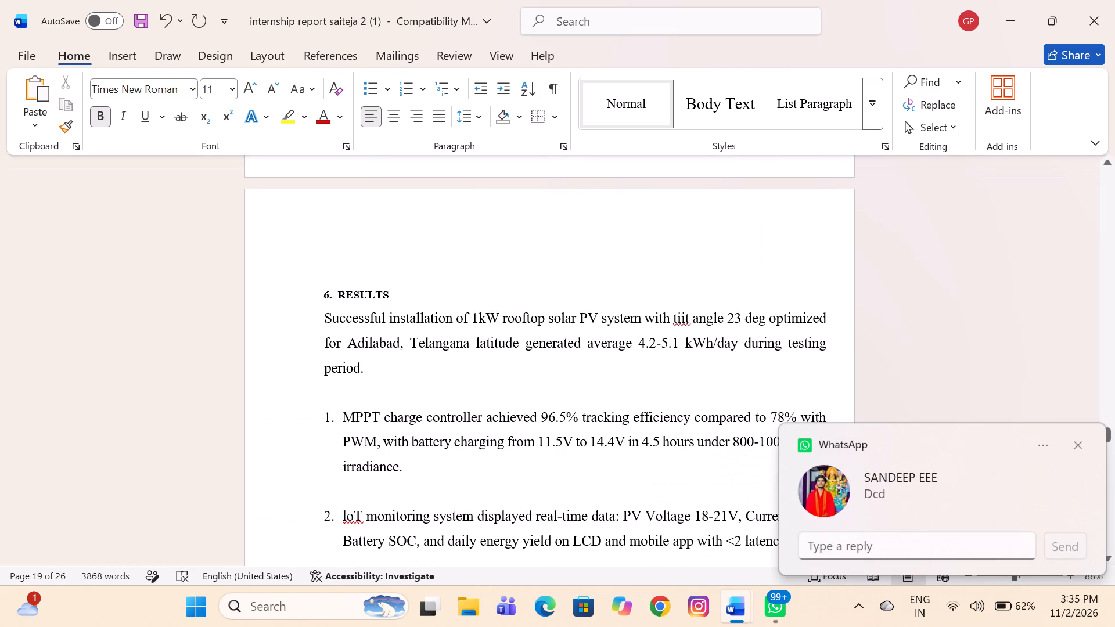
# Review the numbering of the section headings from Results to References and back to the Objectives section, dismissing the message notifications.
pyautogui.keyDown('ctrl'); pyautogui.scroll(1, 208, 330); pyautogui.keyUp('ctrl')
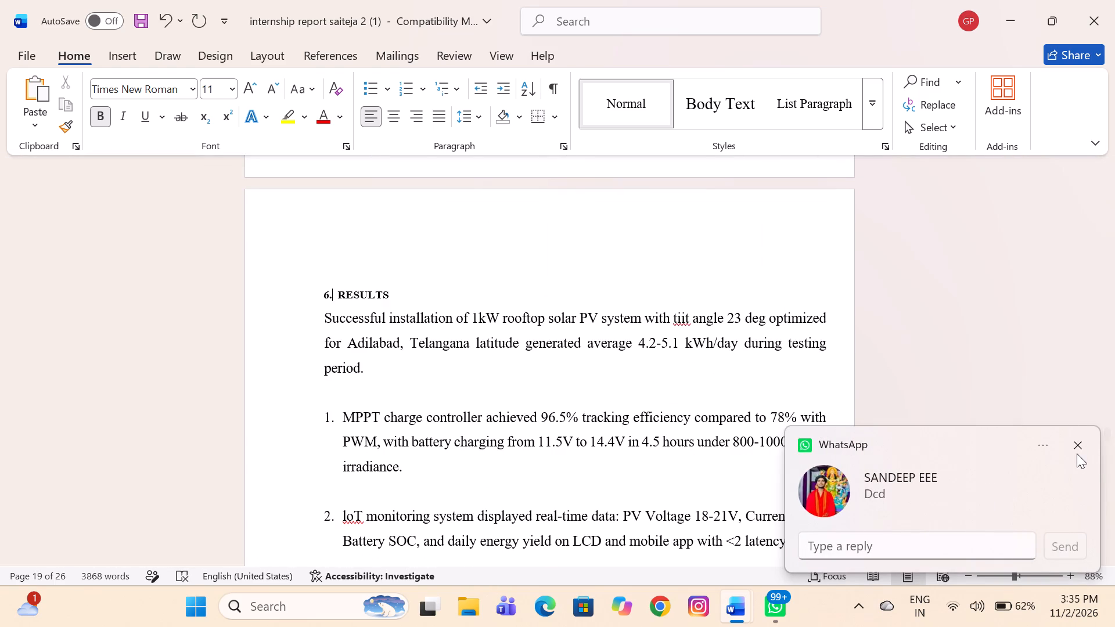
pyautogui.click(1077, 446)
pyautogui.scroll(-4, 824, 413)
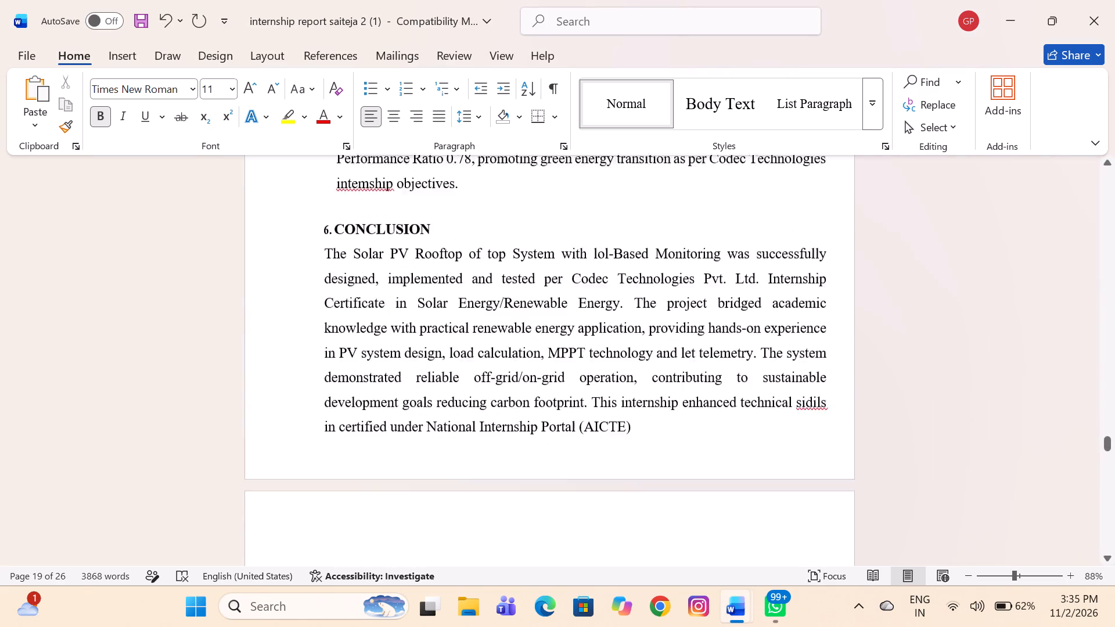
pyautogui.scroll(-3, 824, 413)
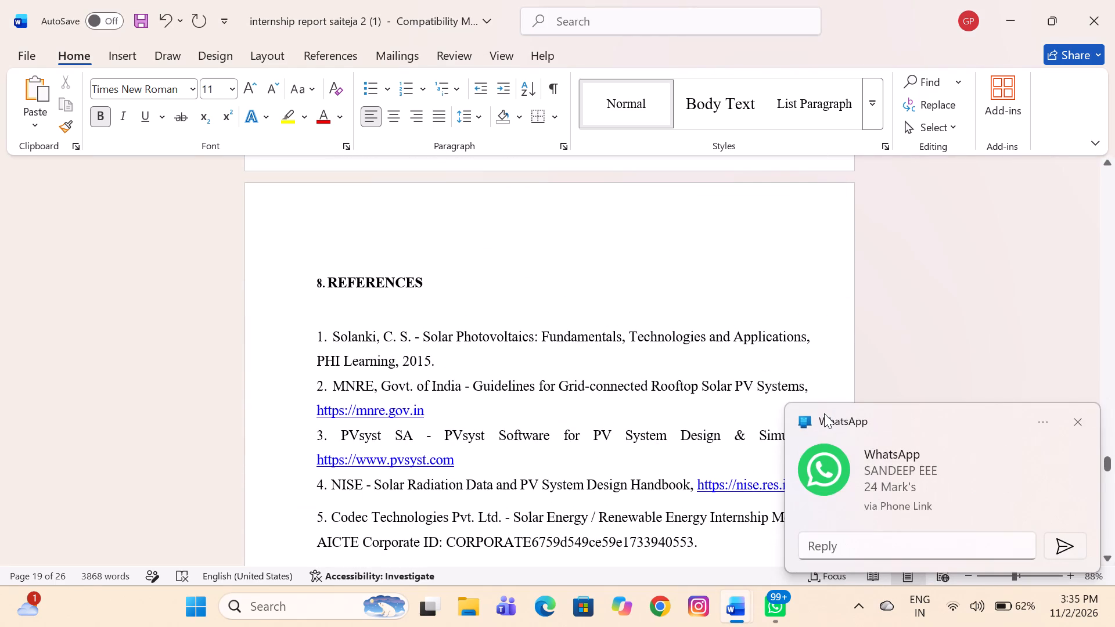
pyautogui.click(1074, 427)
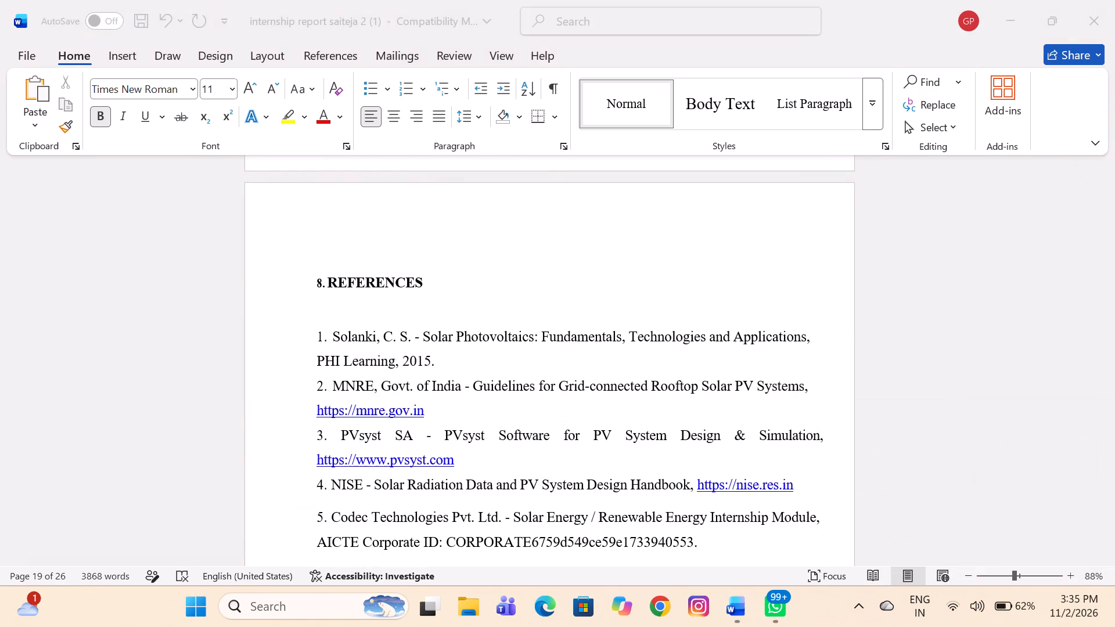
pyautogui.scroll(-8, 776, 520)
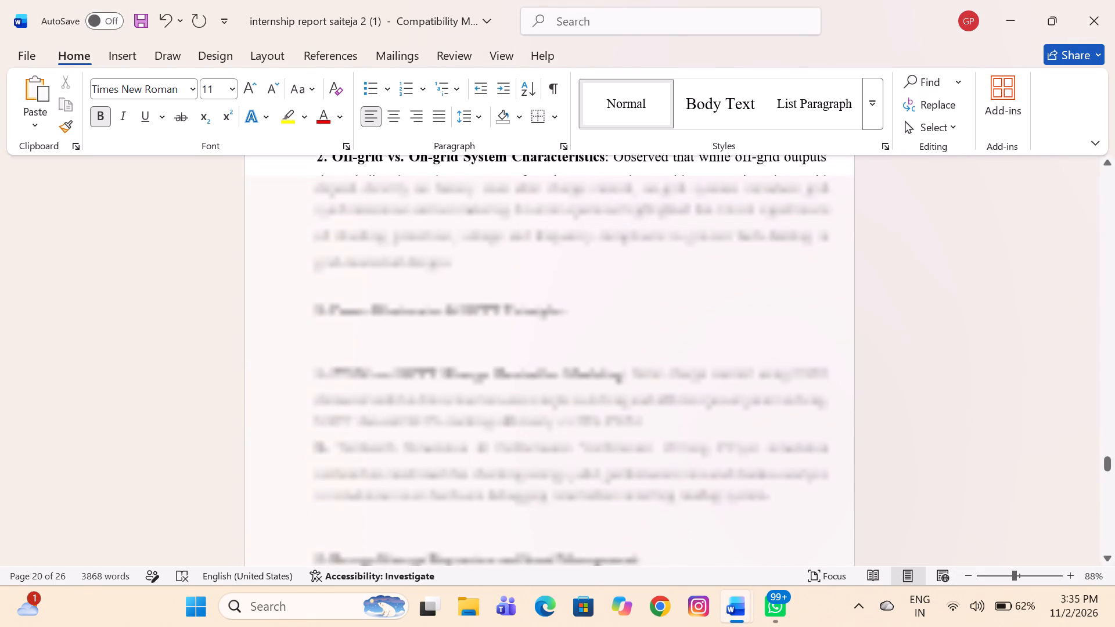
pyautogui.scroll(10, 776, 520)
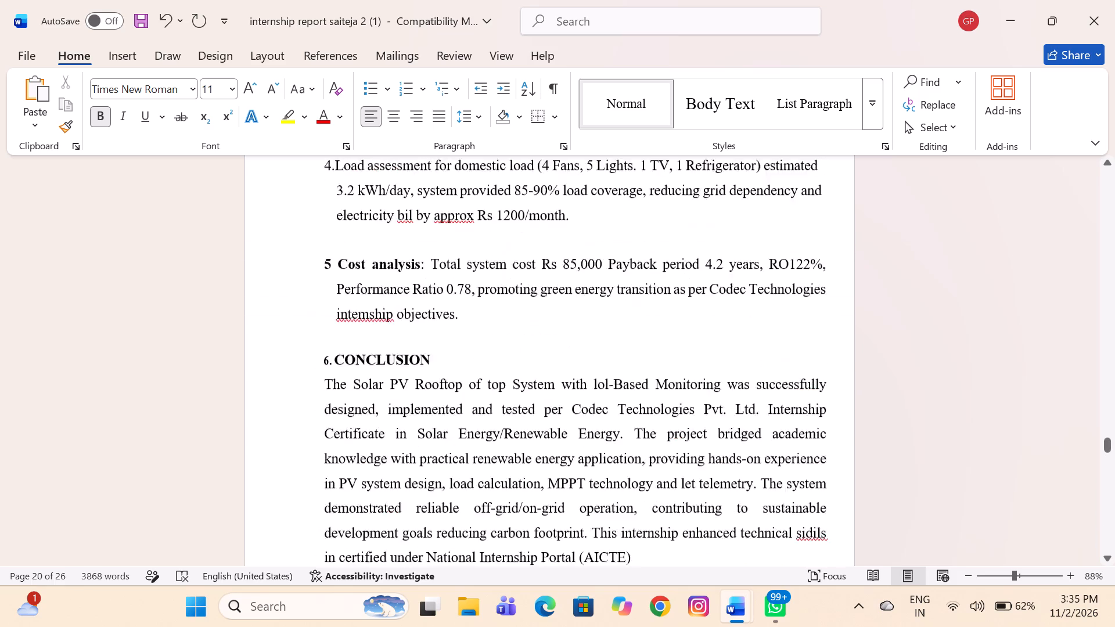
pyautogui.scroll(9, 776, 520)
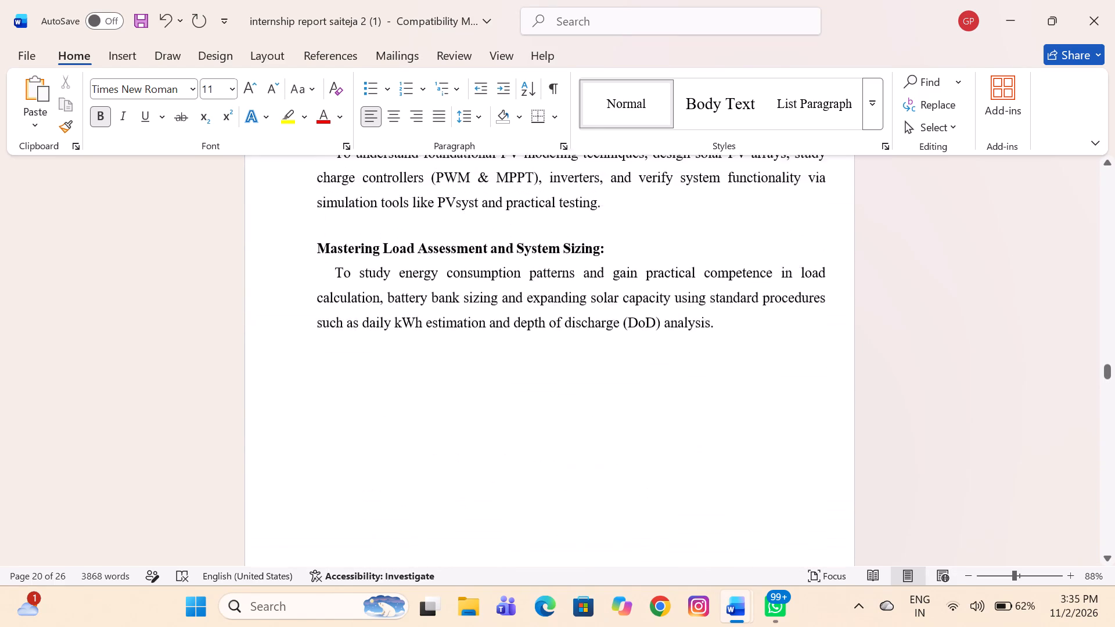
pyautogui.scroll(2, 776, 520)
pyautogui.scroll(-3, 776, 520)
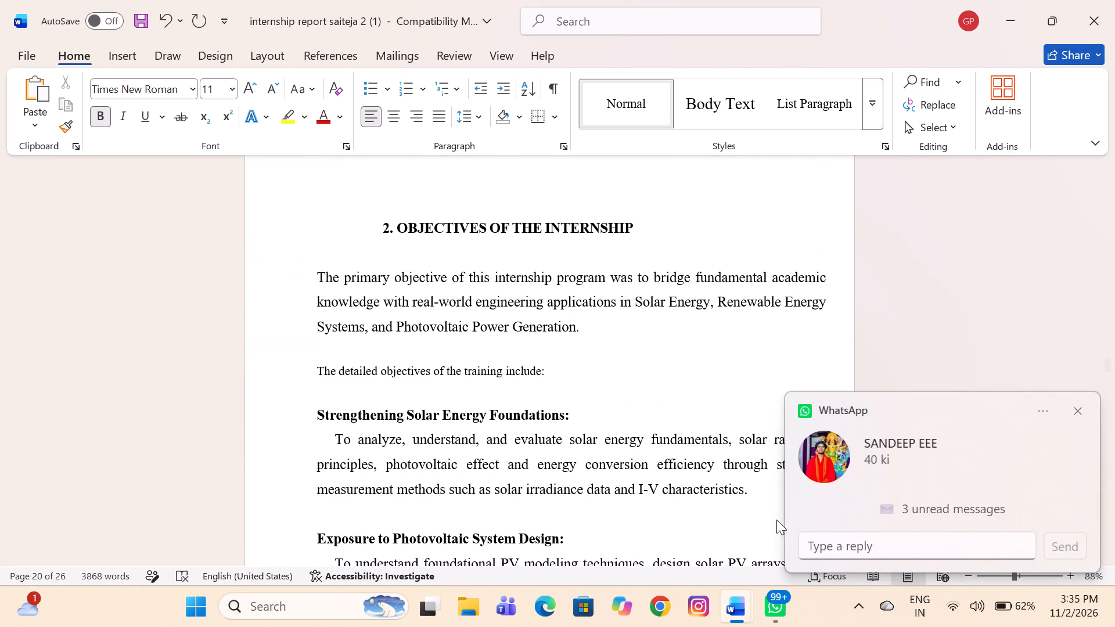
pyautogui.keyDown('ctrl'); pyautogui.scroll(-4, 776, 520); pyautogui.keyUp('ctrl')
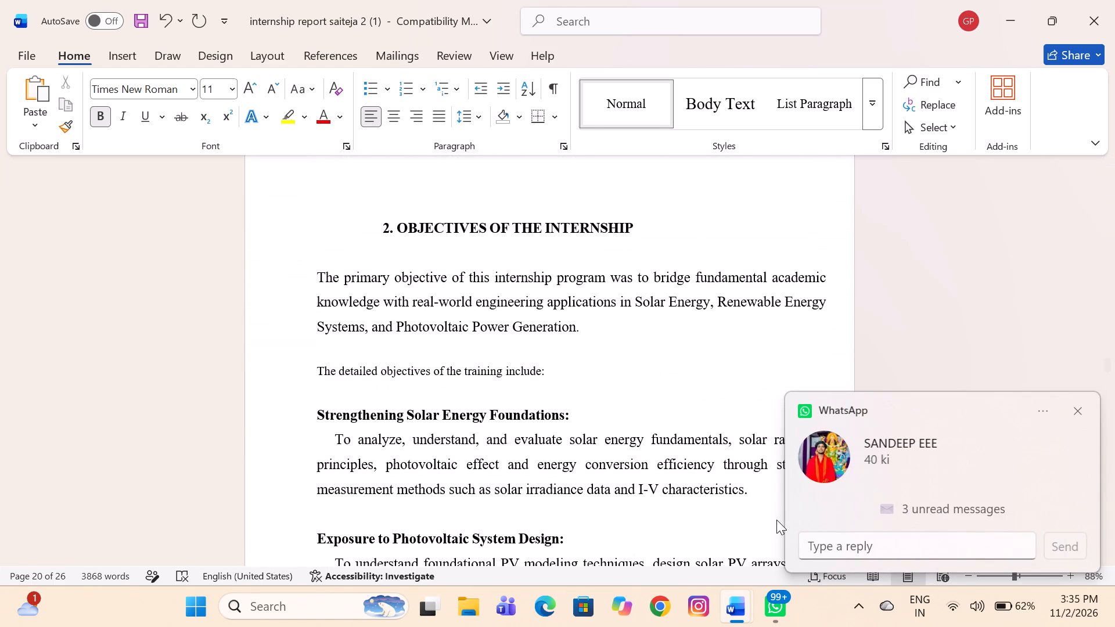
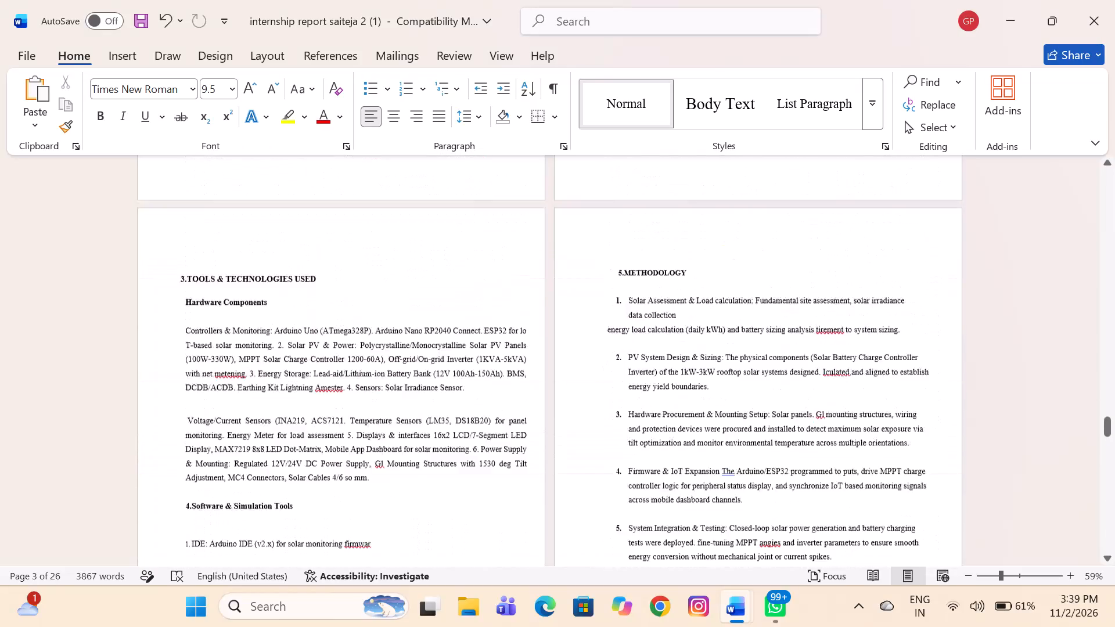
# Select the whole "5.METHODOLOGY" heading and open its font size choices.
pyautogui.scroll(2, 177, 477)
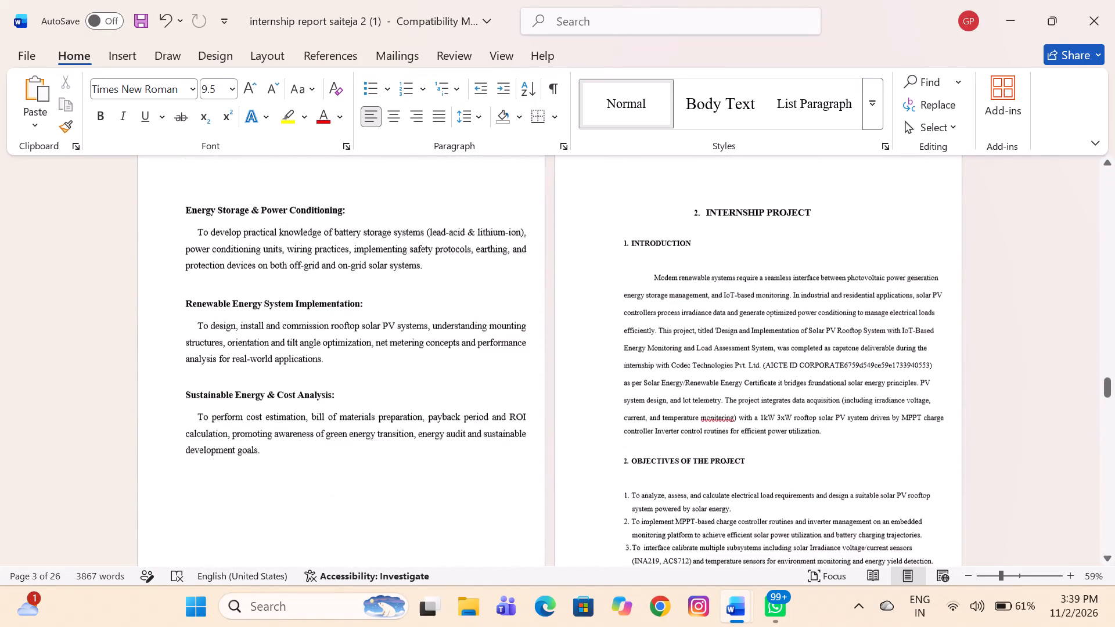
pyautogui.scroll(-5, 177, 477)
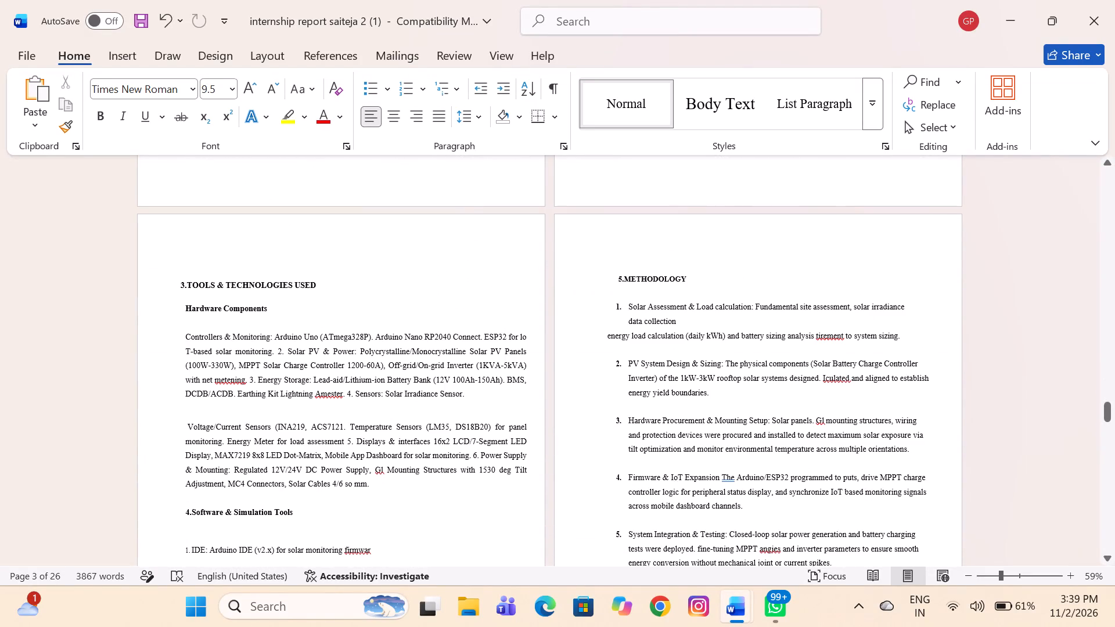
pyautogui.moveTo(619, 275); pyautogui.dragTo(626, 275)
pyautogui.moveTo(626, 275); pyautogui.dragTo(684, 279)
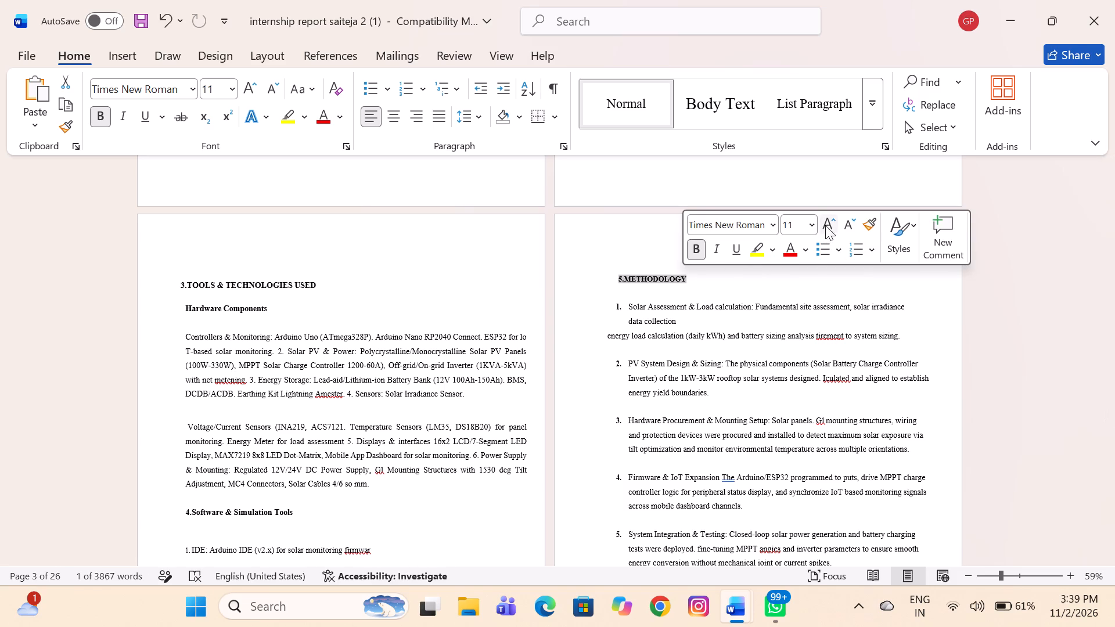
pyautogui.click(815, 216)
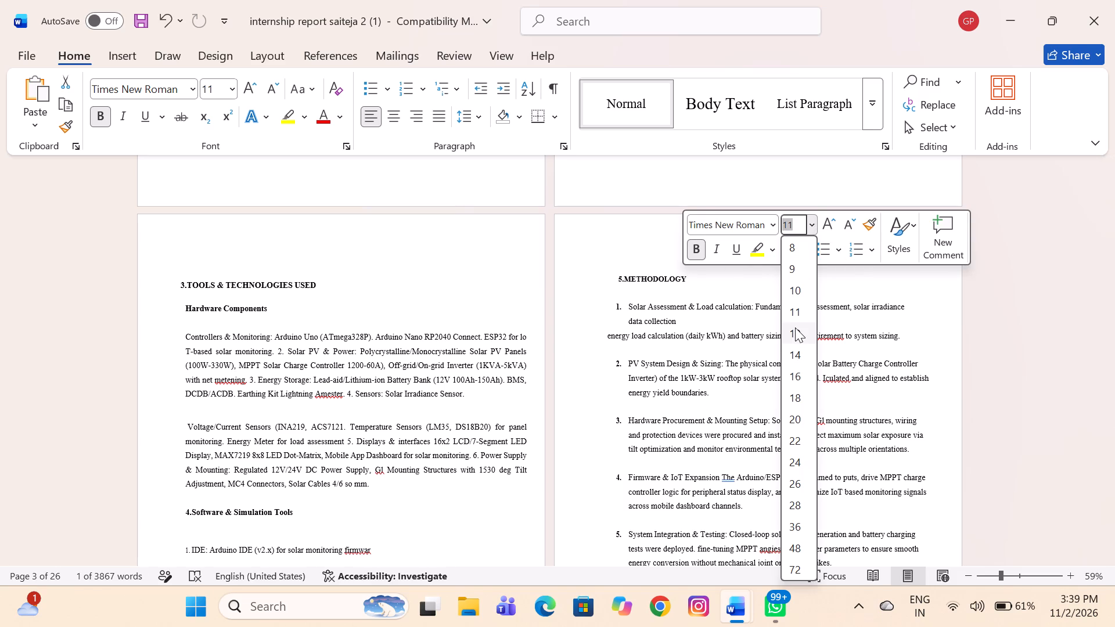
# Set the font size of the "5.METHODOLOGY" heading to 12.
pyautogui.click(795, 327)
# Review the report backwards from the Methodology section to the cover and certificate pages, checking text and layout.
pyautogui.scroll(2, 598, 283)
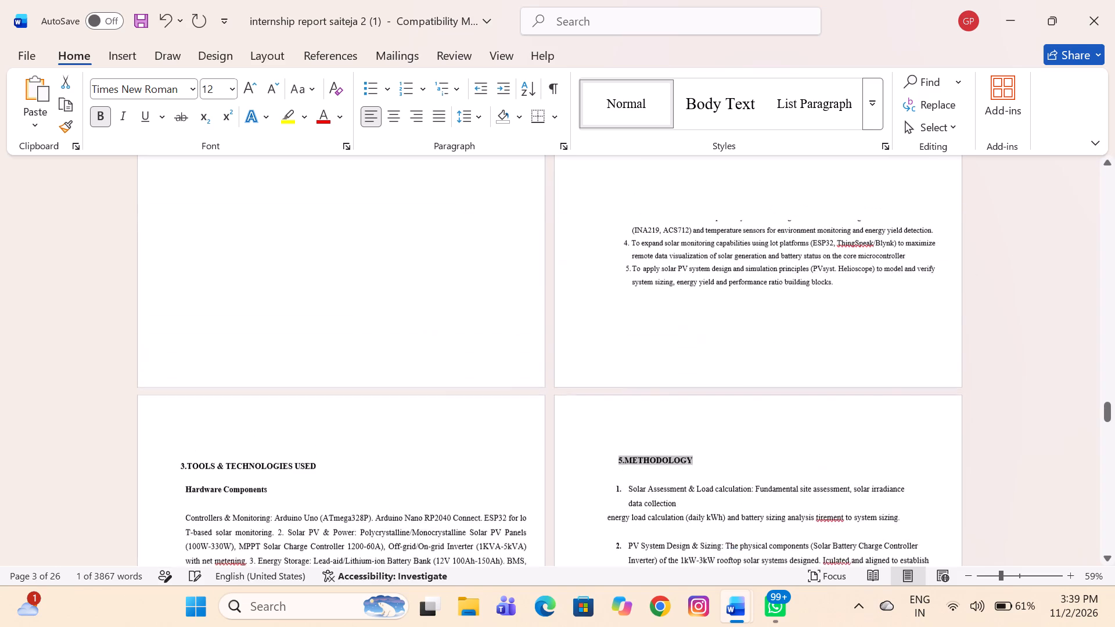
pyautogui.scroll(4, 598, 283)
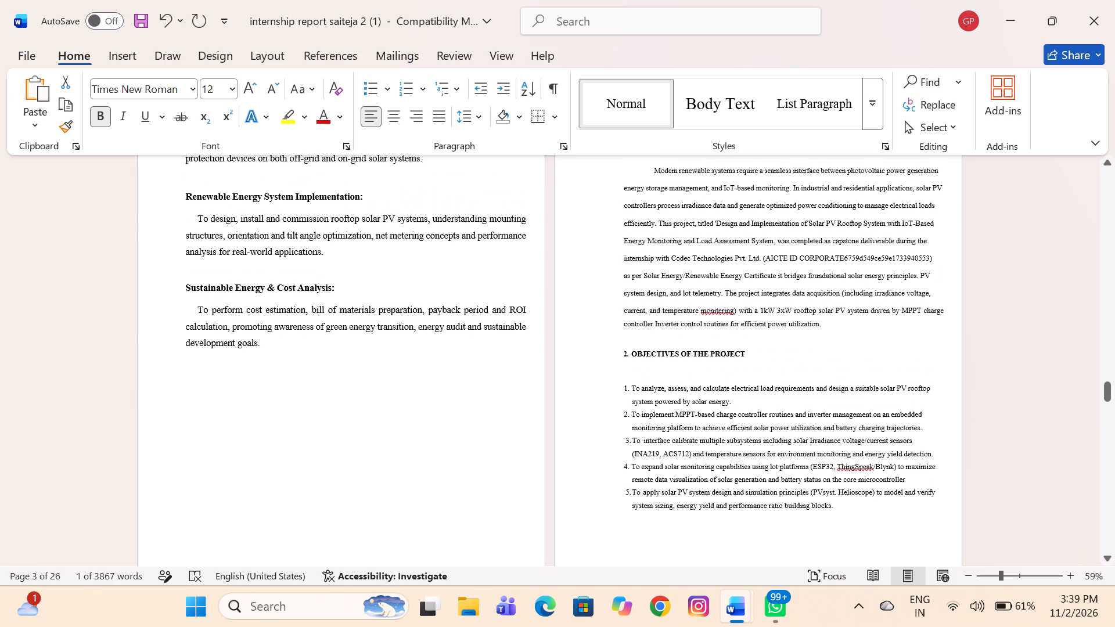
pyautogui.scroll(1, 624, 348)
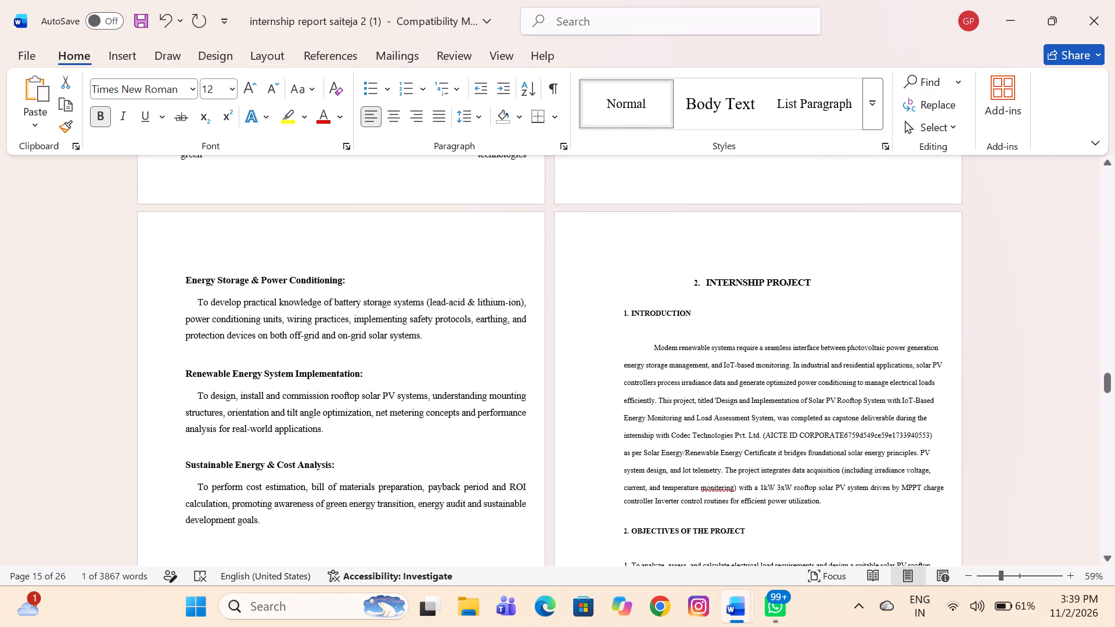
pyautogui.scroll(3, 624, 348)
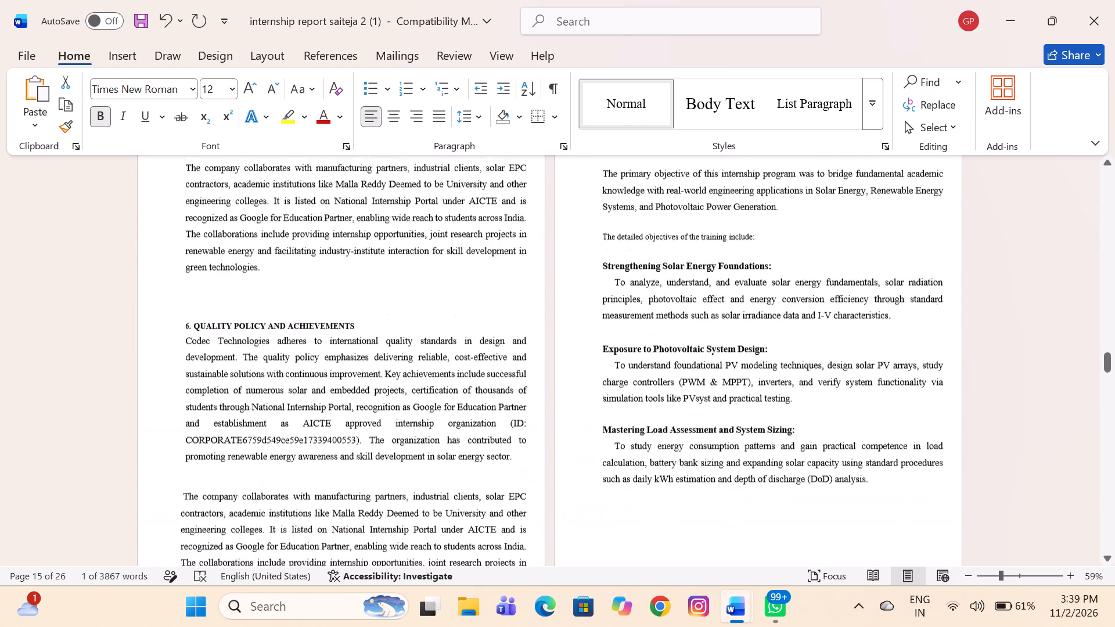
pyautogui.scroll(3, 624, 348)
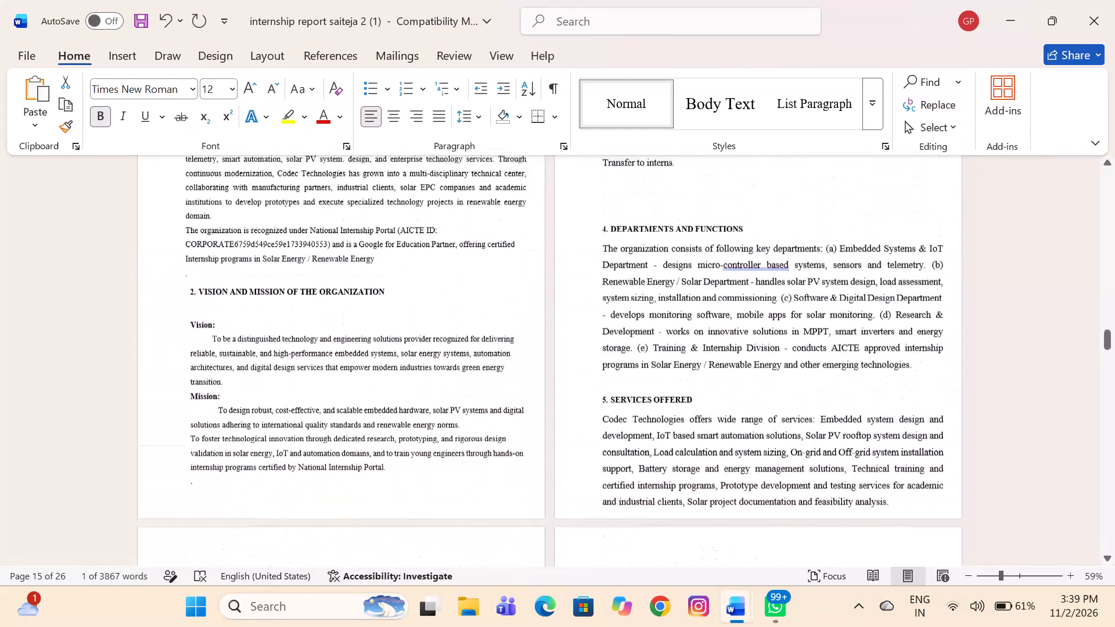
pyautogui.scroll(2, 624, 348)
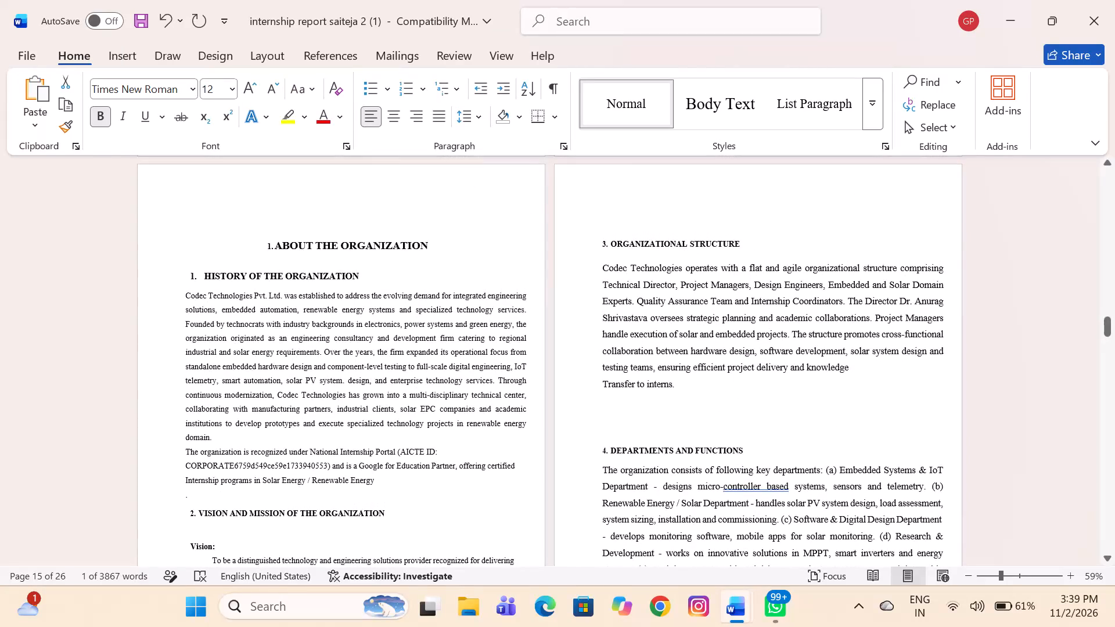
pyautogui.scroll(1, 624, 348)
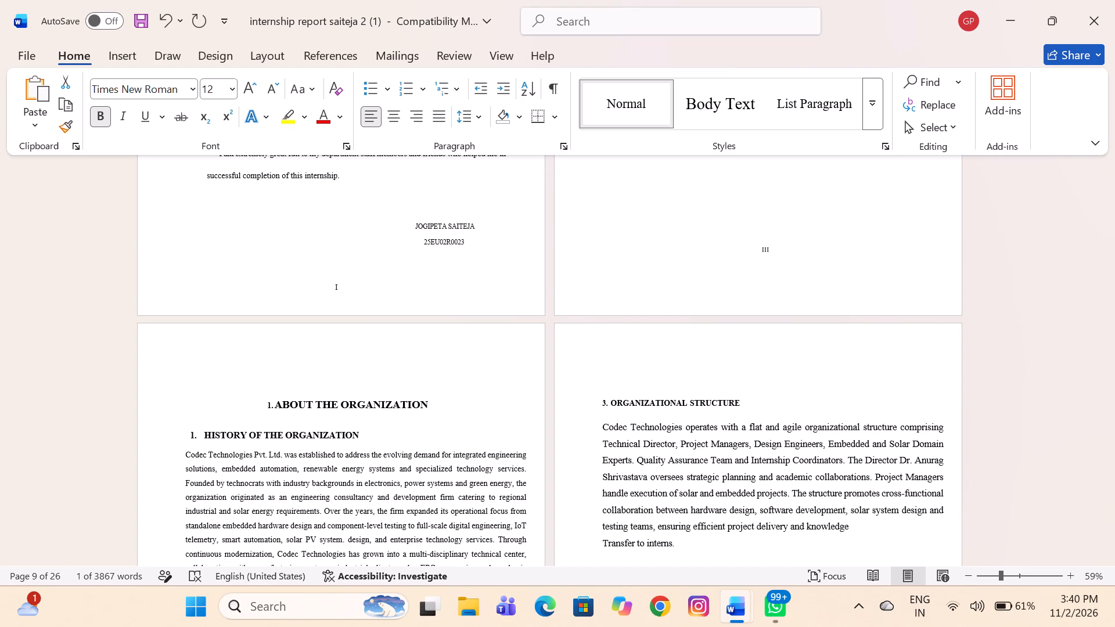
pyautogui.scroll(4, 624, 348)
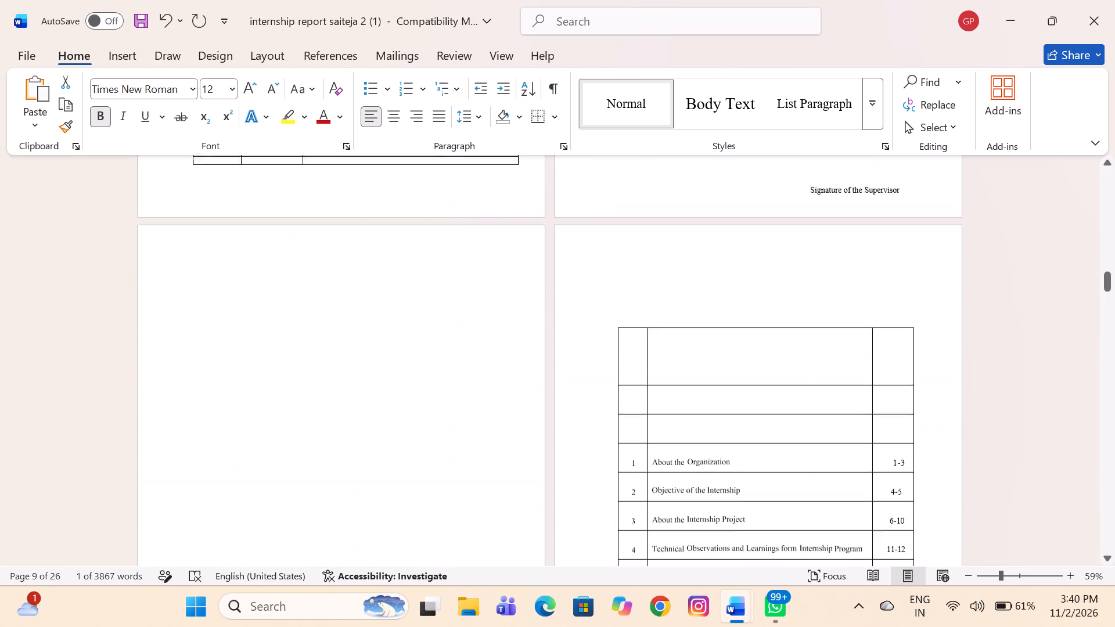
pyautogui.scroll(2, 624, 348)
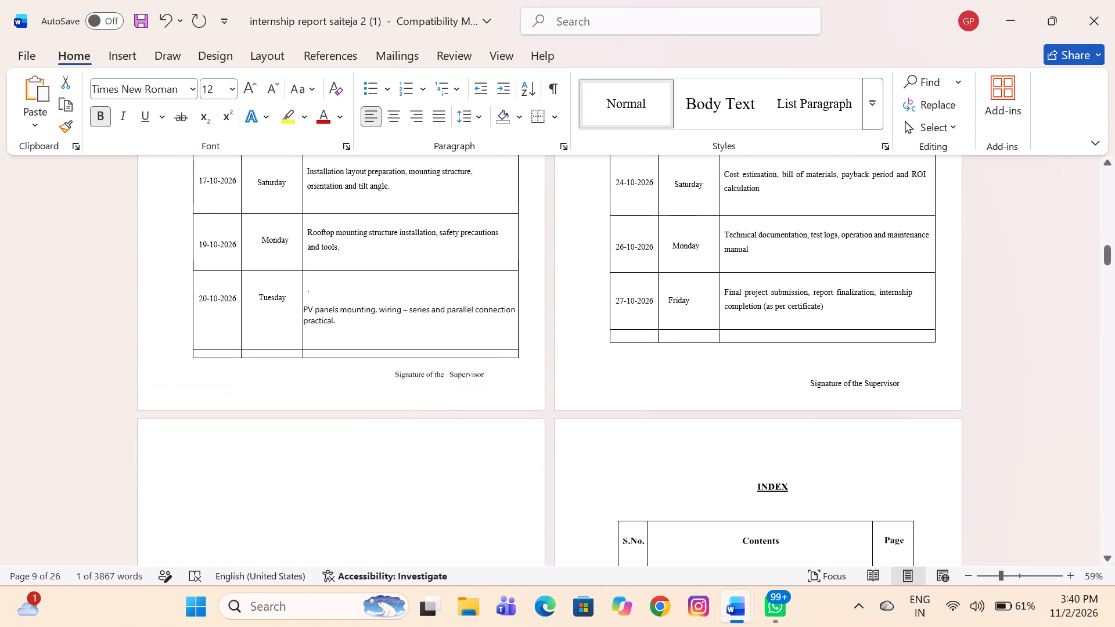
pyautogui.scroll(7, 624, 348)
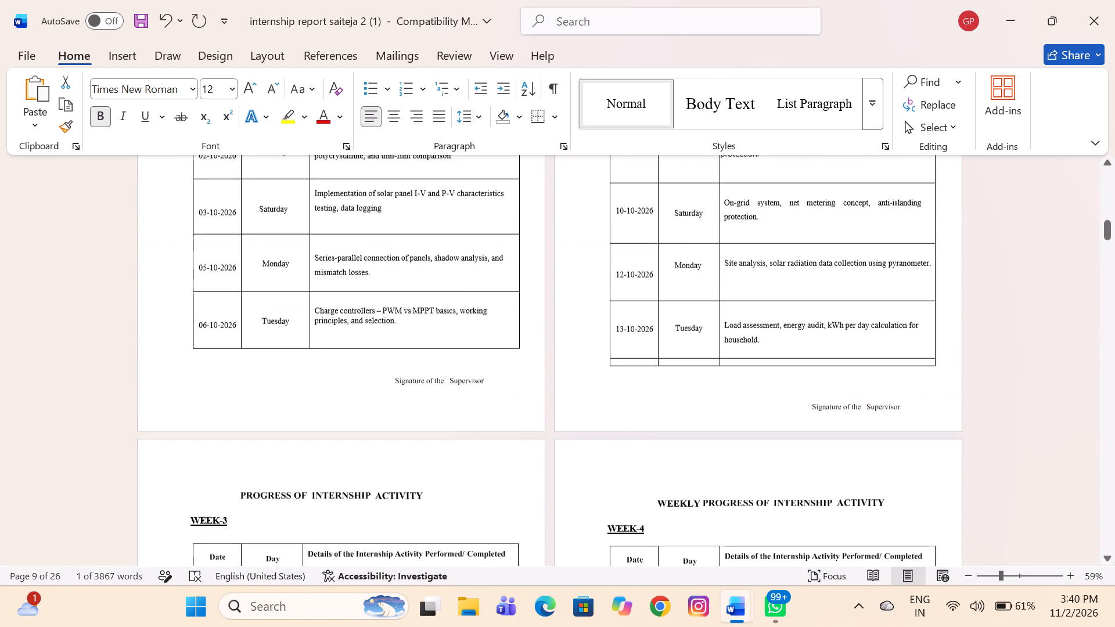
pyautogui.scroll(4, 624, 348)
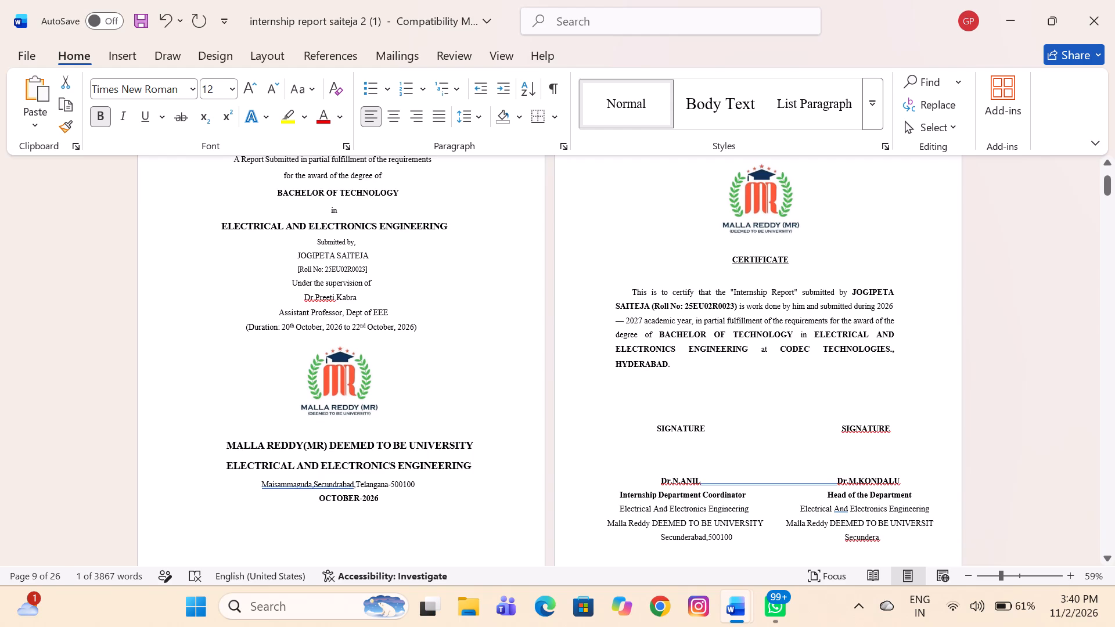
pyautogui.scroll(1, 624, 348)
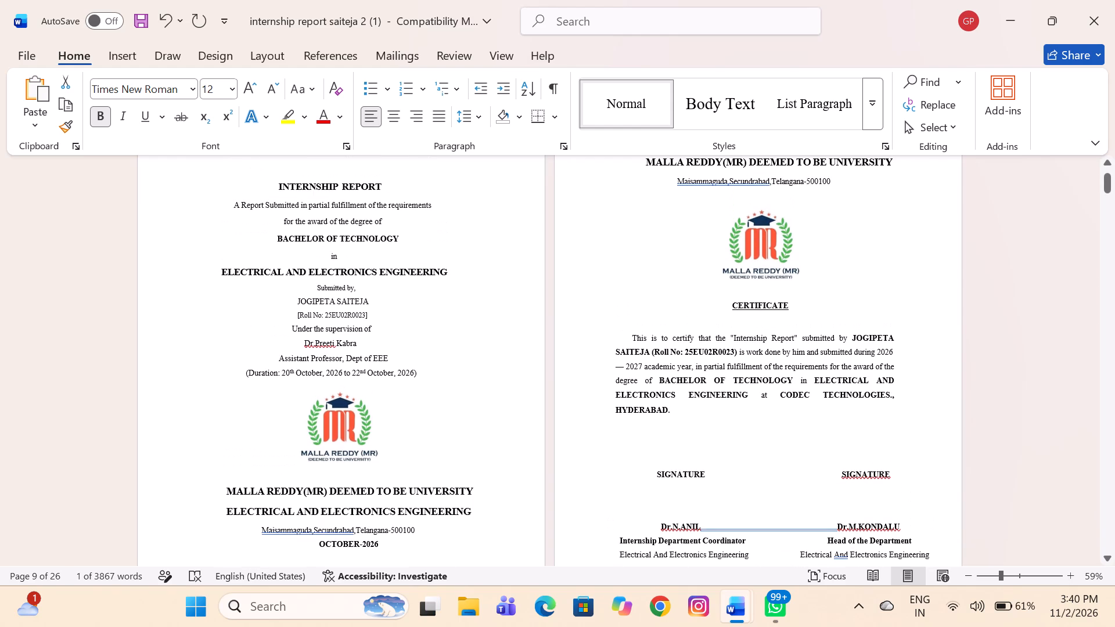
pyautogui.scroll(-1, 624, 348)
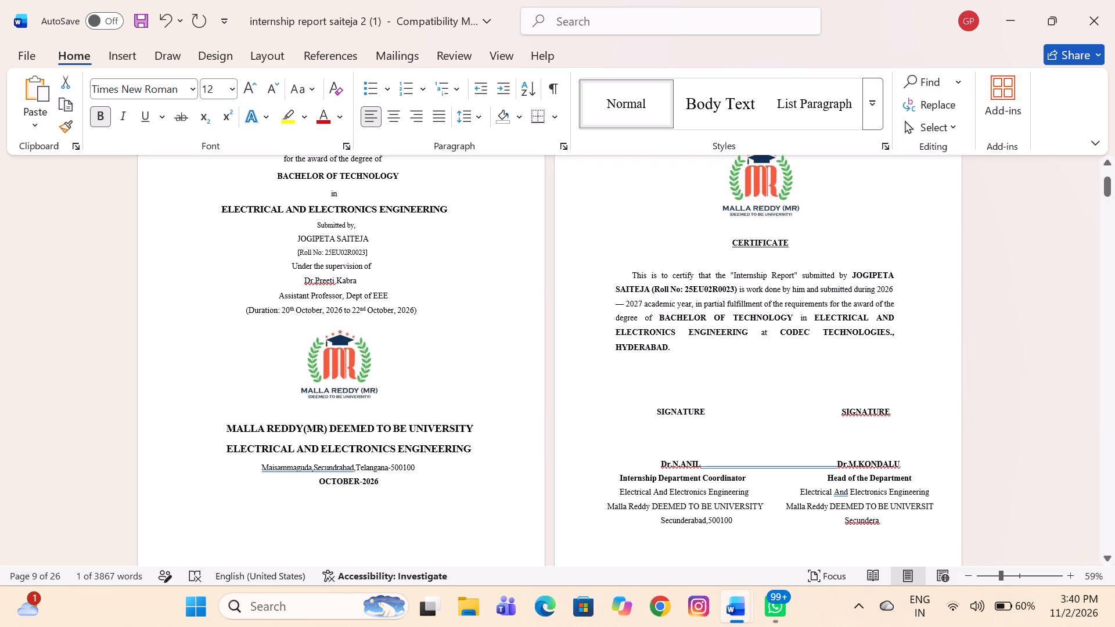
pyautogui.scroll(1, 624, 348)
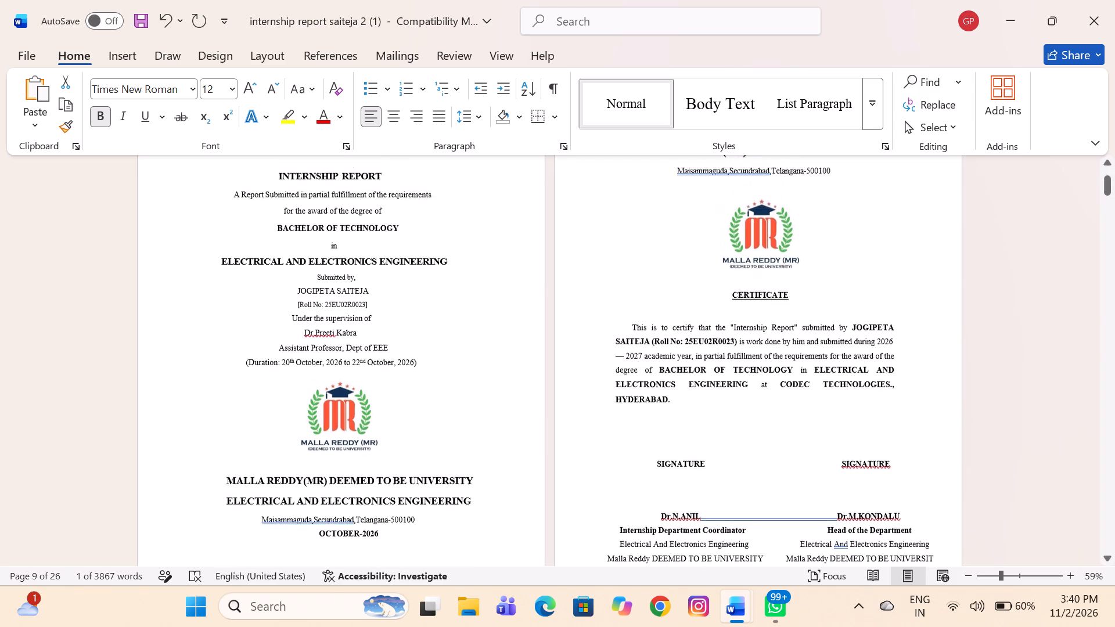
pyautogui.scroll(1, 624, 348)
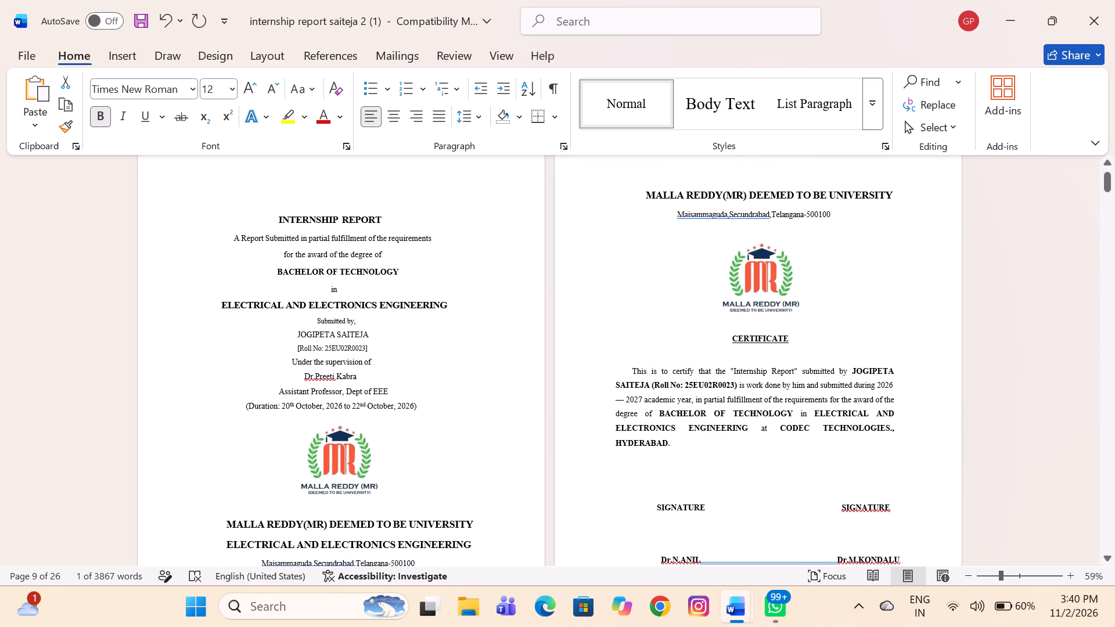
pyautogui.scroll(-1, 624, 348)
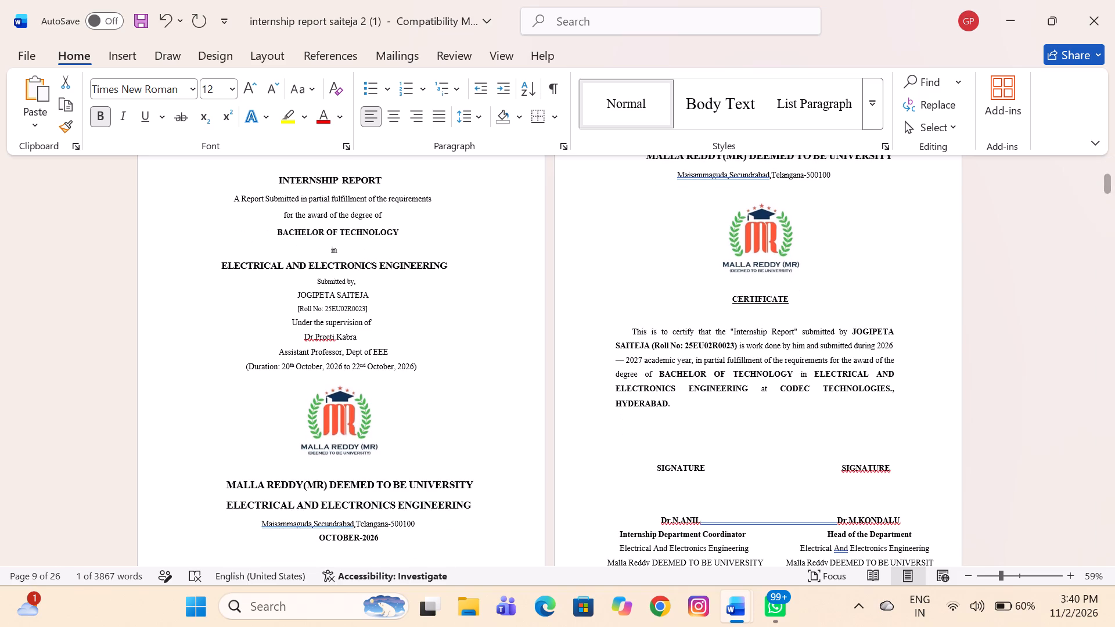
pyautogui.scroll(-1, 624, 348)
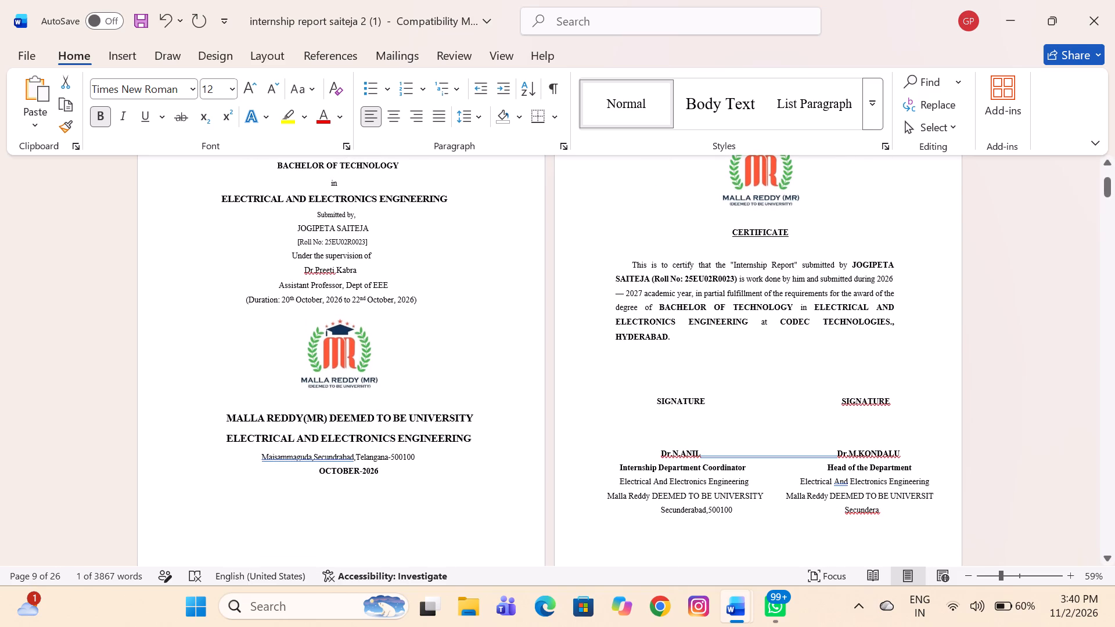
pyautogui.scroll(-1, 624, 348)
pyautogui.scroll(1, 624, 348)
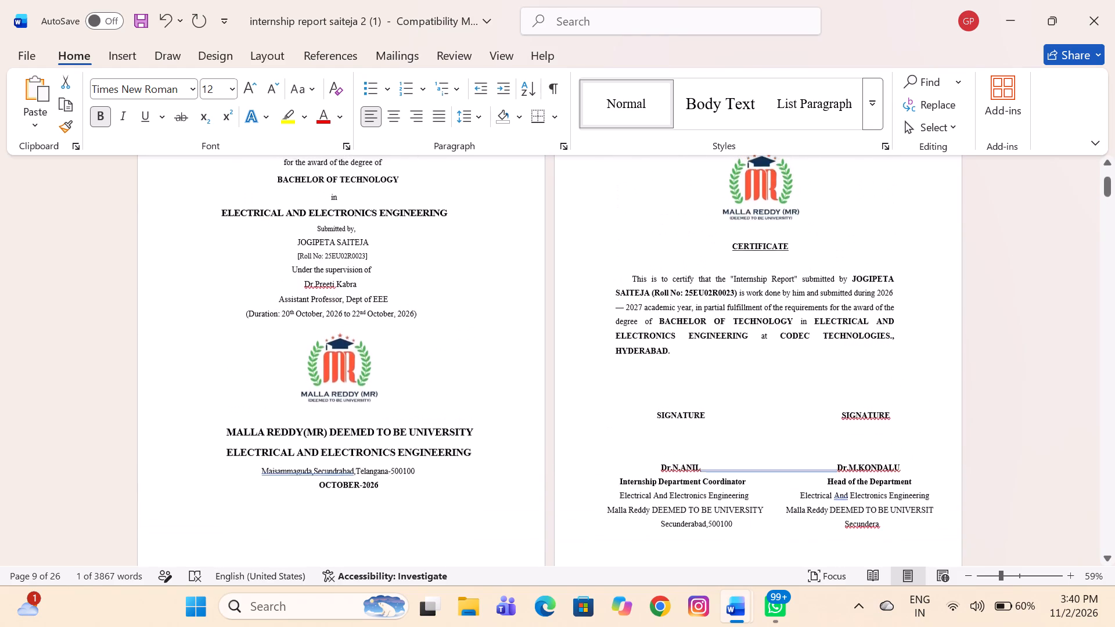
pyautogui.scroll(2, 624, 348)
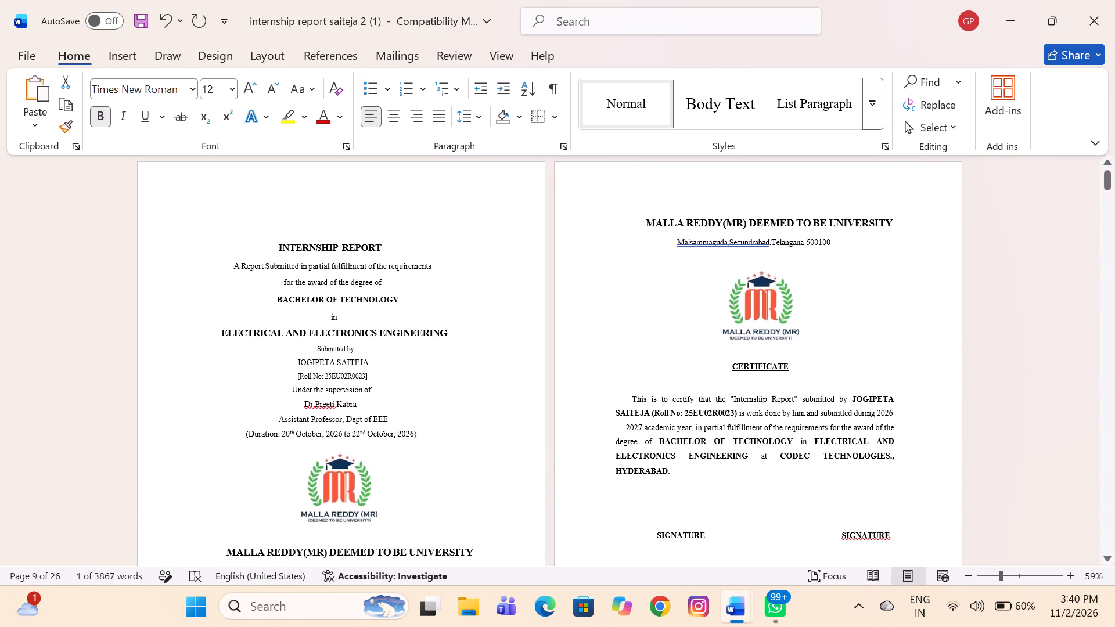
# Complete the place line in the certificate's Head of the Department signature block so it reads "Secunderabad,500100".
pyautogui.scroll(-2, 624, 348)
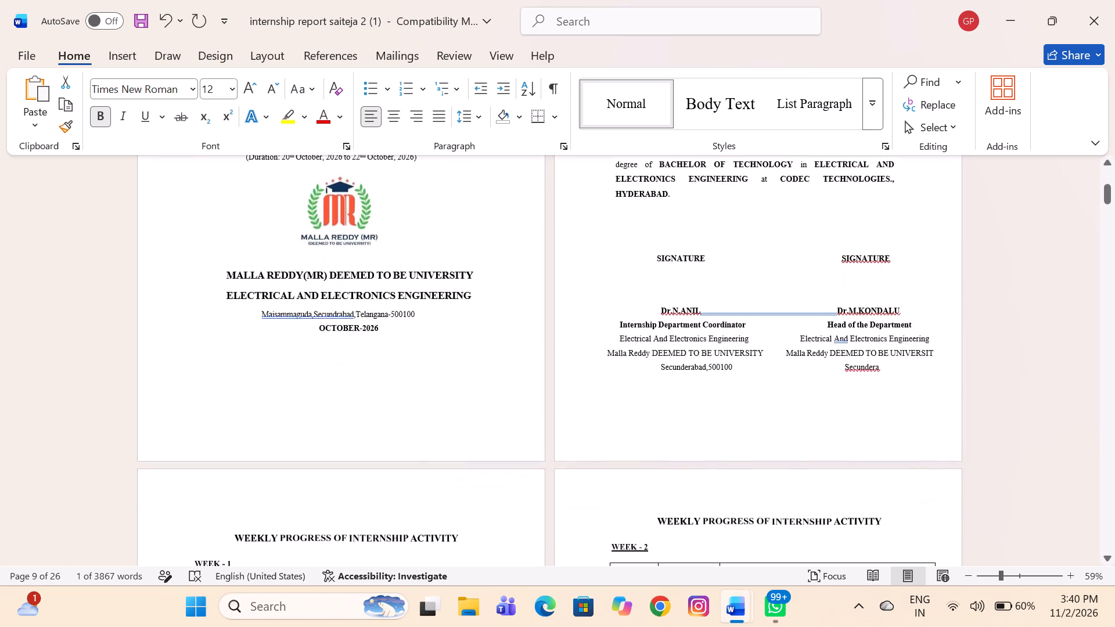
pyautogui.scroll(-1, 624, 348)
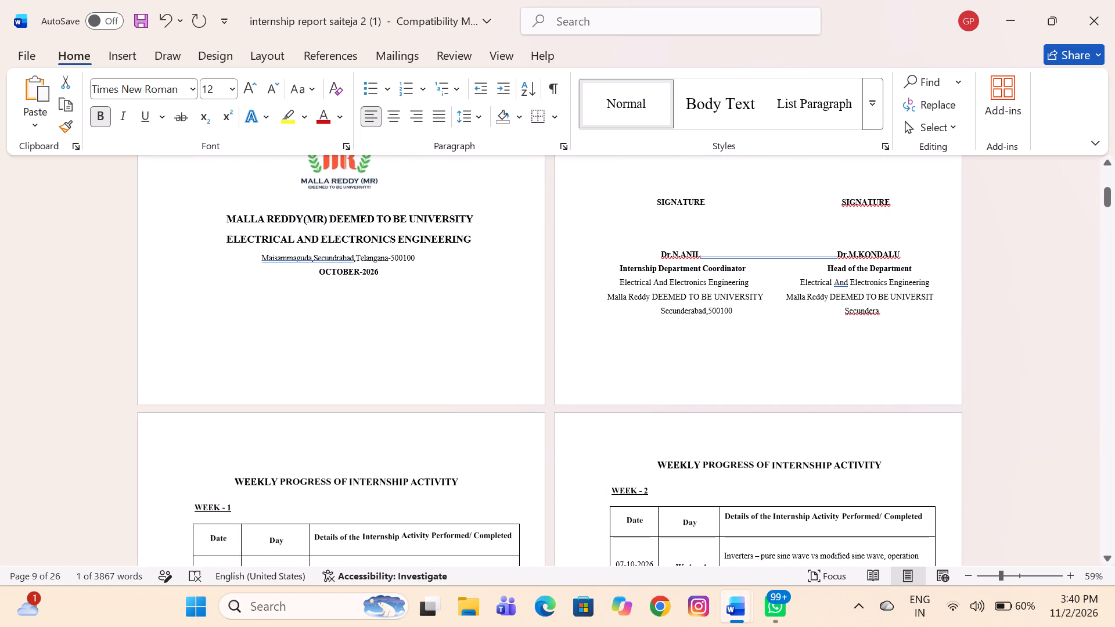
pyautogui.click(881, 305)
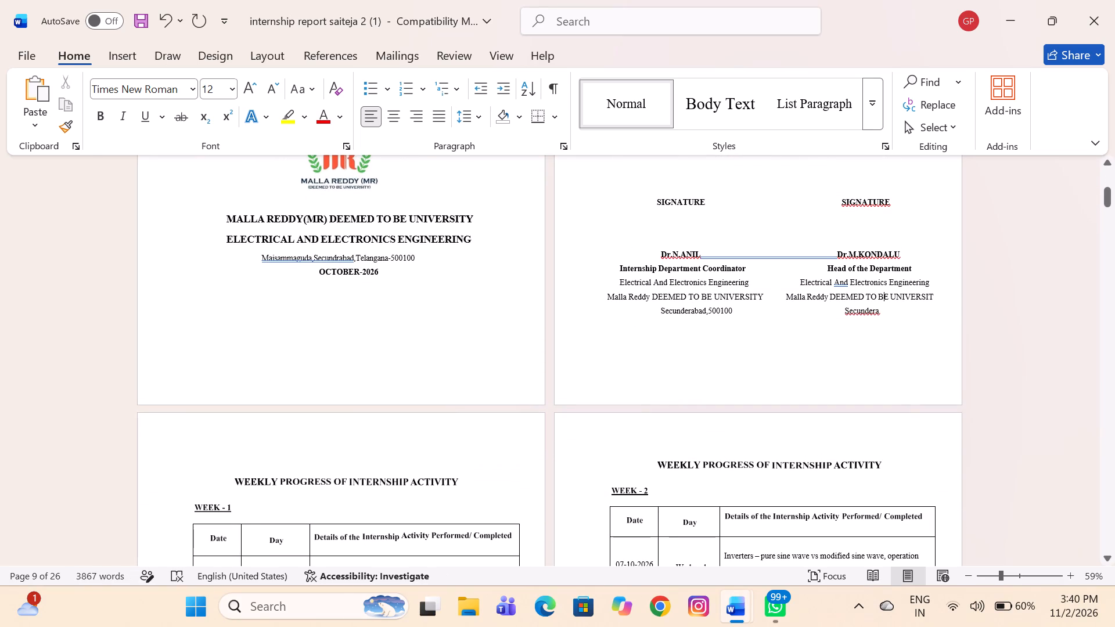
pyautogui.click(881, 310)
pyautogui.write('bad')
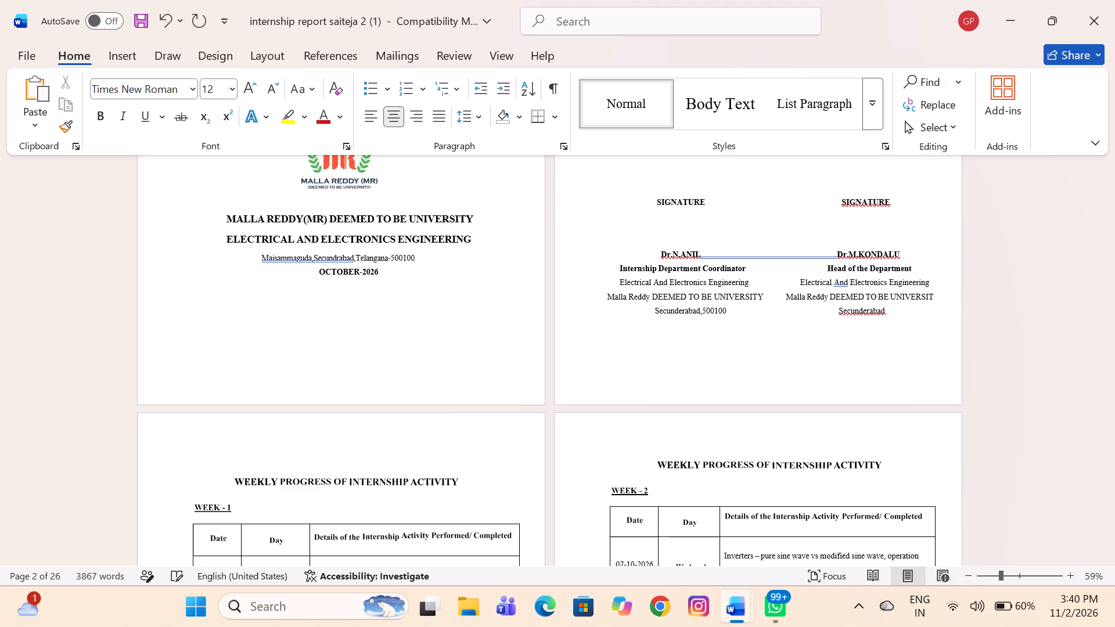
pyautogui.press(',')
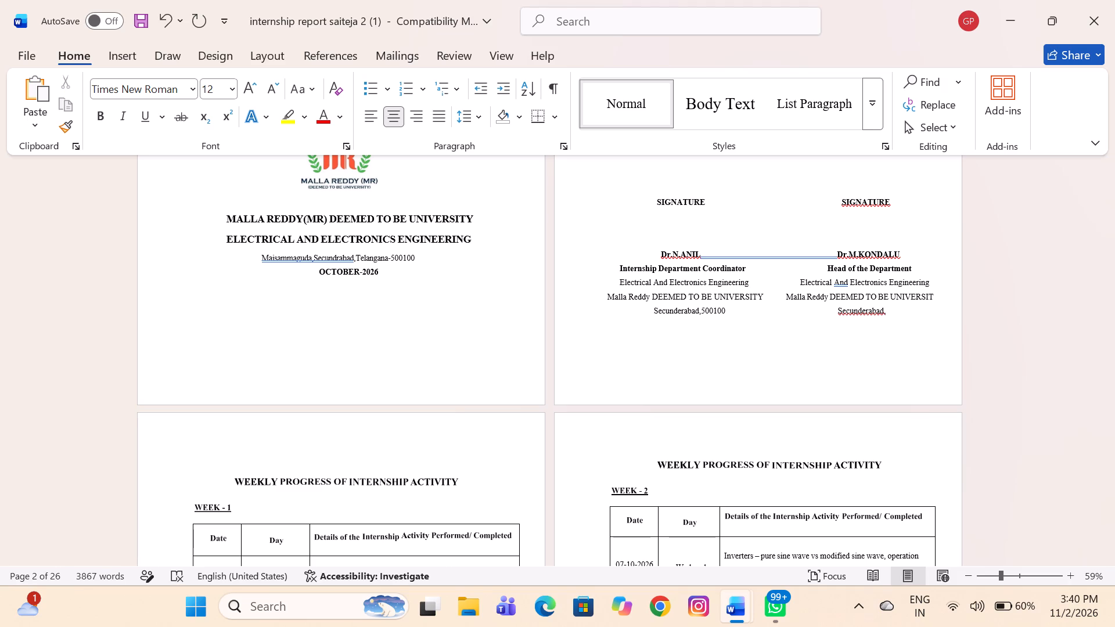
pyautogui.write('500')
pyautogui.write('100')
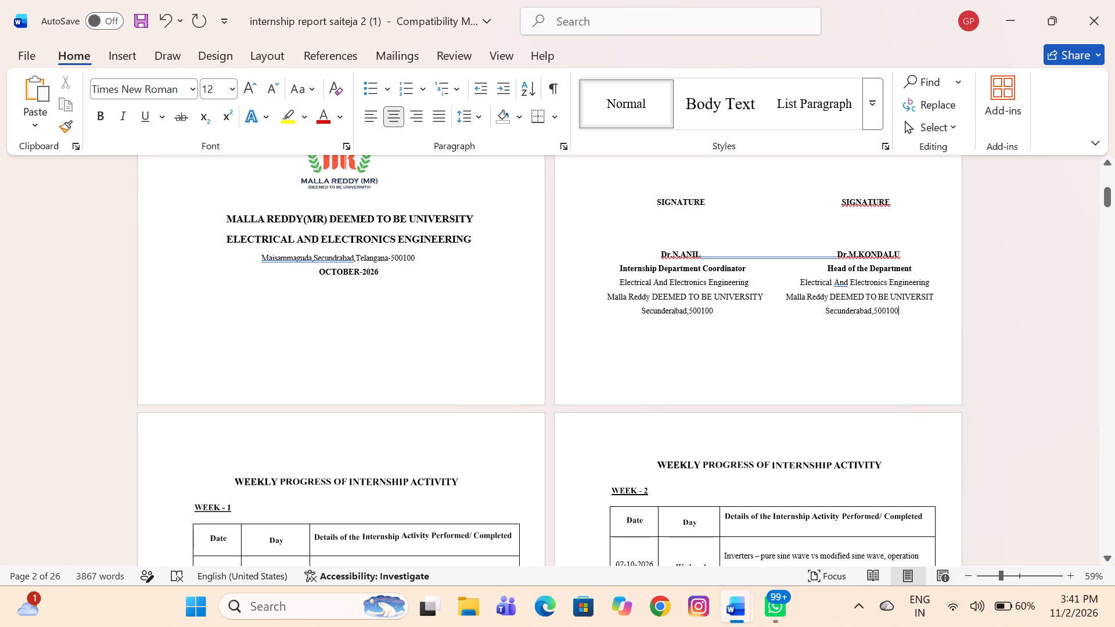
# Check the cover page, the certificate and the weekly progress tables for Weeks 1 to 4 for remaining errors.
pyautogui.scroll(-2, 739, 299)
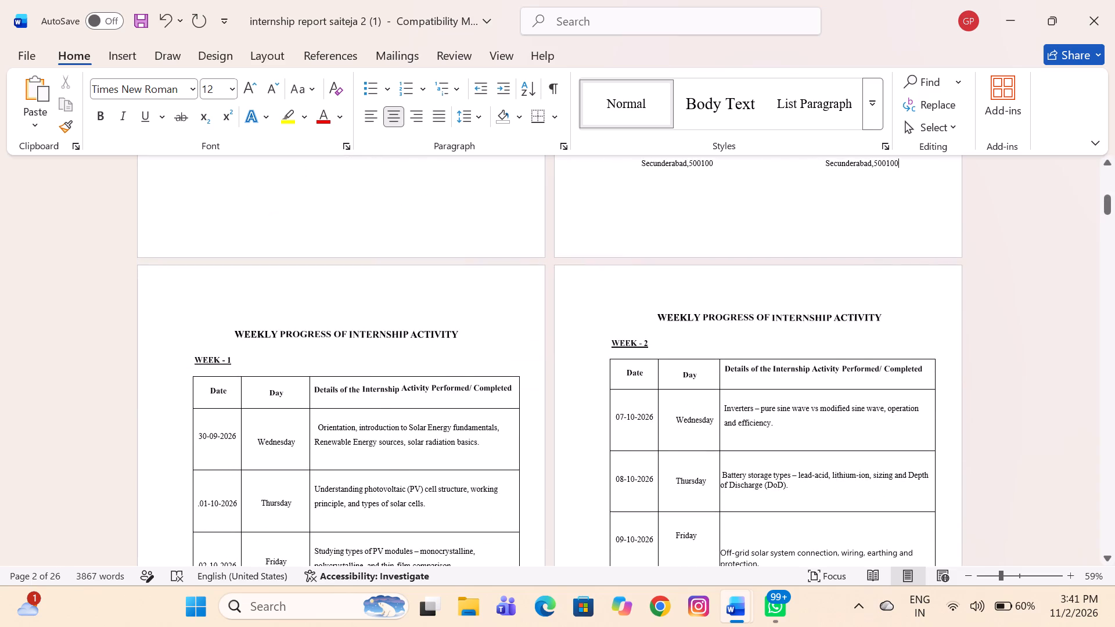
pyautogui.scroll(-1, 739, 299)
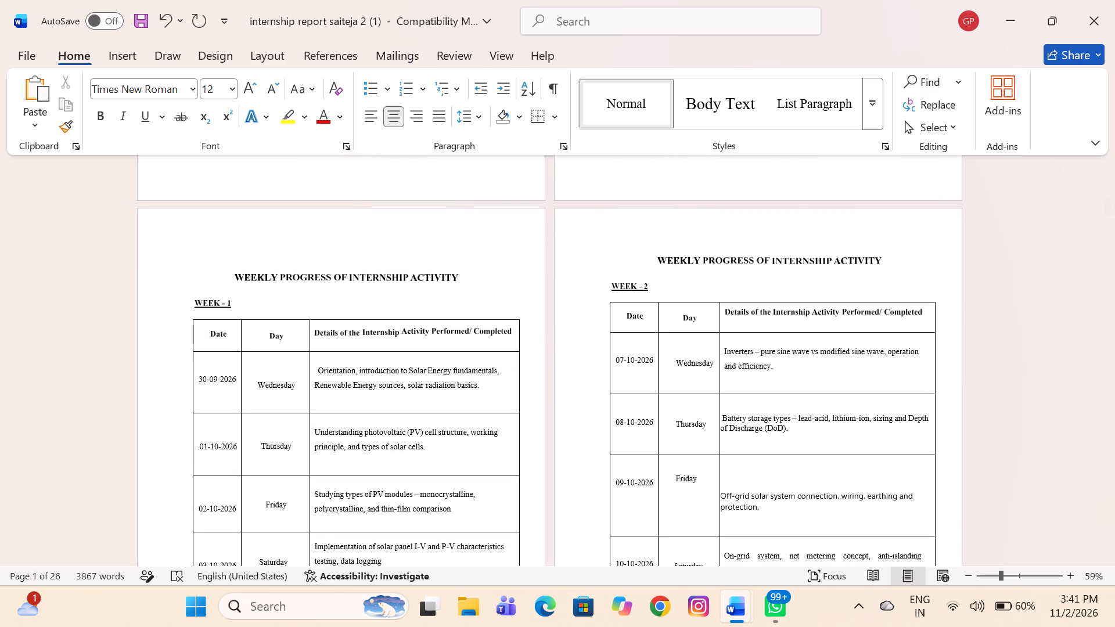
pyautogui.scroll(3, 739, 299)
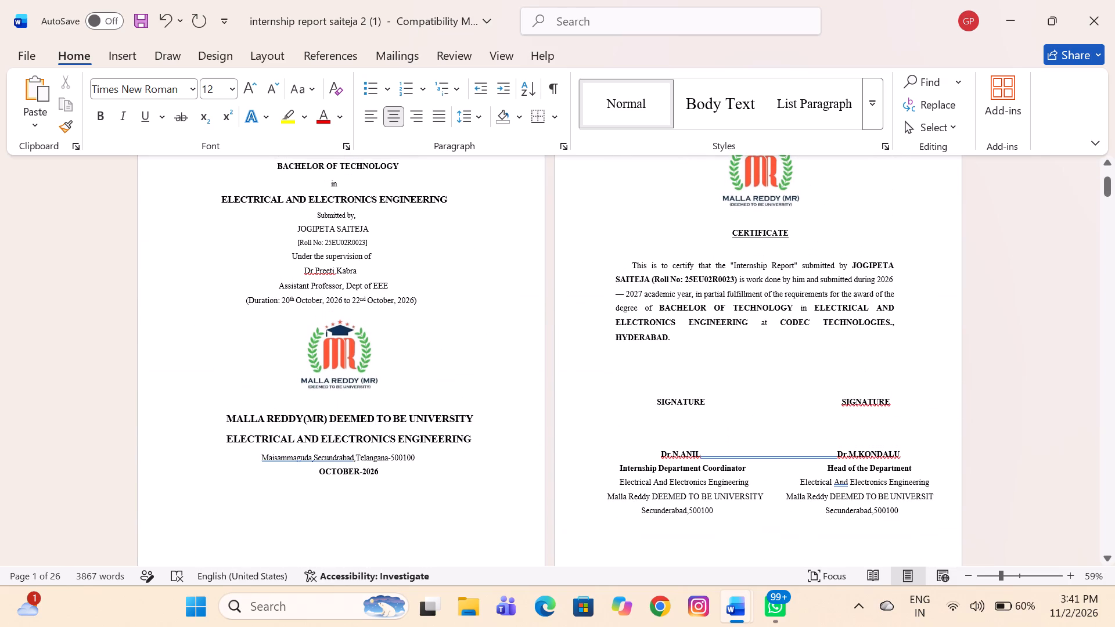
pyautogui.scroll(2, 739, 299)
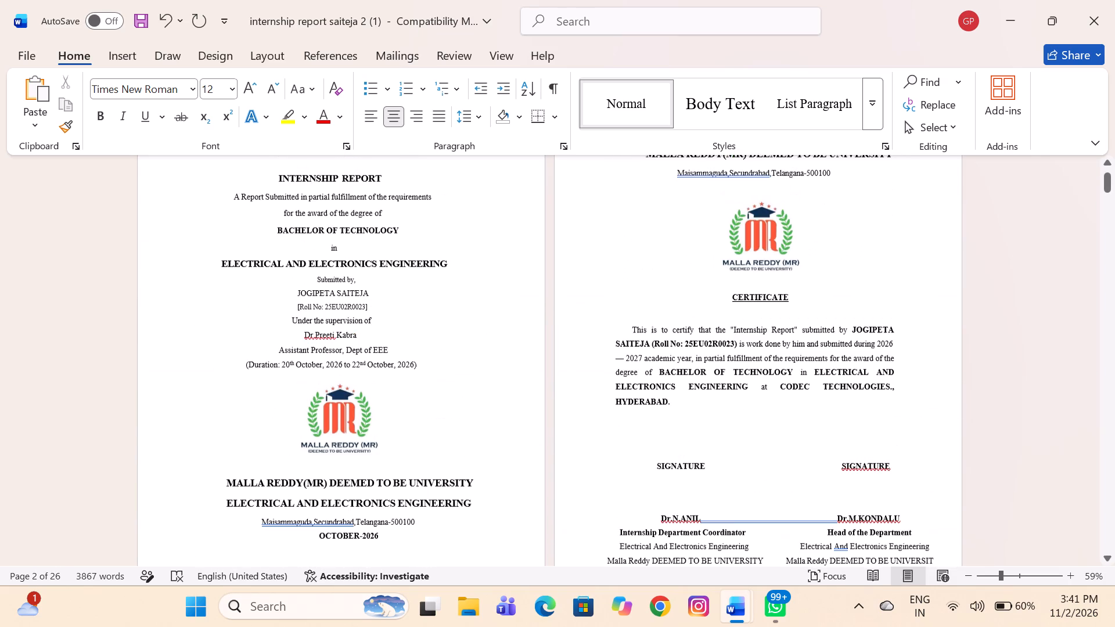
pyautogui.scroll(2, 739, 299)
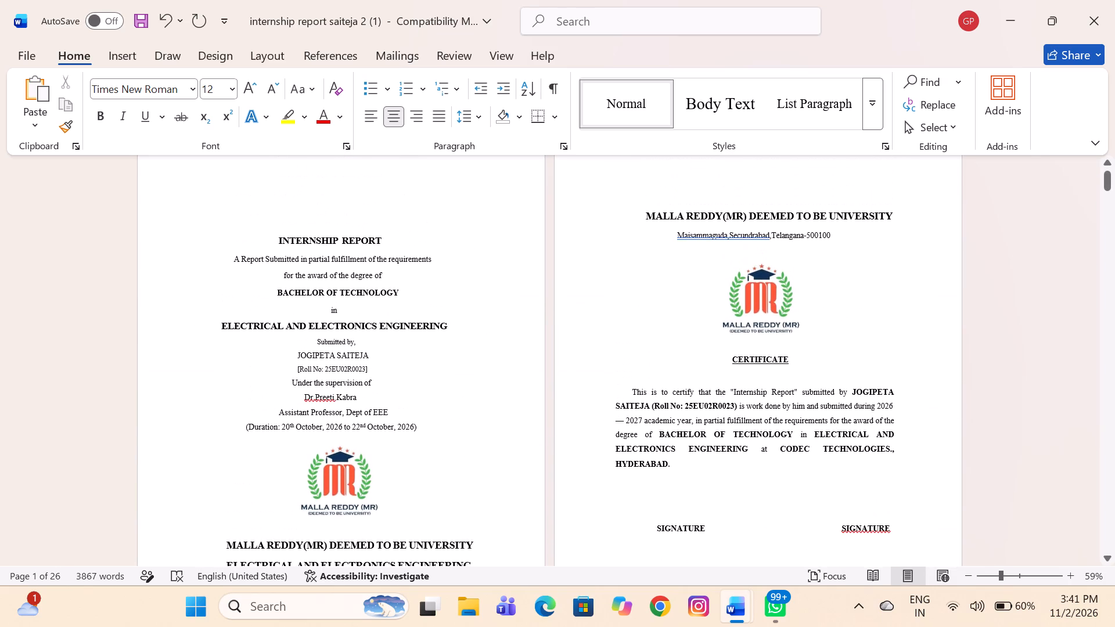
pyautogui.scroll(-3, 739, 299)
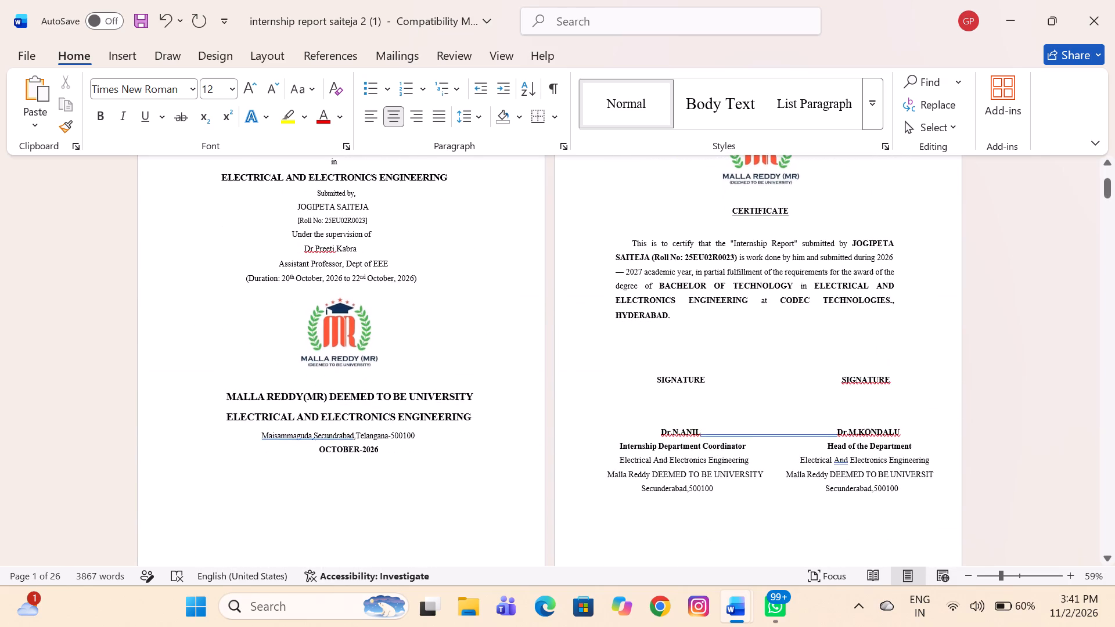
pyautogui.scroll(-3, 739, 299)
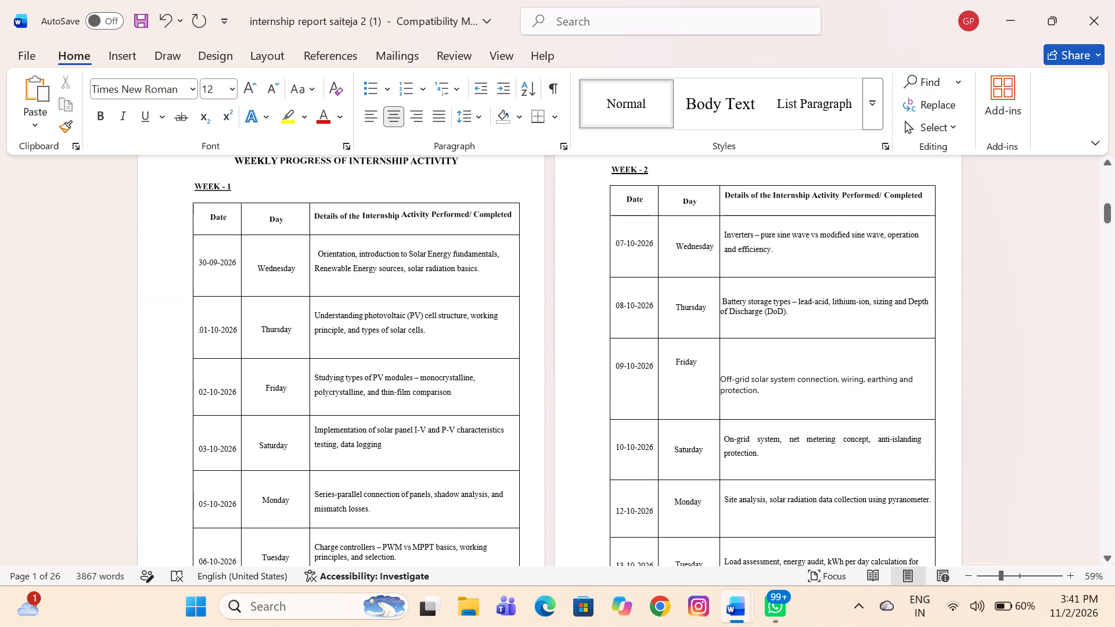
pyautogui.scroll(-2, 739, 299)
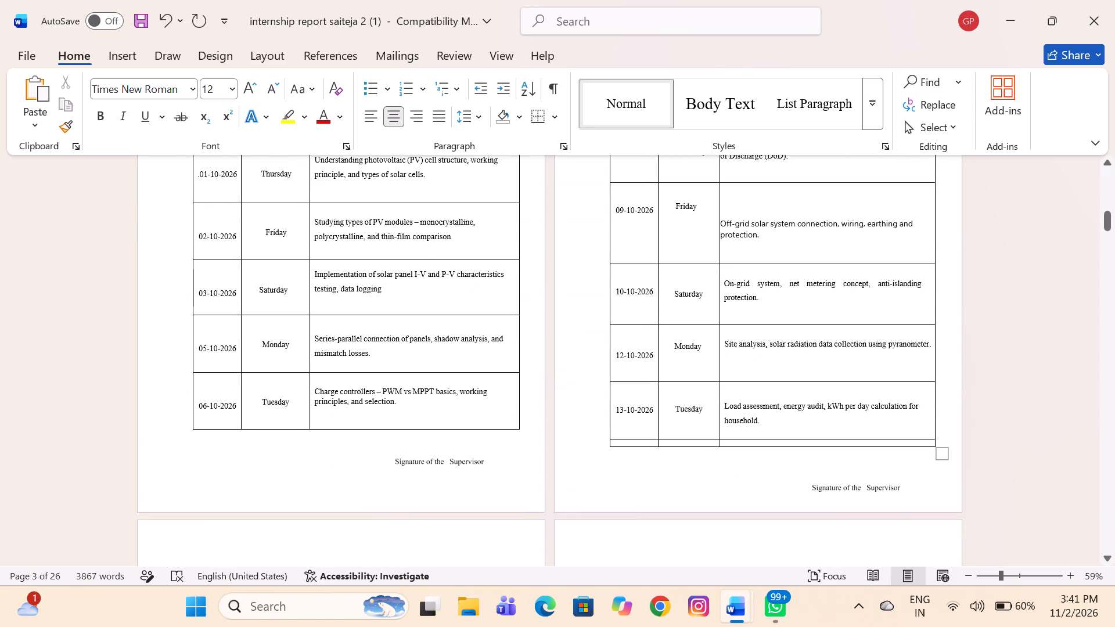
pyautogui.scroll(-7, 739, 299)
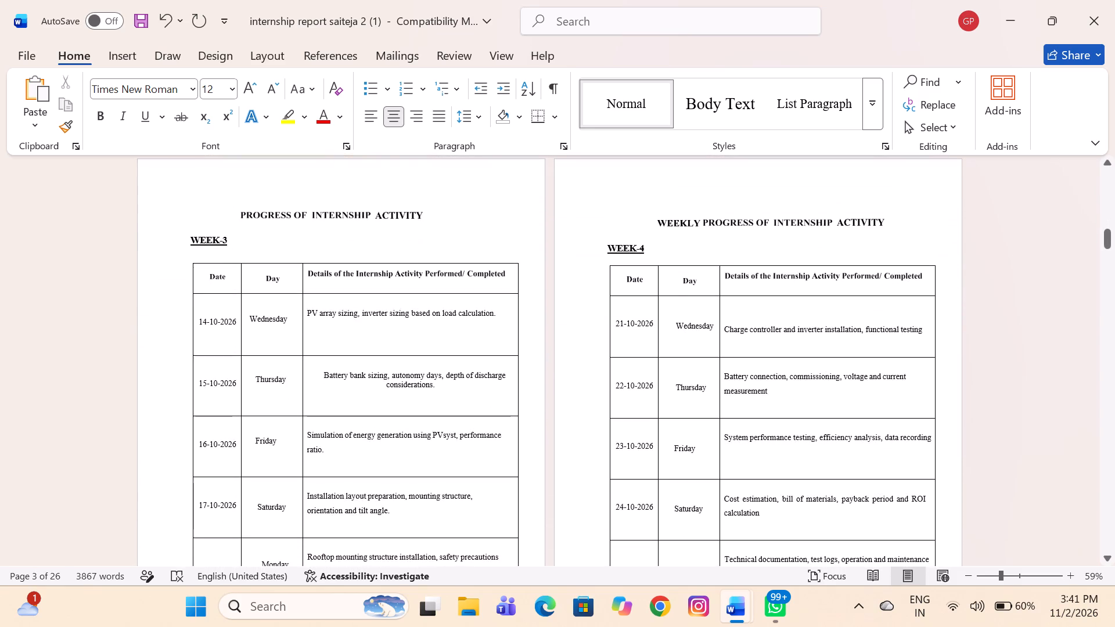
# Read through the table of contents, Acknowledgement and Abstract pages, checking their text, page numbering and layout for errors.
pyautogui.scroll(-5, 739, 299)
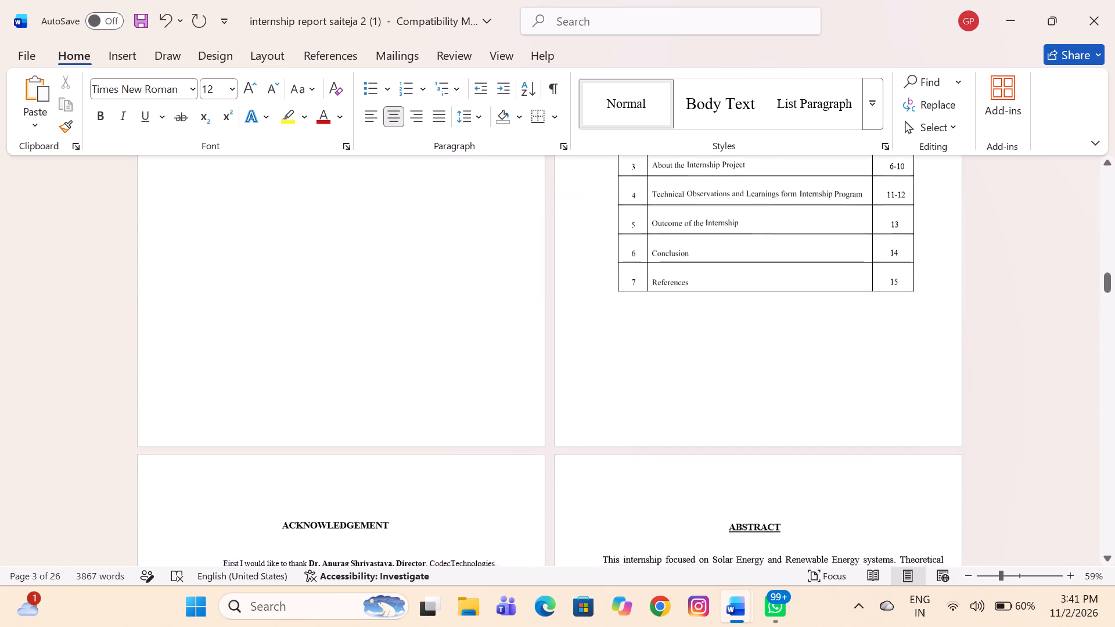
pyautogui.scroll(-2, 739, 299)
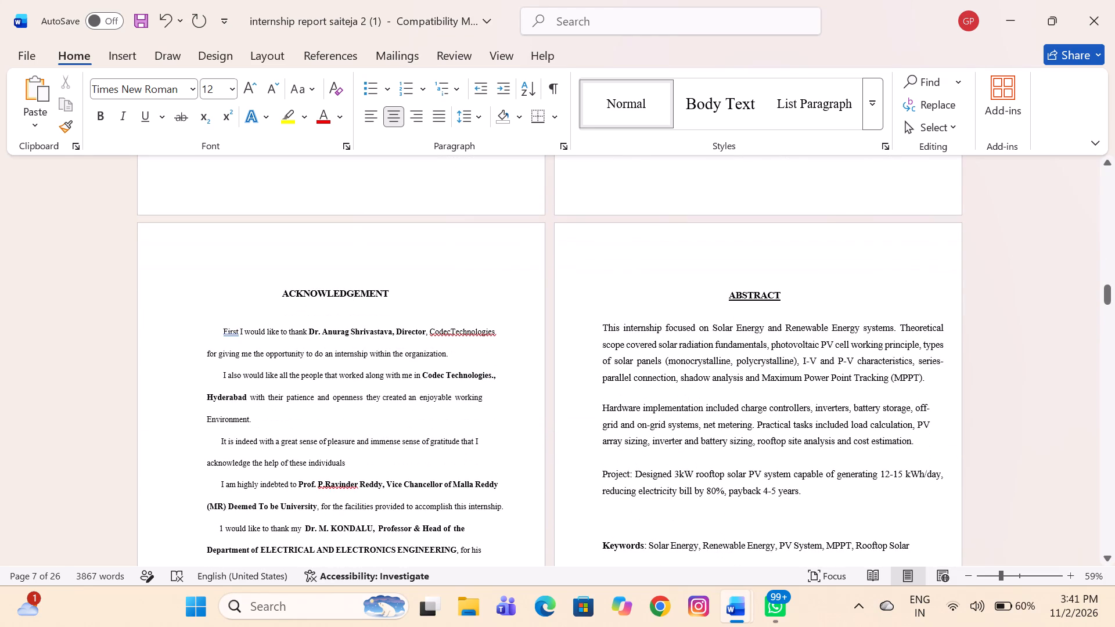
pyautogui.scroll(-3, 739, 299)
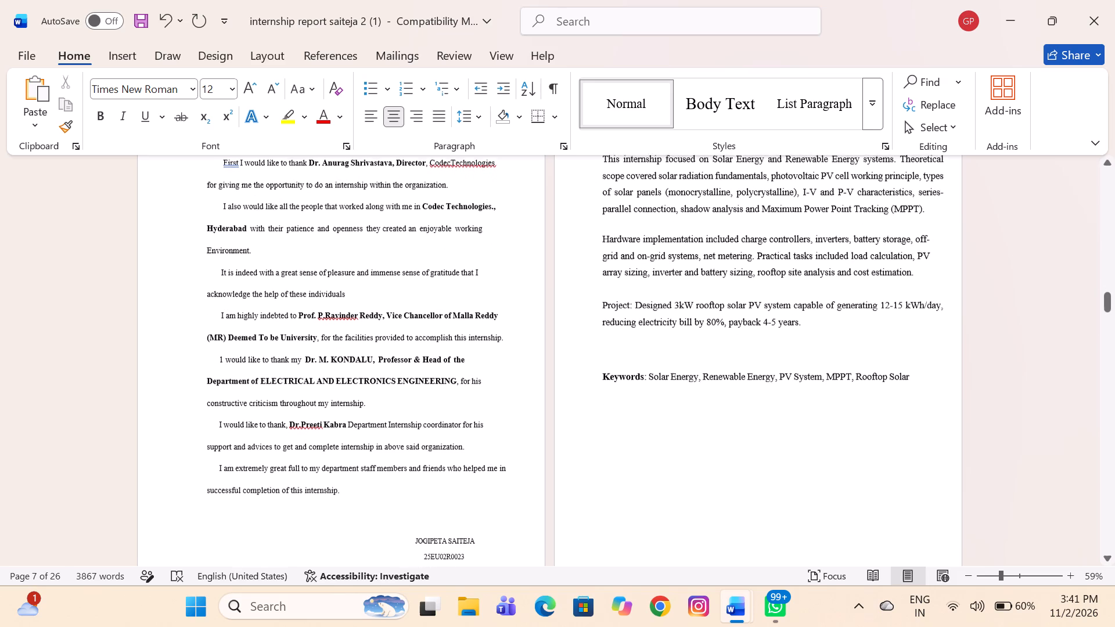
pyautogui.scroll(-2, 739, 299)
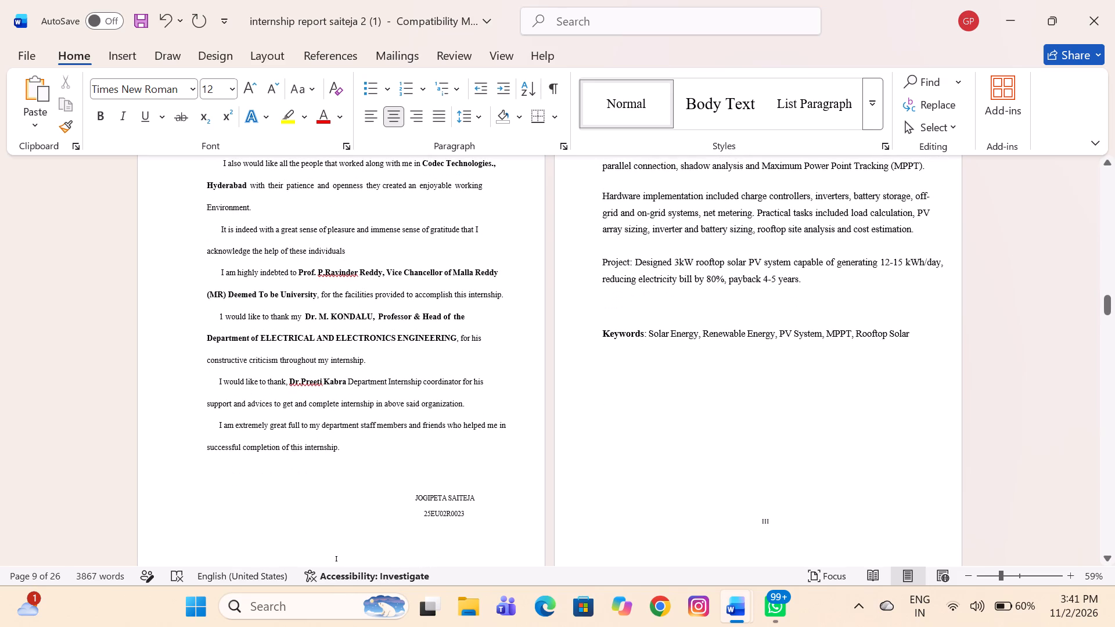
pyautogui.scroll(1, 739, 299)
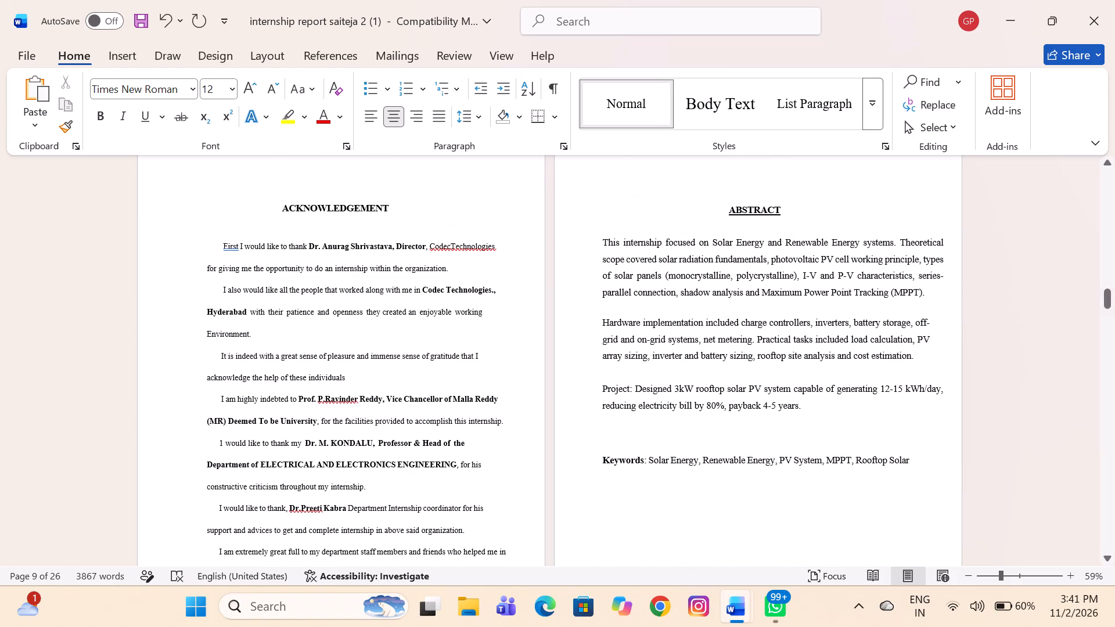
pyautogui.scroll(-1, 739, 299)
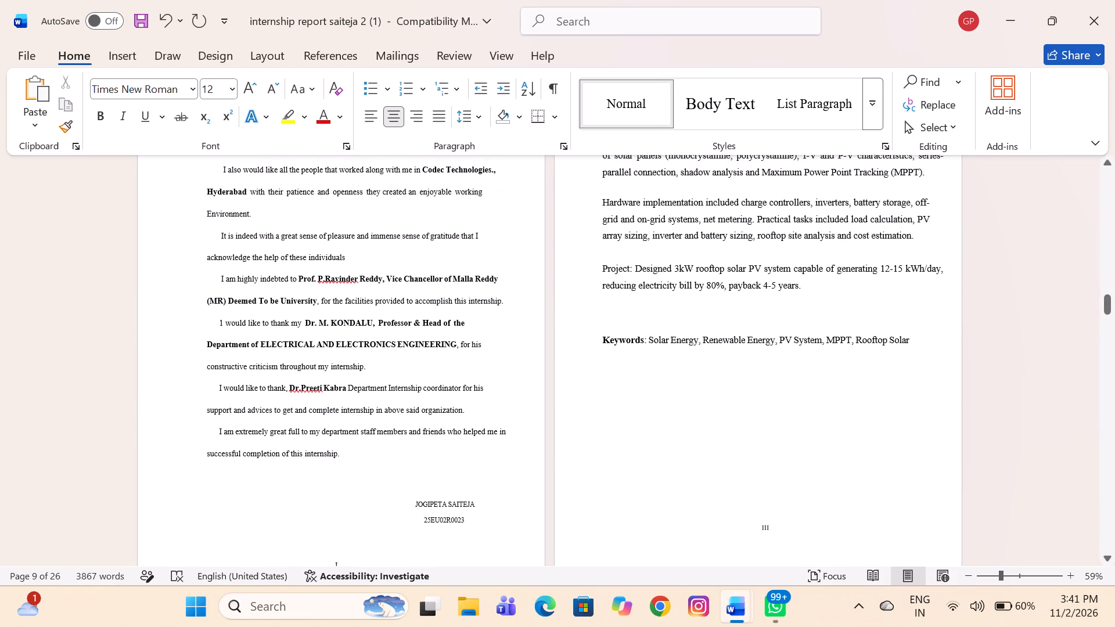
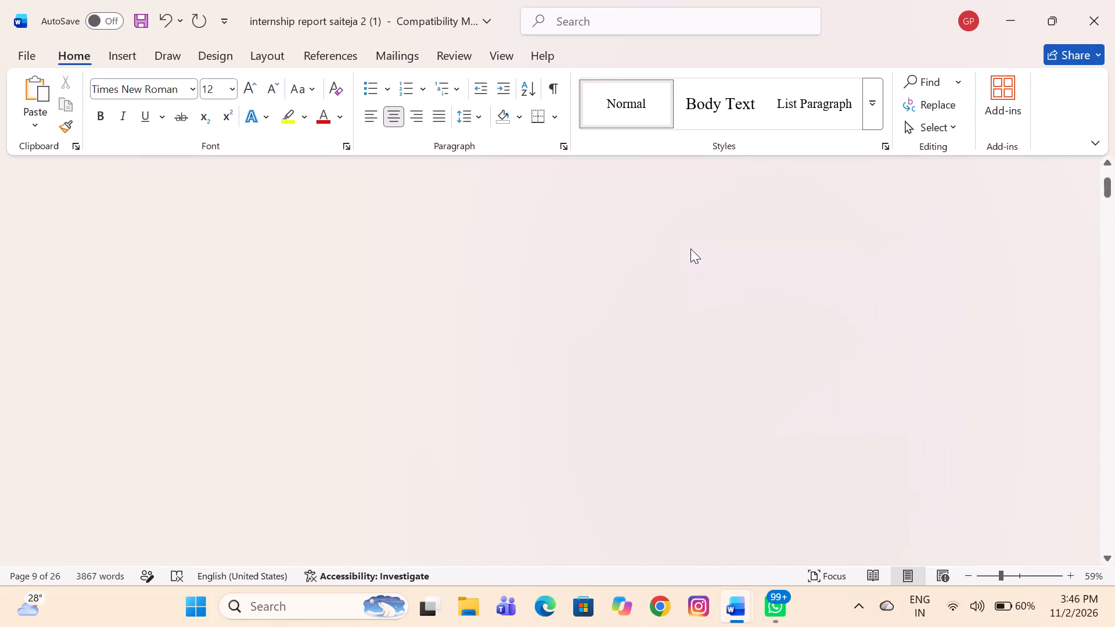
# Replace "Malla Reddy" with "MALLAREDDY (MR)" in the Internship Department Coordinator's university line on the certificate page.
pyautogui.scroll(-1, 690, 248)
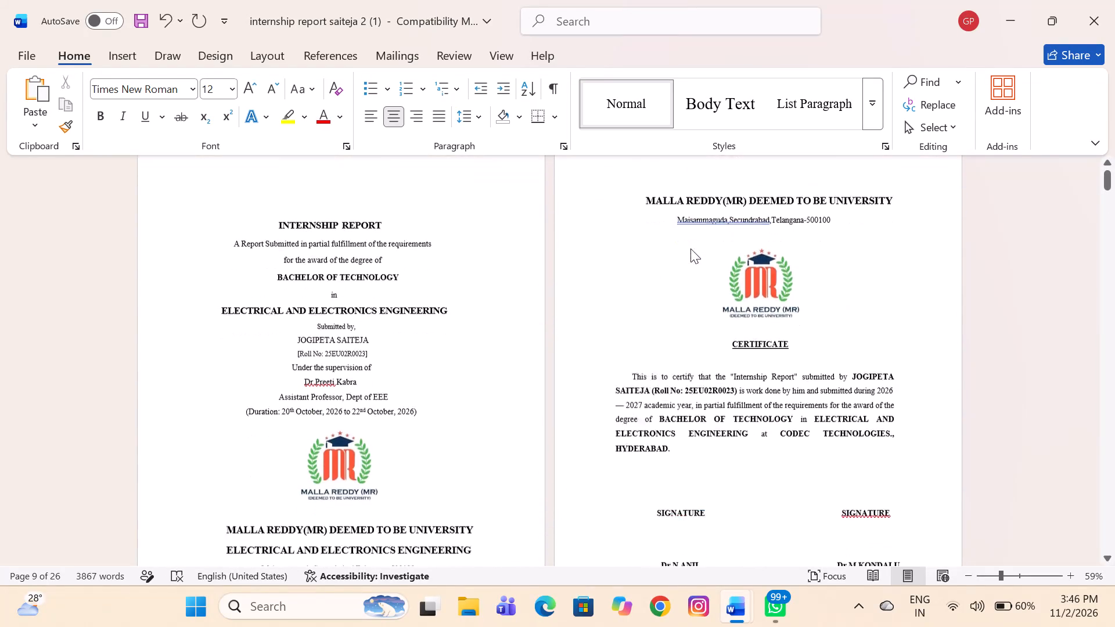
pyautogui.scroll(-2, 690, 248)
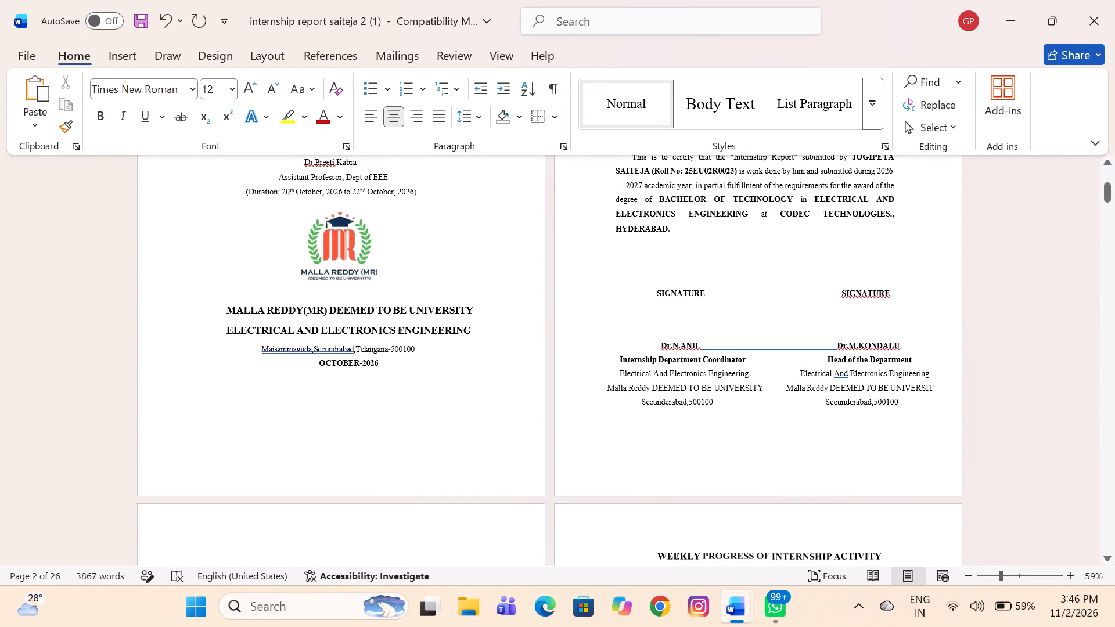
pyautogui.scroll(-2, 653, 387)
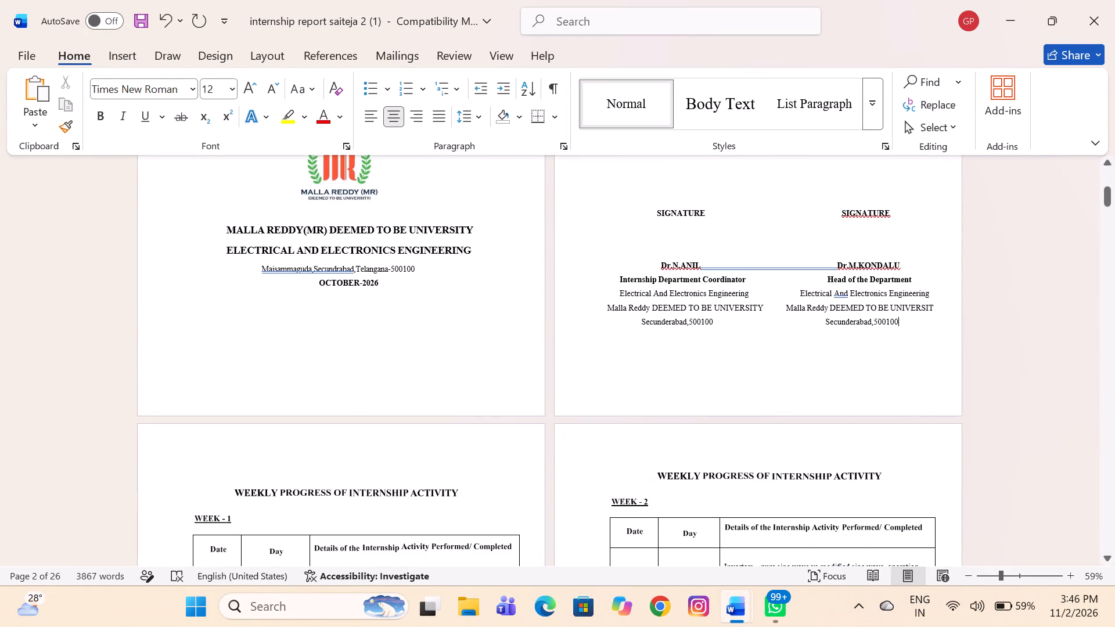
pyautogui.click(649, 306)
pyautogui.moveTo(649, 306); pyautogui.dragTo(623, 307)
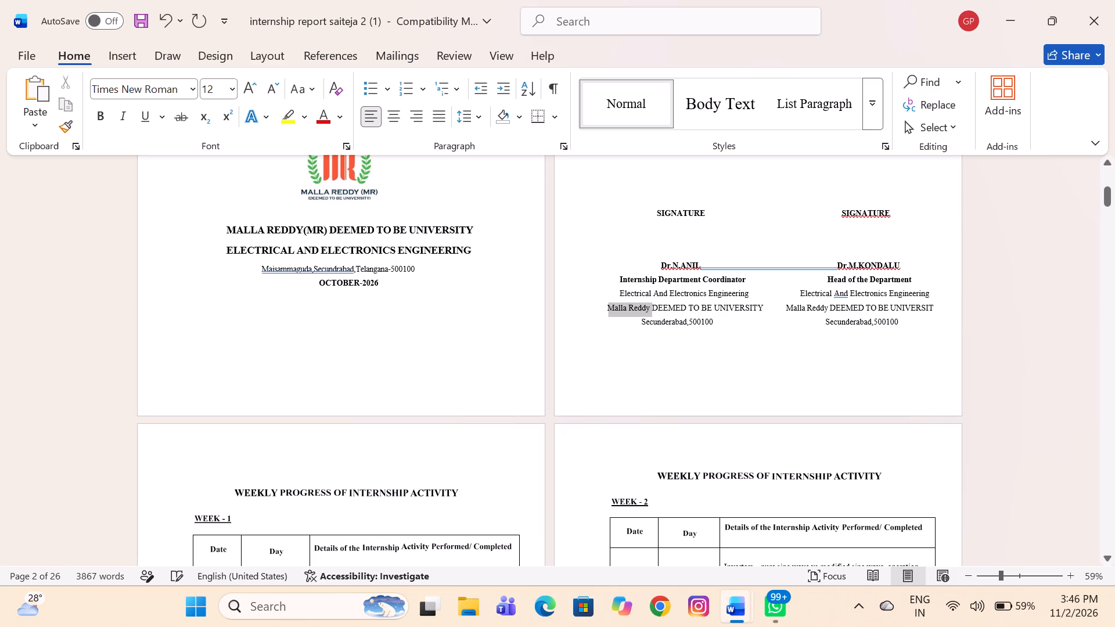
pyautogui.moveTo(623, 307); pyautogui.dragTo(613, 307)
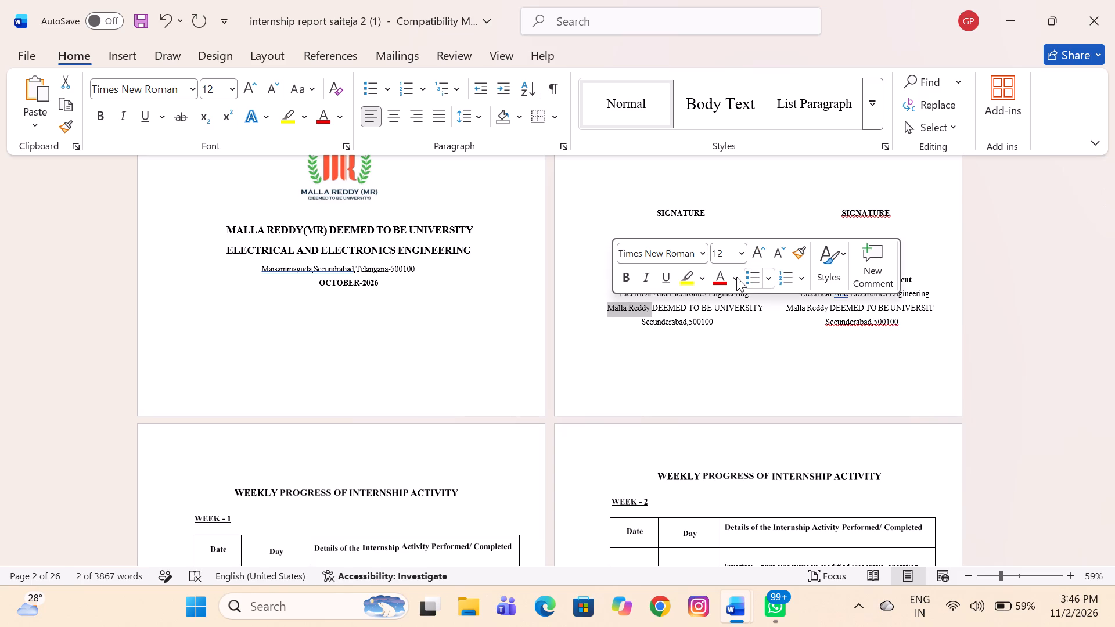
pyautogui.click(732, 278)
pyautogui.click(648, 362)
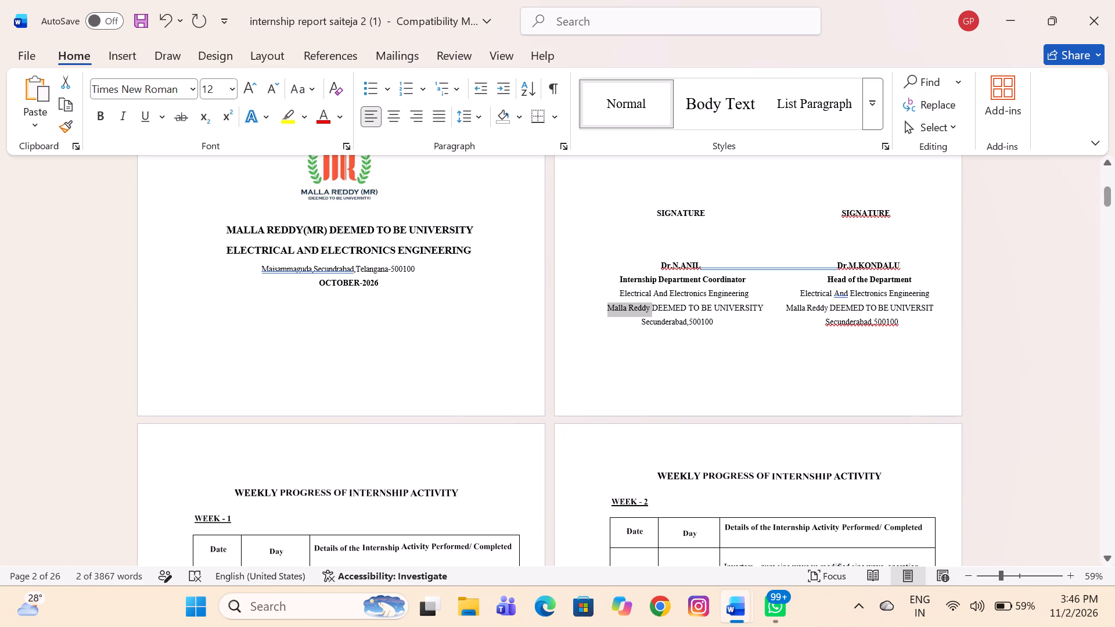
pyautogui.press('BackSpace')
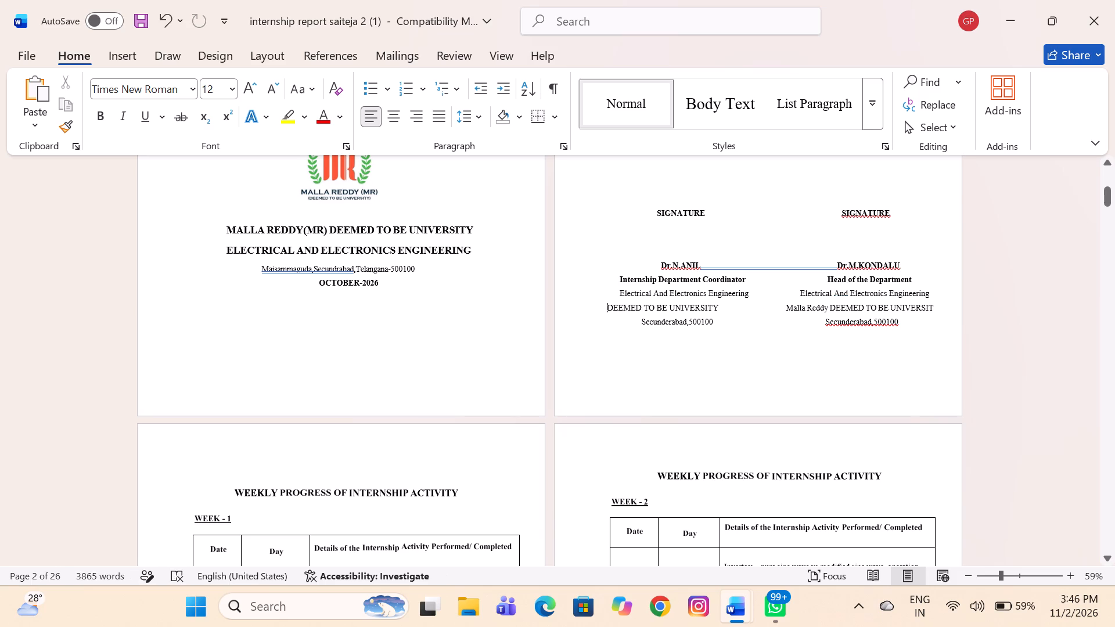
pyautogui.write('MALLA')
pyautogui.write('REDDY')
pyautogui.press('space')
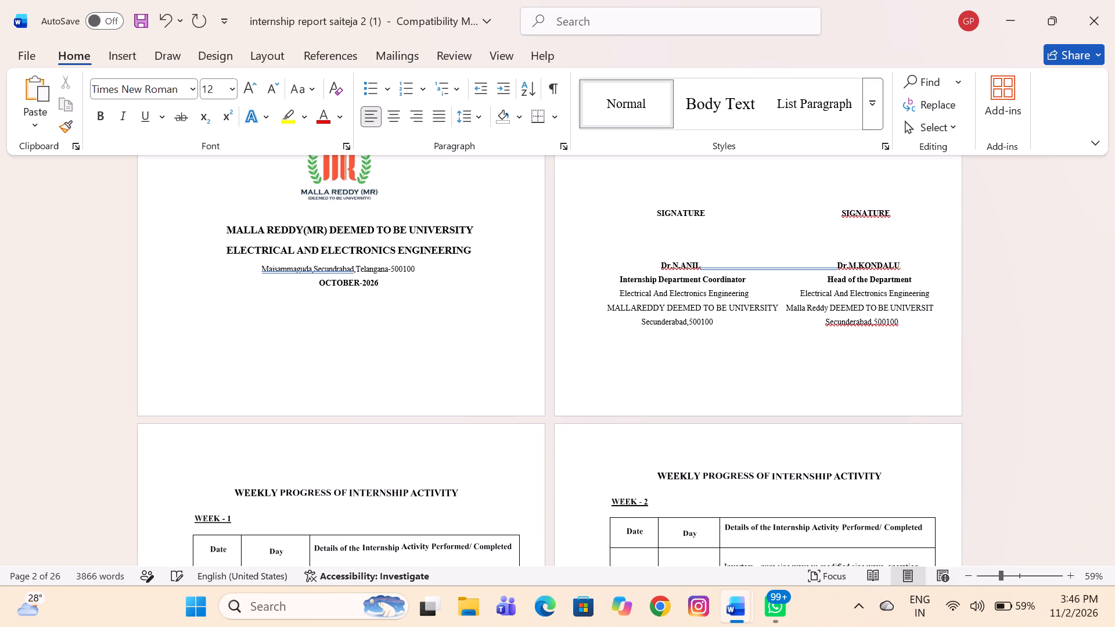
pyautogui.hotkey('shift', '(')
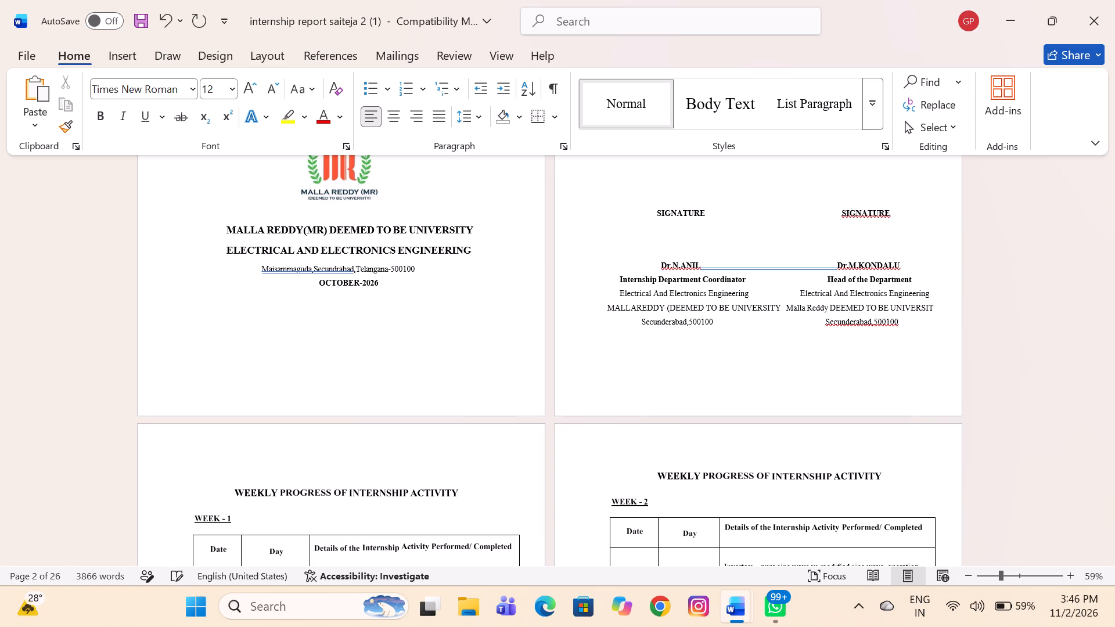
pyautogui.write('MR')
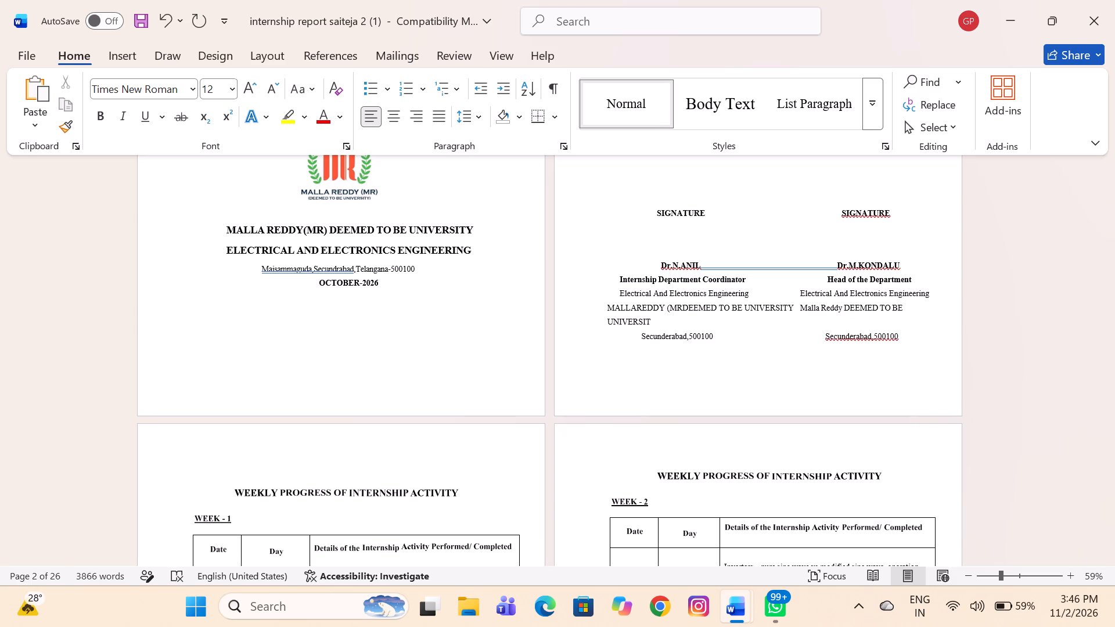
pyautogui.hotkey('shift', ')')
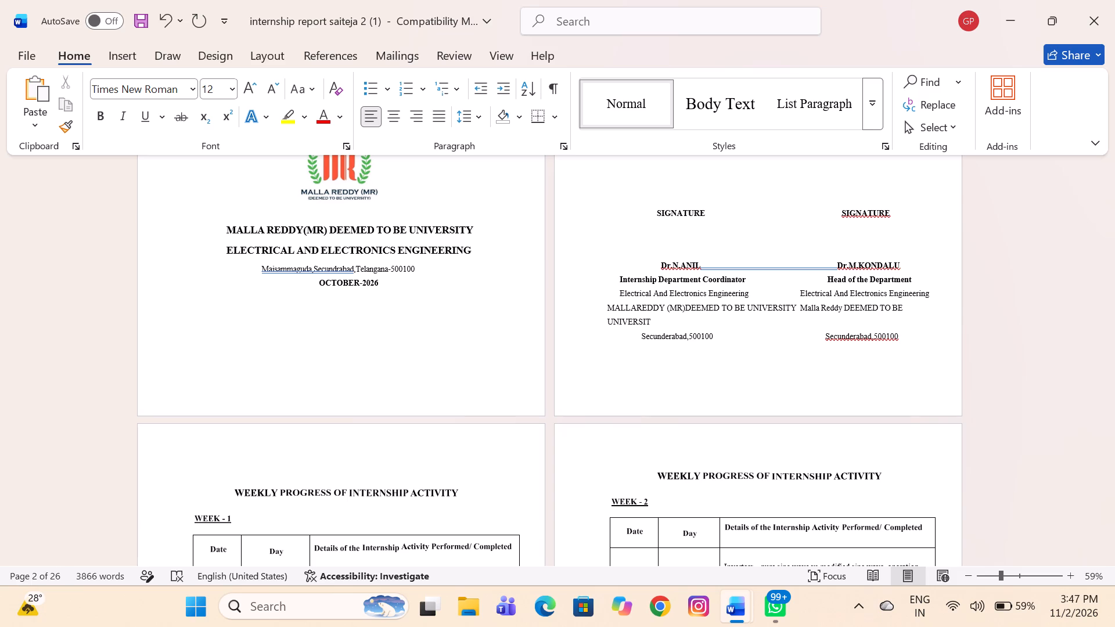
pyautogui.press('space')
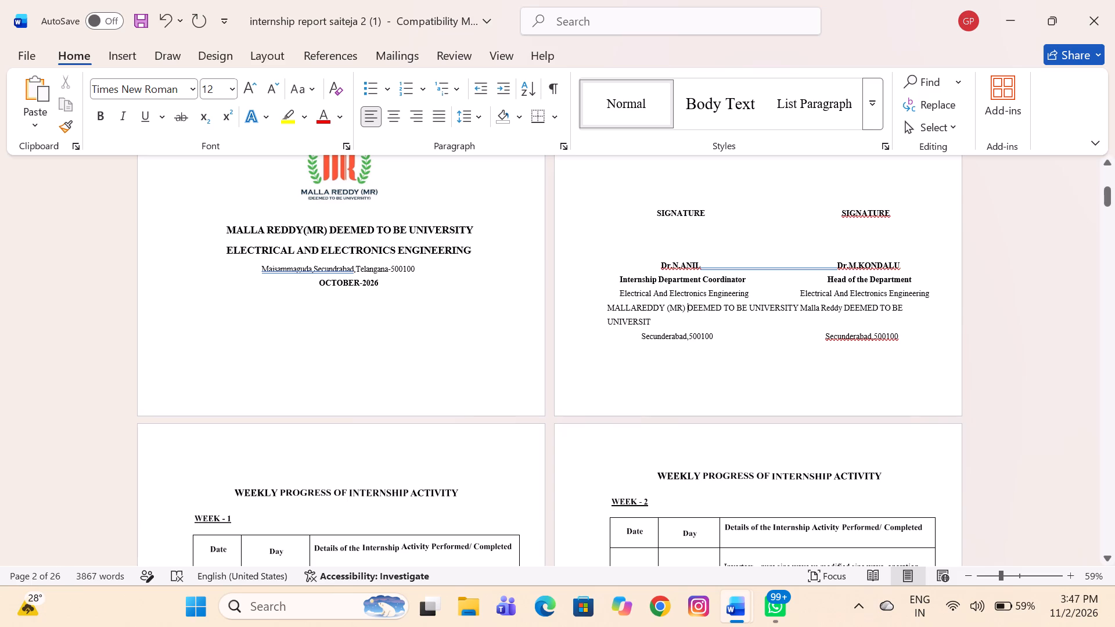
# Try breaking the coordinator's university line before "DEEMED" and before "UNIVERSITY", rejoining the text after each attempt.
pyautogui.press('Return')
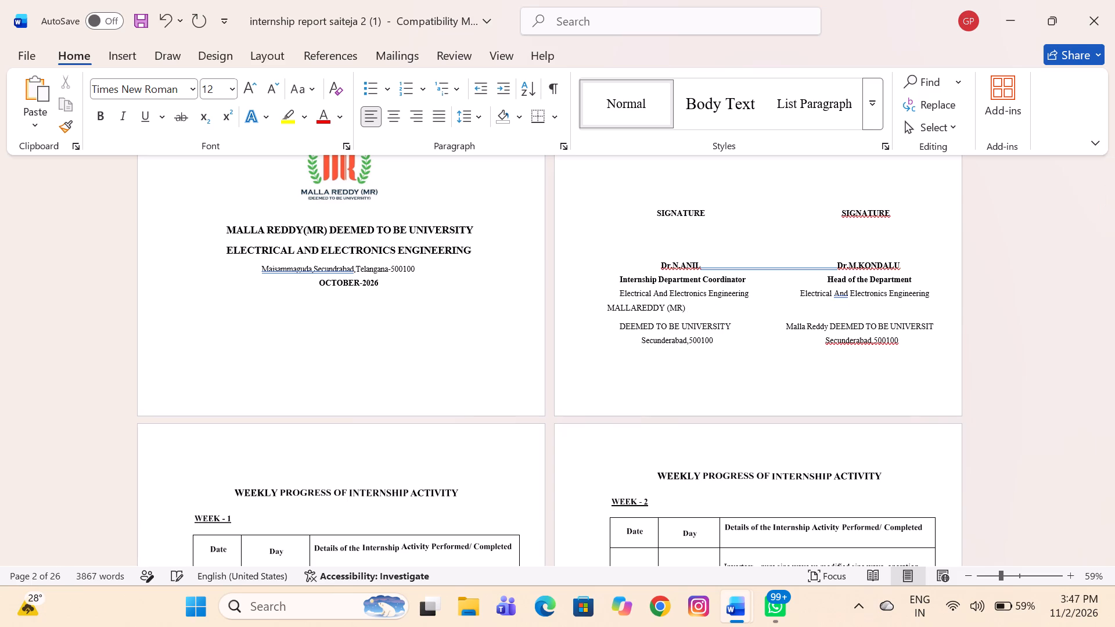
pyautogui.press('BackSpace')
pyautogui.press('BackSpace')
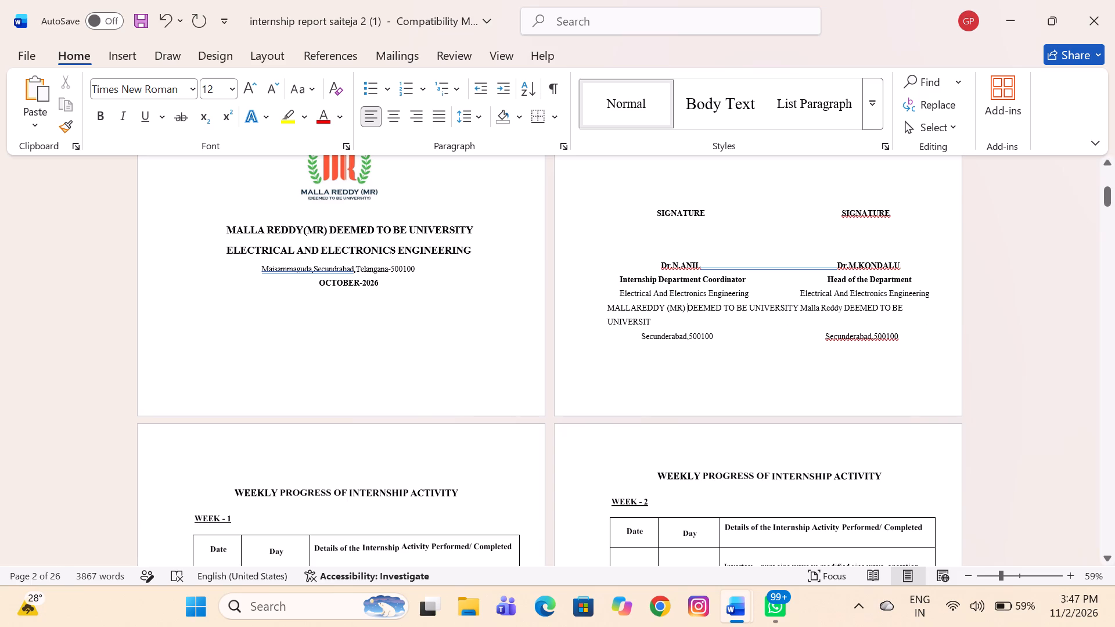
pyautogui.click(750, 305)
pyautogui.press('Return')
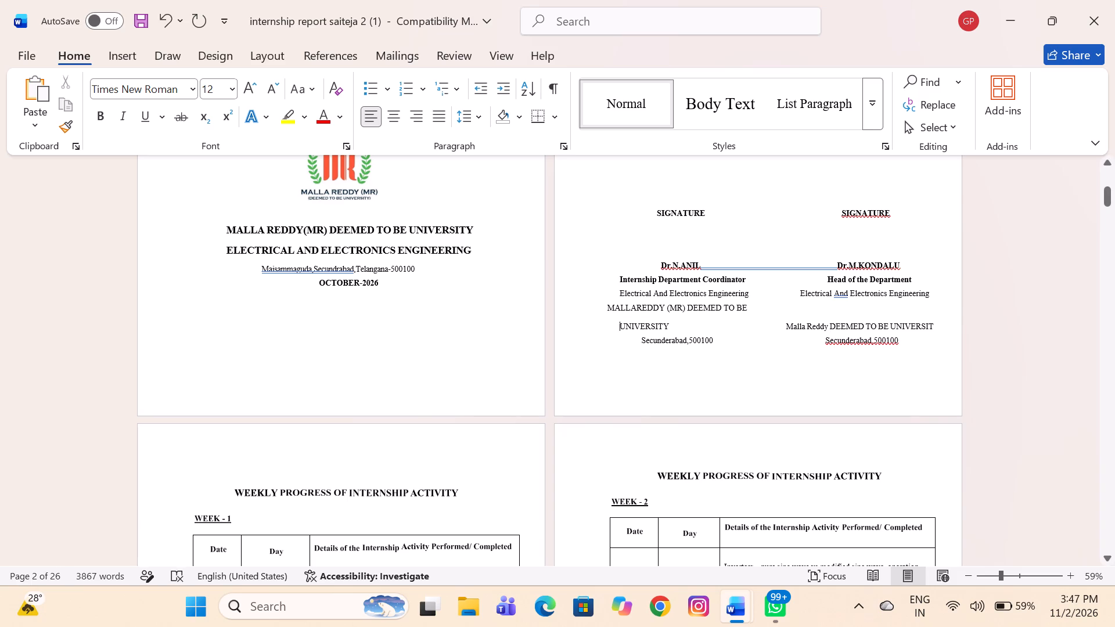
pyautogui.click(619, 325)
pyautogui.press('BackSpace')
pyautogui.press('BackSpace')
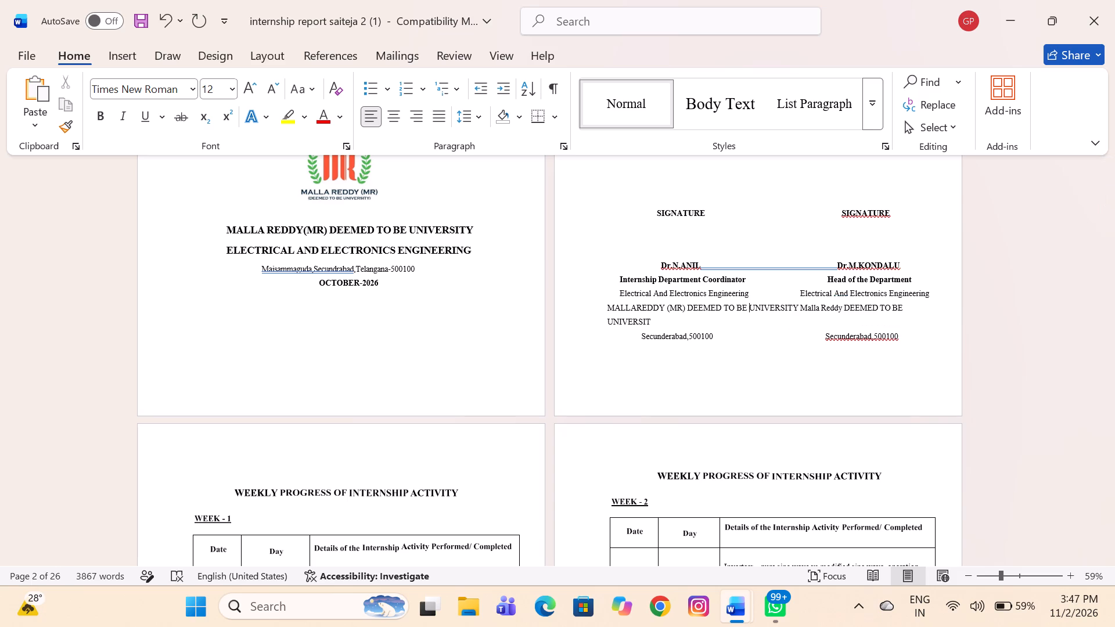
# Delete the word "UNIVERSITY" from the coordinator's signature block, leaving the line ending at "DEEMED TO BE".
pyautogui.press('Return')
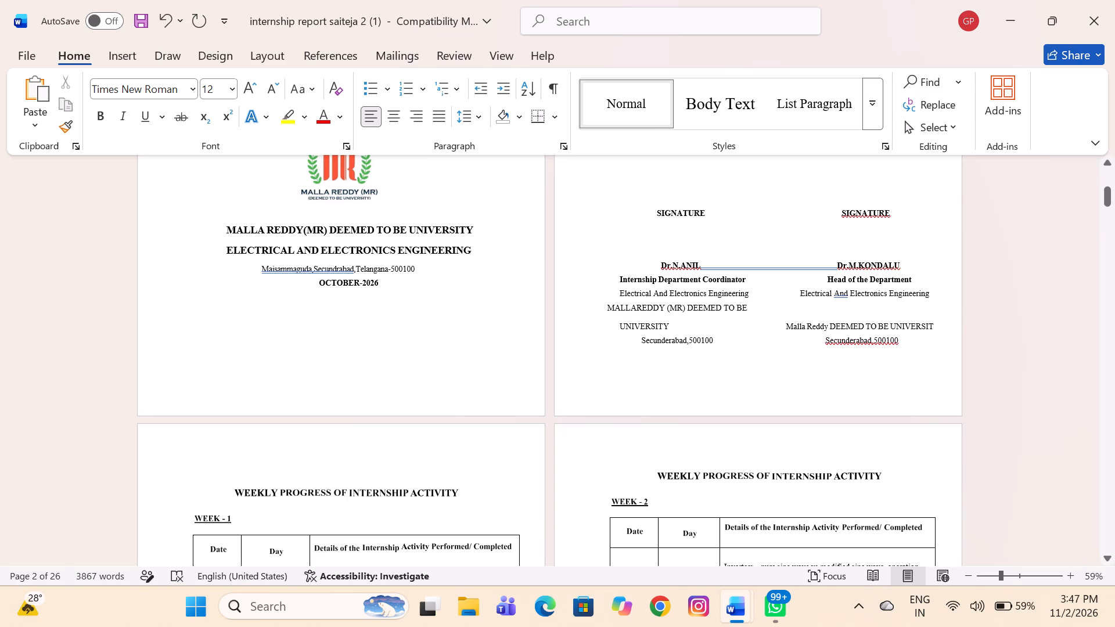
pyautogui.click(618, 323)
pyautogui.click(674, 325)
pyautogui.press('BackSpace')
pyautogui.press('BackSpace')
pyautogui.press('BackSpace')
pyautogui.press('BackSpace')
pyautogui.press('BackSpace')
pyautogui.press('BackSpace')
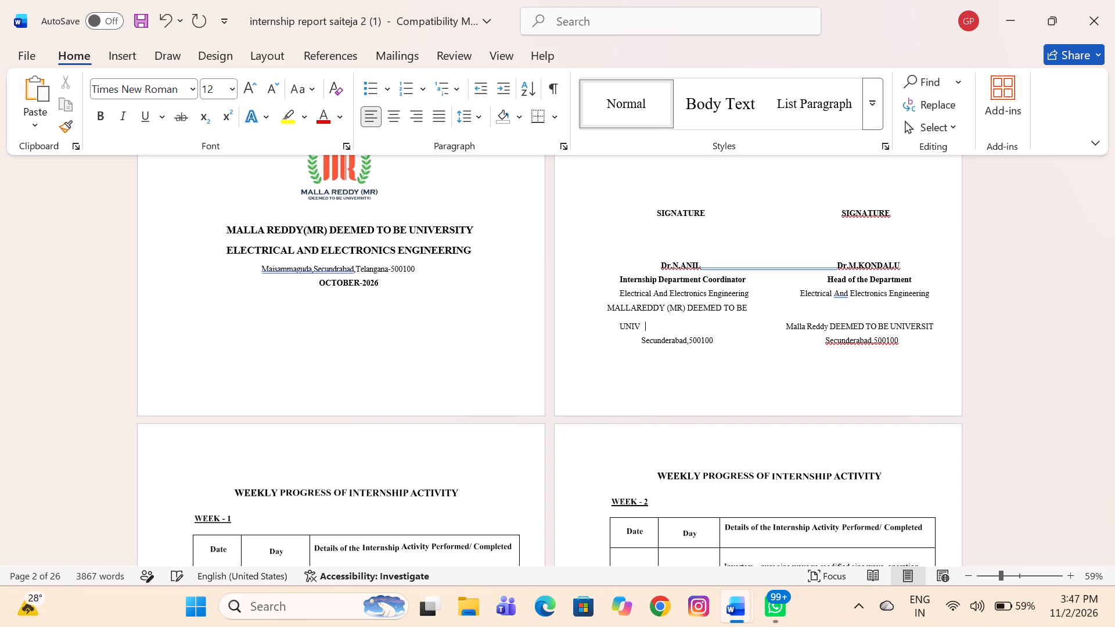
pyautogui.press('BackSpace')
pyautogui.press('BackSpace')
pyautogui.press('BackSpace')
pyautogui.press('BackSpace')
pyautogui.press('BackSpace')
pyautogui.press('BackSpace')
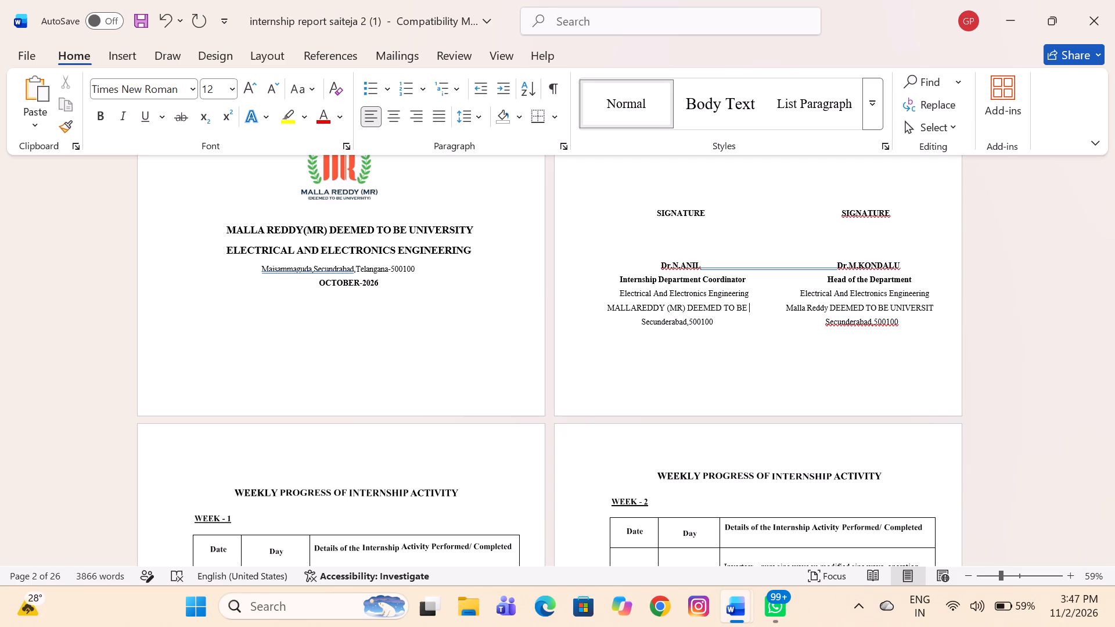
pyautogui.press('u')
pyautogui.press('BackSpace')
# Enter "UNIVERSITY" on a new line below "MALLAREDDY (MR) DEEMED TO BE" and remove that line's indent.
pyautogui.press('Return')
pyautogui.write('UNI')
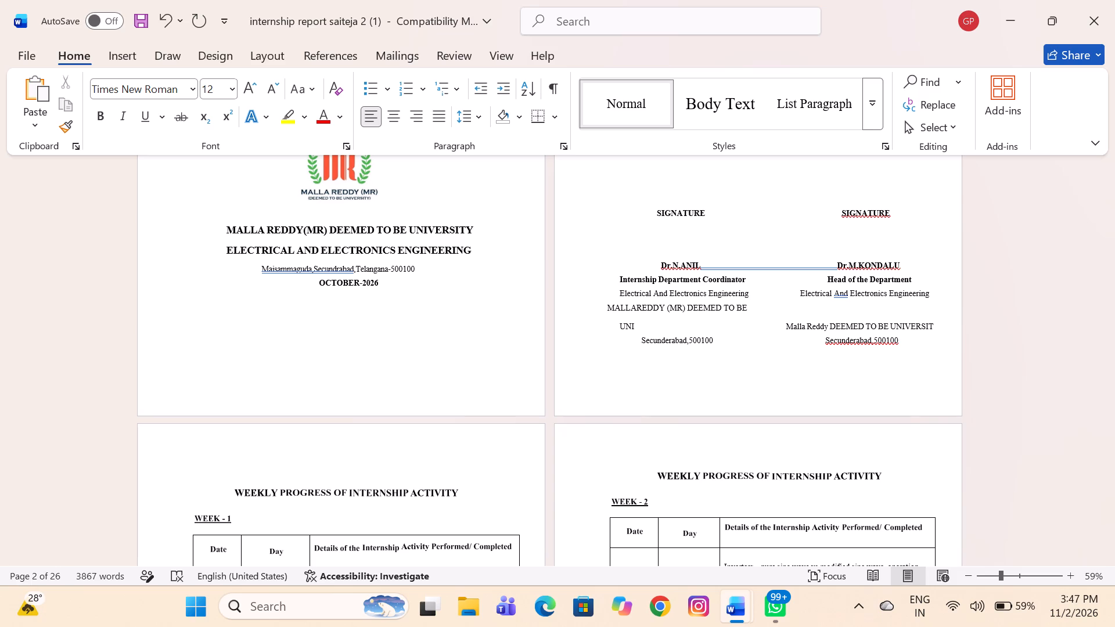
pyautogui.write('VERSITY')
pyautogui.click(620, 326)
pyautogui.press('BackSpace')
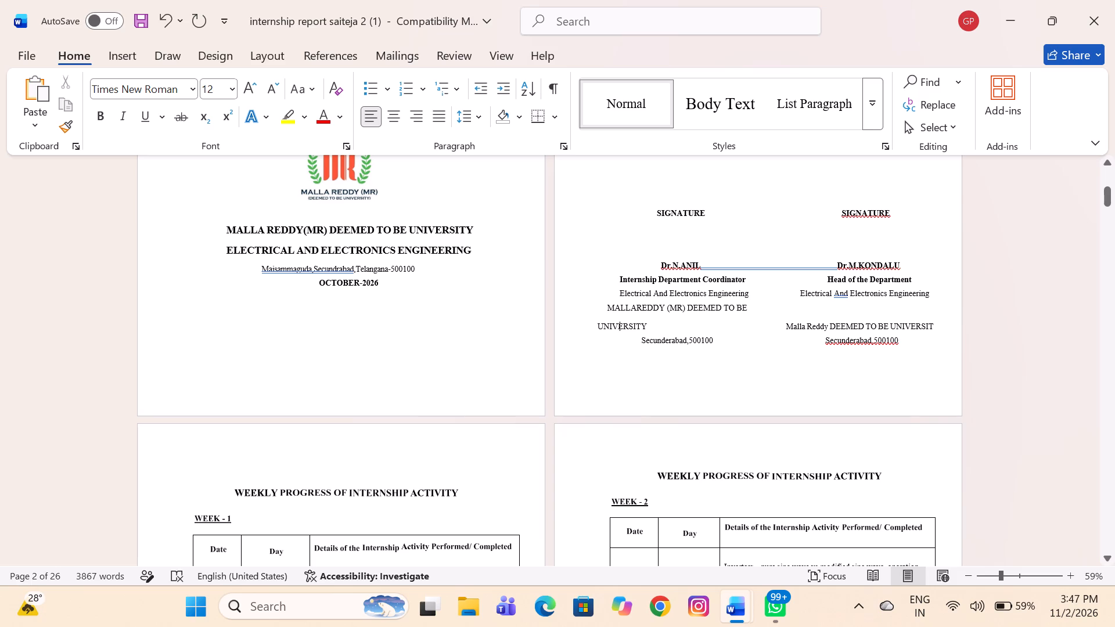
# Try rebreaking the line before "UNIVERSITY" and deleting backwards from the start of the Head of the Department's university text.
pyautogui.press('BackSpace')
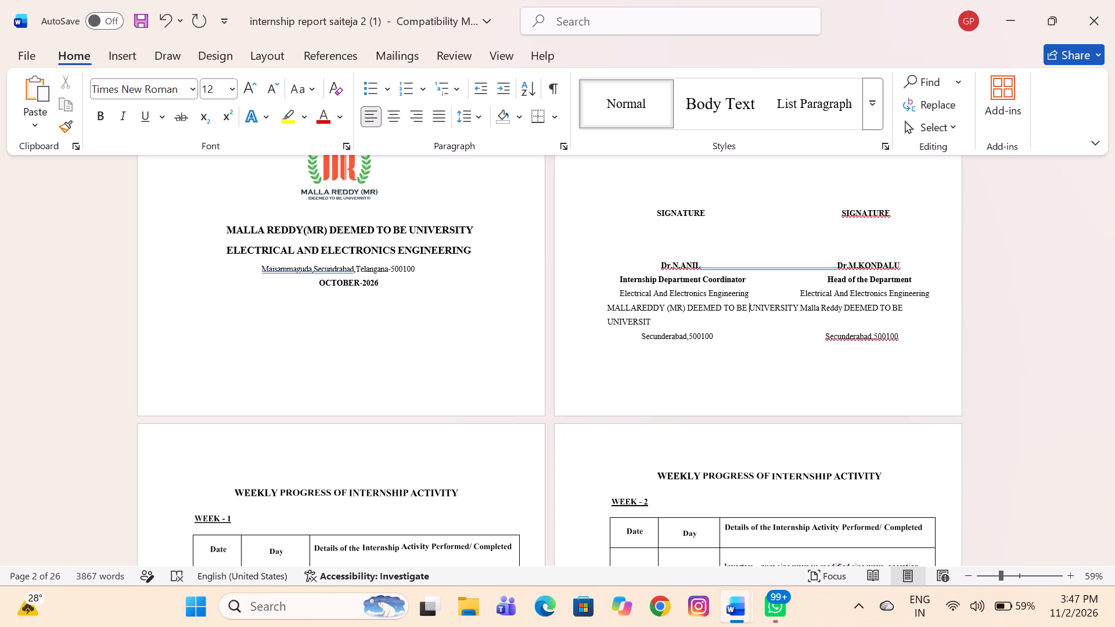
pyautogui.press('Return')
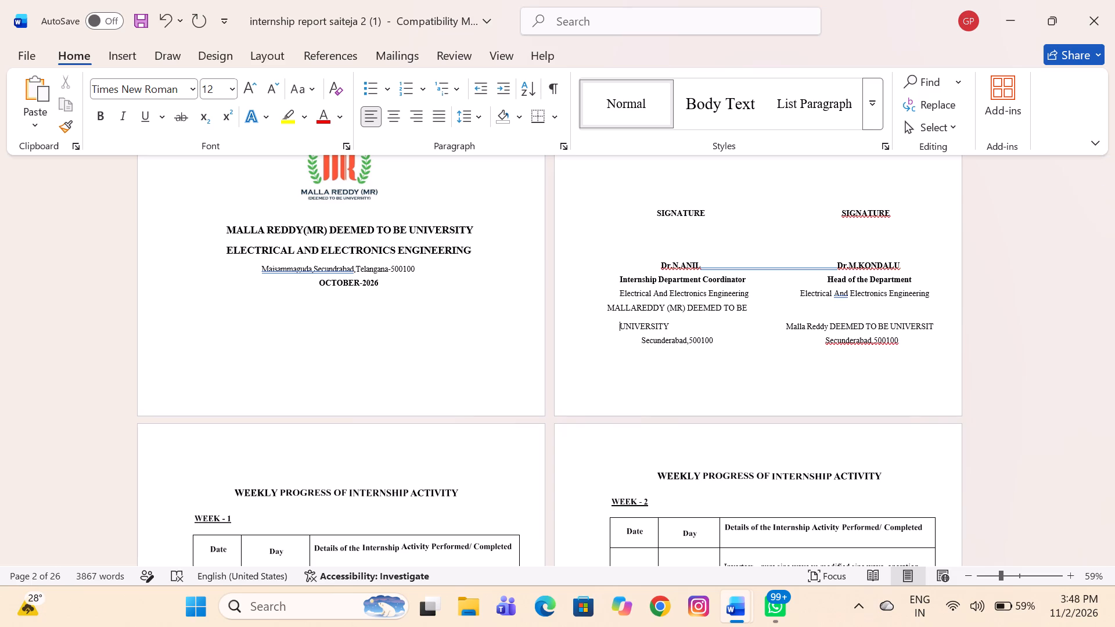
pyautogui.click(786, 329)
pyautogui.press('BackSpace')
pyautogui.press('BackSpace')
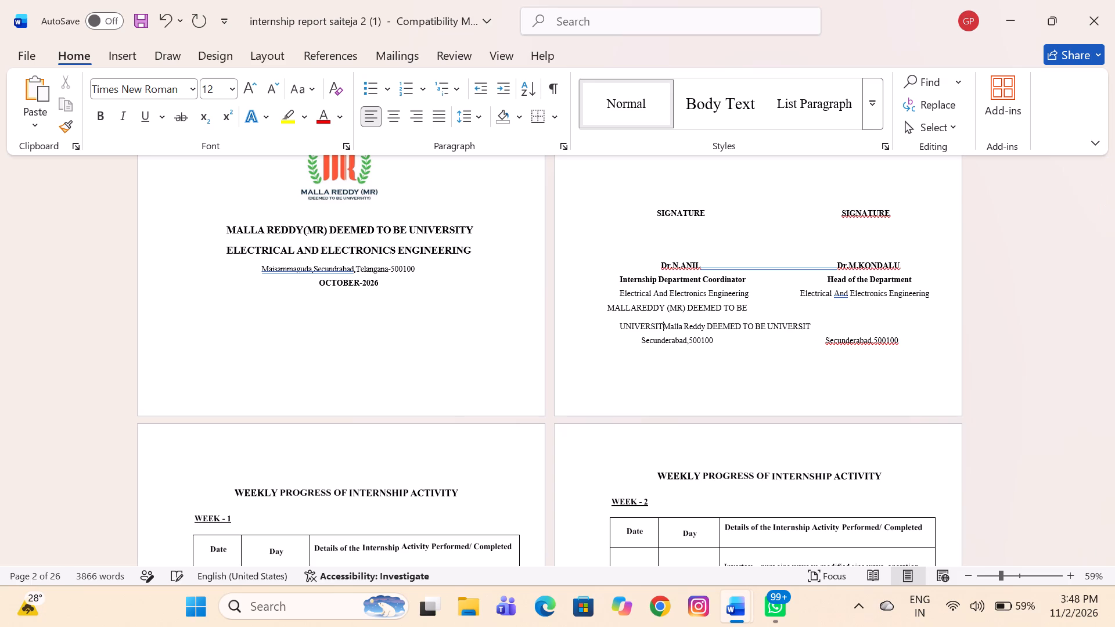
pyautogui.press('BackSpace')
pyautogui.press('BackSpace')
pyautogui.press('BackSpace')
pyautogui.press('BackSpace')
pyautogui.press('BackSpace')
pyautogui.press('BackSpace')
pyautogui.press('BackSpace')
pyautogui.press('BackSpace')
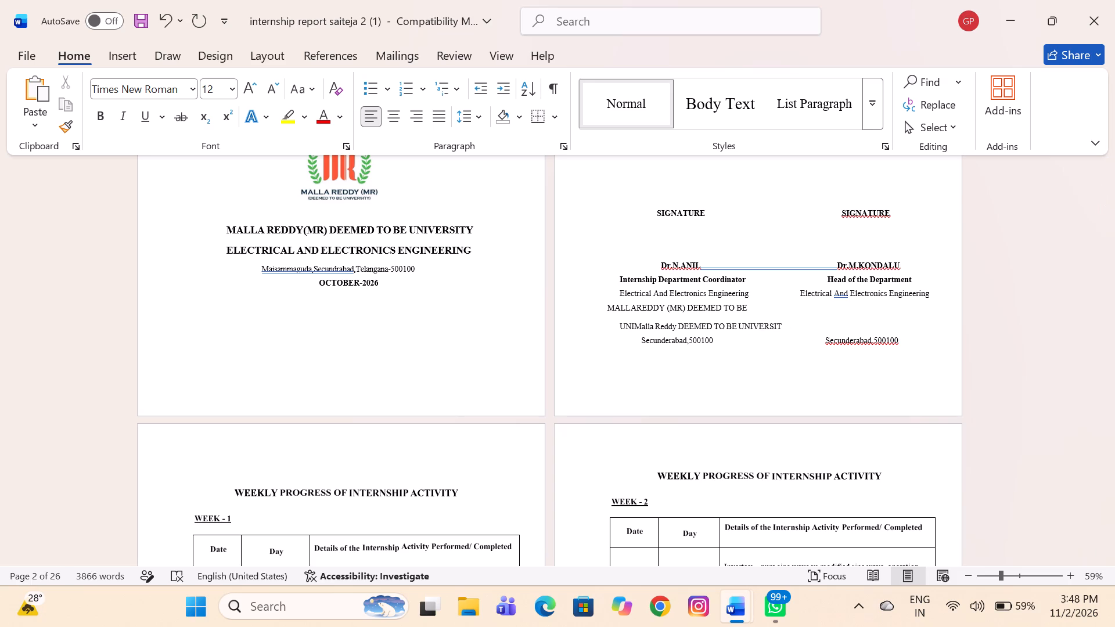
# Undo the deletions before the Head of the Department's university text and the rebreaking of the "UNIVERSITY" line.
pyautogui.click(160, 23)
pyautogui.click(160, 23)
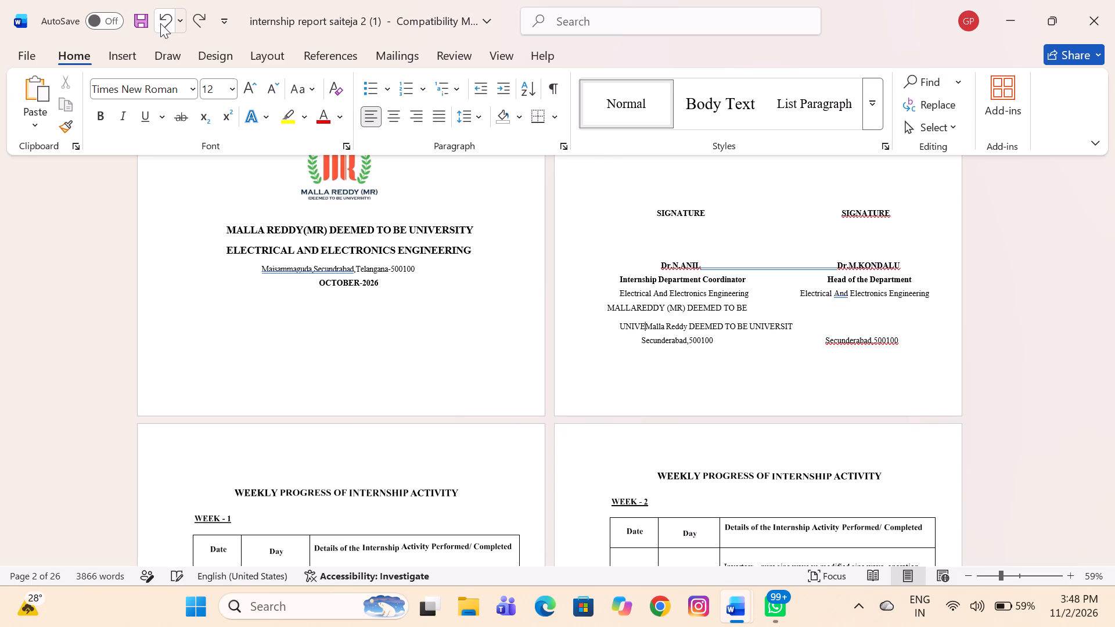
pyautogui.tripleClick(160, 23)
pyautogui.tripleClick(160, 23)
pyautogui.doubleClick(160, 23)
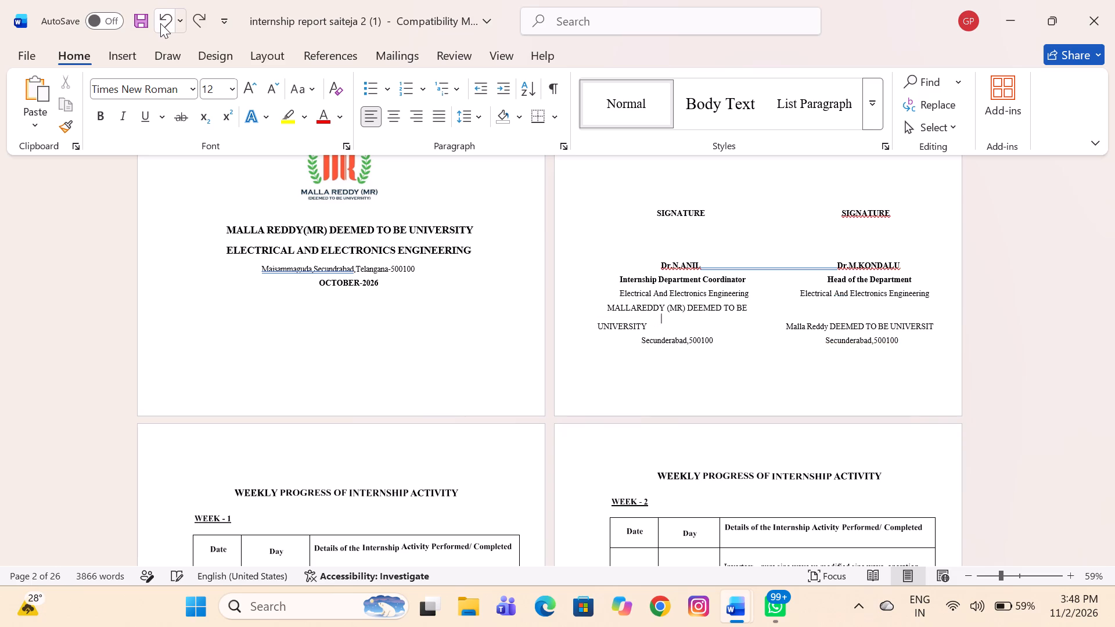
# Undo the signature-block edits back to the point where the coordinator's line reads "Malla Reddy DEEMED TO BE UNIVERSITY" on a single line.
pyautogui.click(160, 23)
pyautogui.click(160, 23)
pyautogui.click(160, 23)
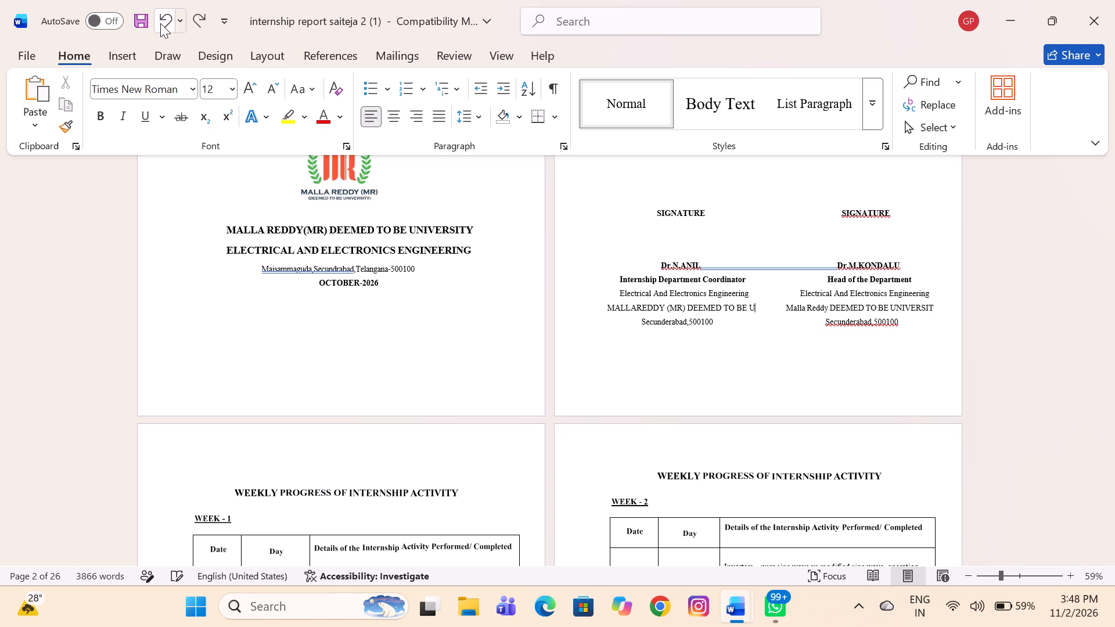
pyautogui.click(160, 23)
pyautogui.click(160, 23)
pyautogui.click(160, 23)
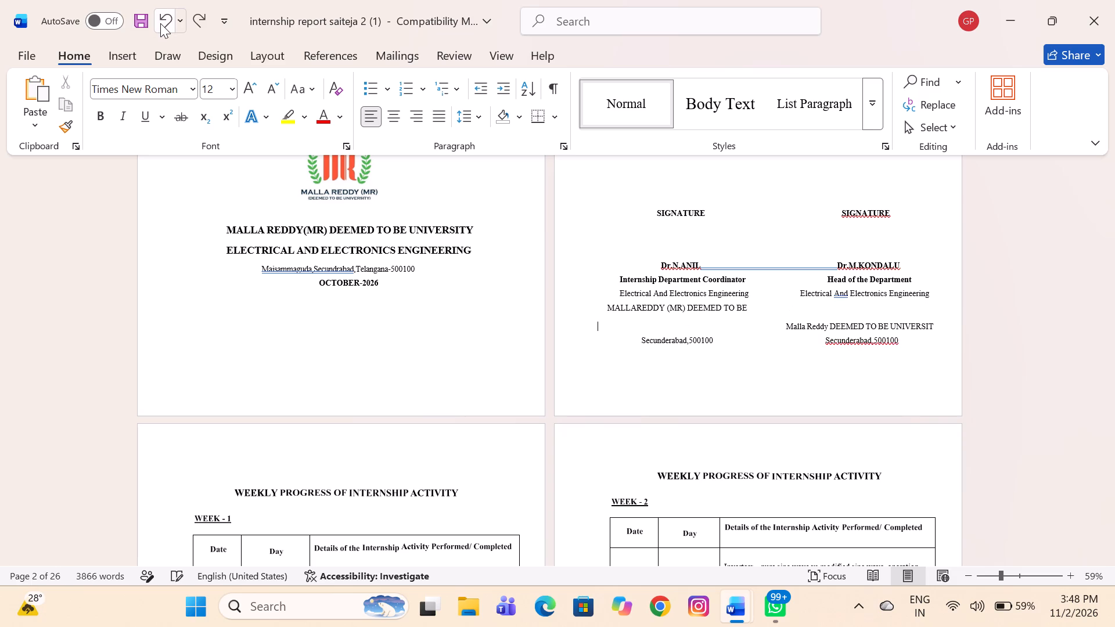
pyautogui.click(160, 23)
pyautogui.click(160, 23)
pyautogui.click(160, 23)
pyautogui.click(160, 23)
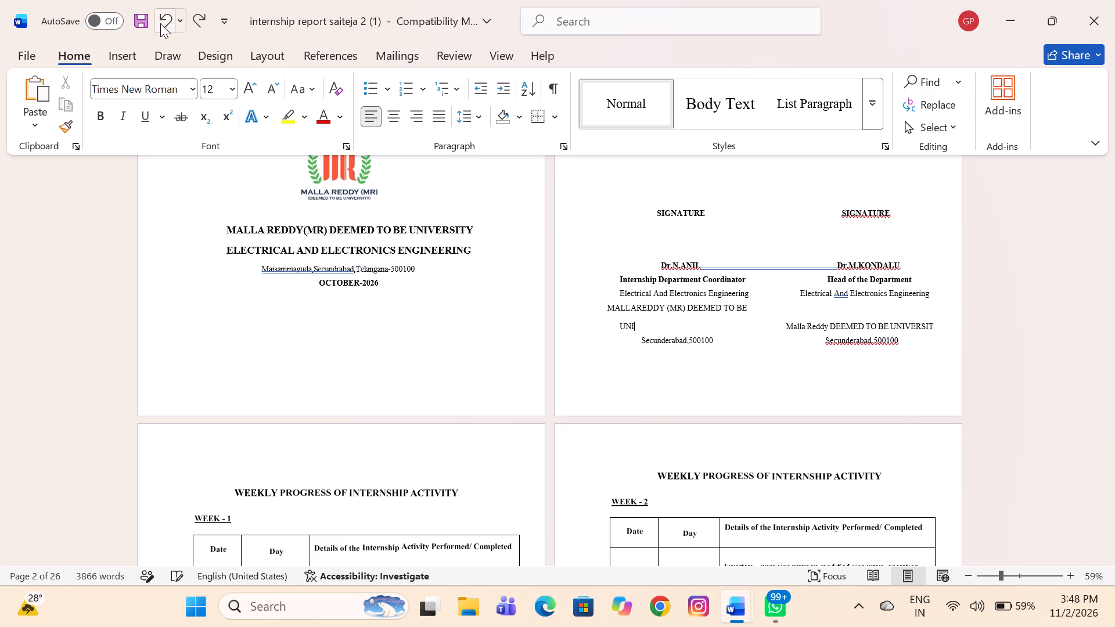
pyautogui.click(160, 23)
pyautogui.tripleClick(160, 23)
pyautogui.tripleClick(160, 23)
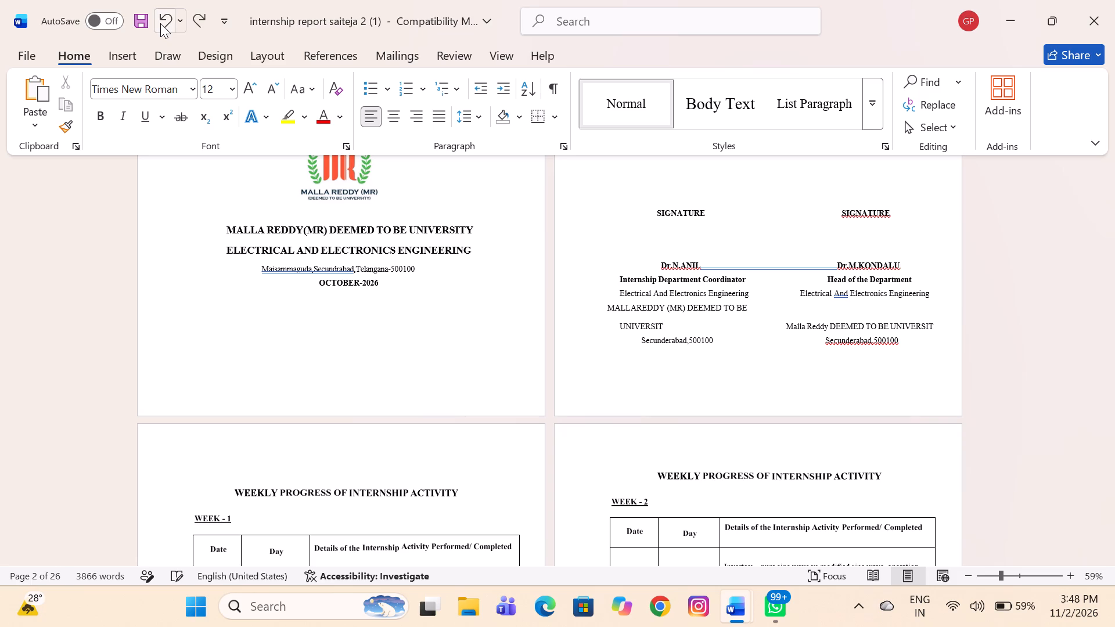
pyautogui.doubleClick(160, 23)
pyautogui.doubleClick(160, 23)
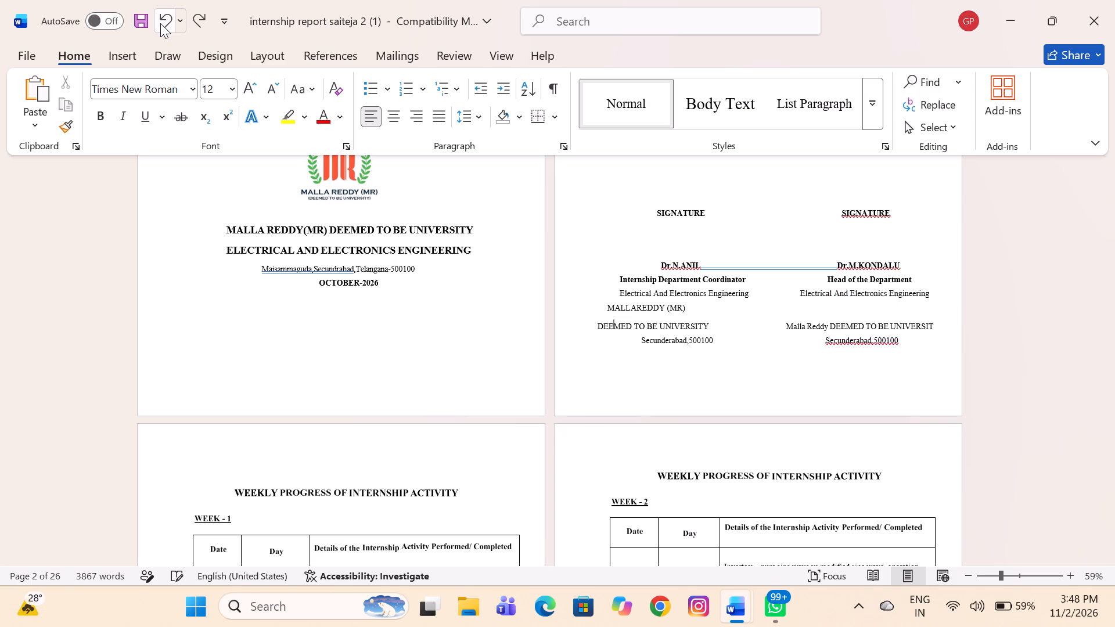
pyautogui.click(160, 23)
pyautogui.click(160, 23)
pyautogui.click(160, 23)
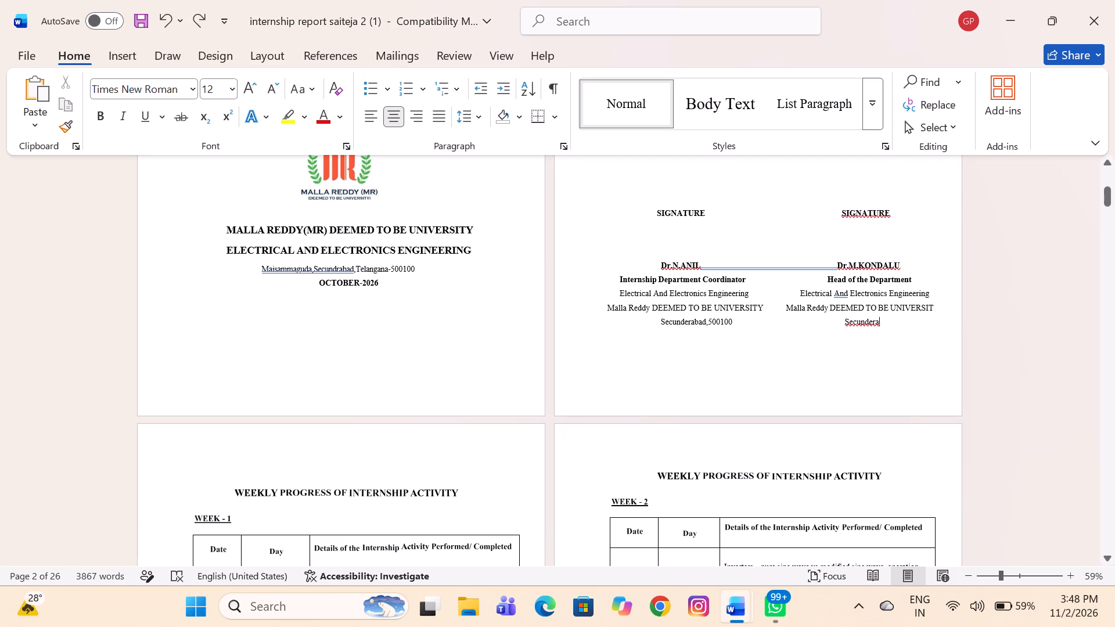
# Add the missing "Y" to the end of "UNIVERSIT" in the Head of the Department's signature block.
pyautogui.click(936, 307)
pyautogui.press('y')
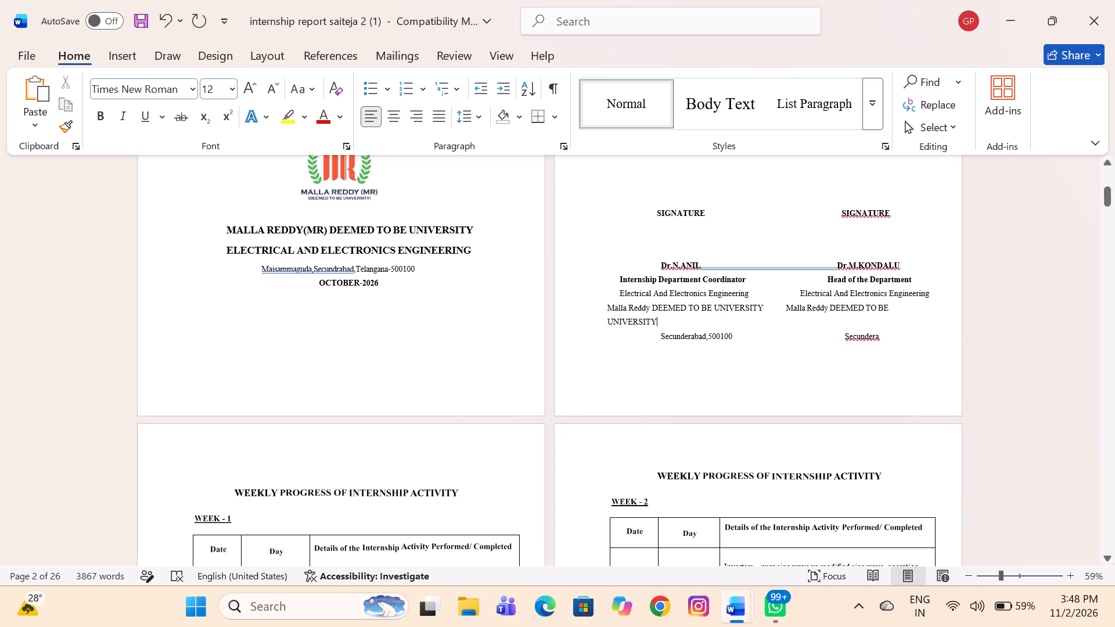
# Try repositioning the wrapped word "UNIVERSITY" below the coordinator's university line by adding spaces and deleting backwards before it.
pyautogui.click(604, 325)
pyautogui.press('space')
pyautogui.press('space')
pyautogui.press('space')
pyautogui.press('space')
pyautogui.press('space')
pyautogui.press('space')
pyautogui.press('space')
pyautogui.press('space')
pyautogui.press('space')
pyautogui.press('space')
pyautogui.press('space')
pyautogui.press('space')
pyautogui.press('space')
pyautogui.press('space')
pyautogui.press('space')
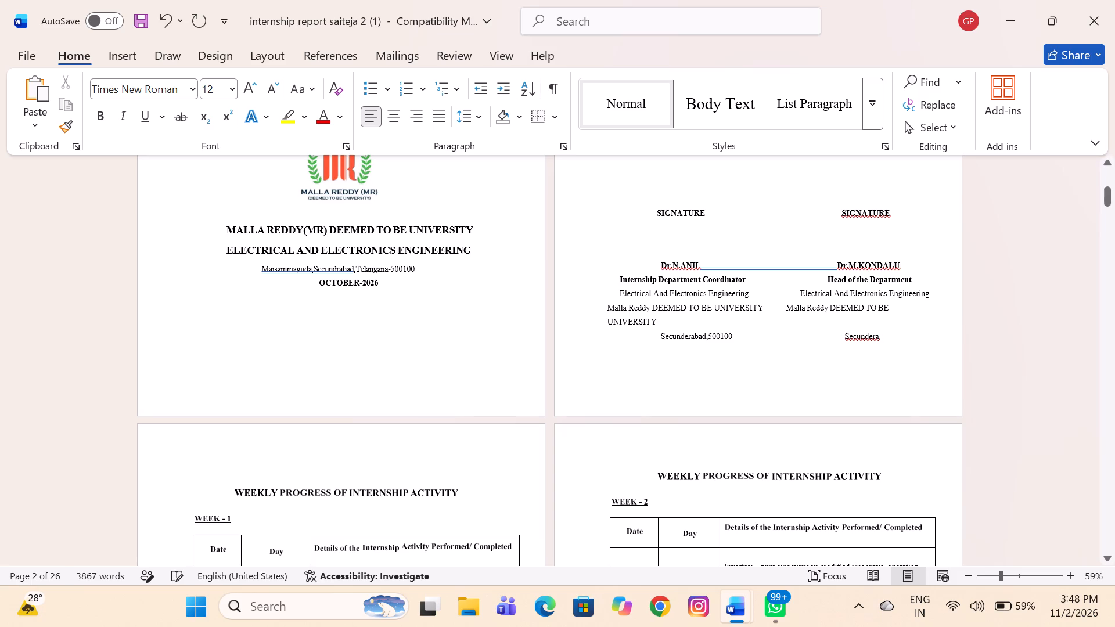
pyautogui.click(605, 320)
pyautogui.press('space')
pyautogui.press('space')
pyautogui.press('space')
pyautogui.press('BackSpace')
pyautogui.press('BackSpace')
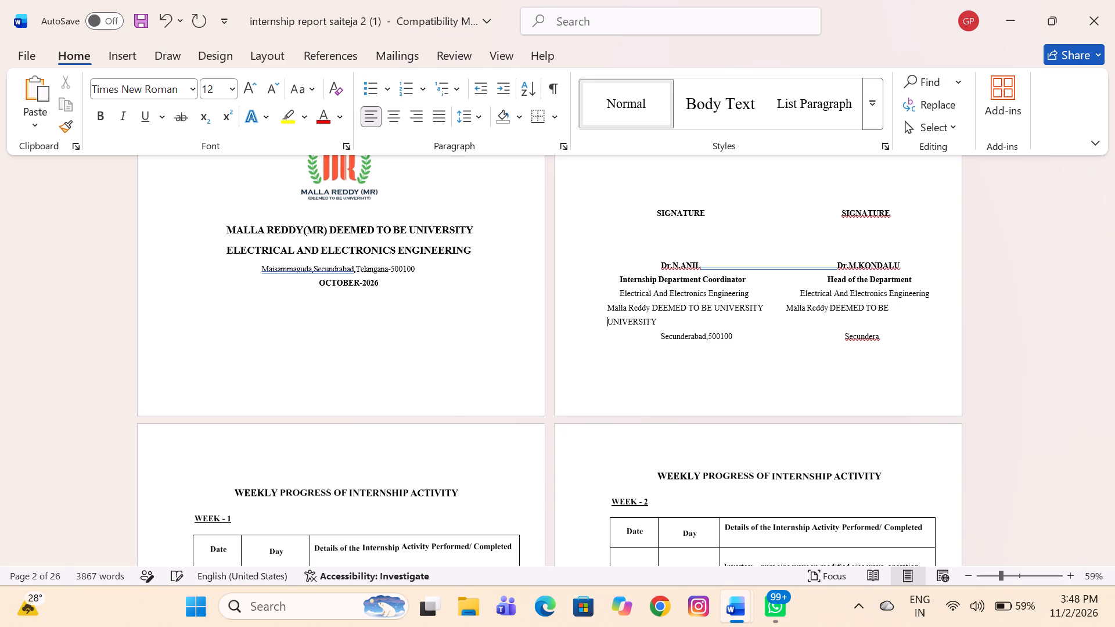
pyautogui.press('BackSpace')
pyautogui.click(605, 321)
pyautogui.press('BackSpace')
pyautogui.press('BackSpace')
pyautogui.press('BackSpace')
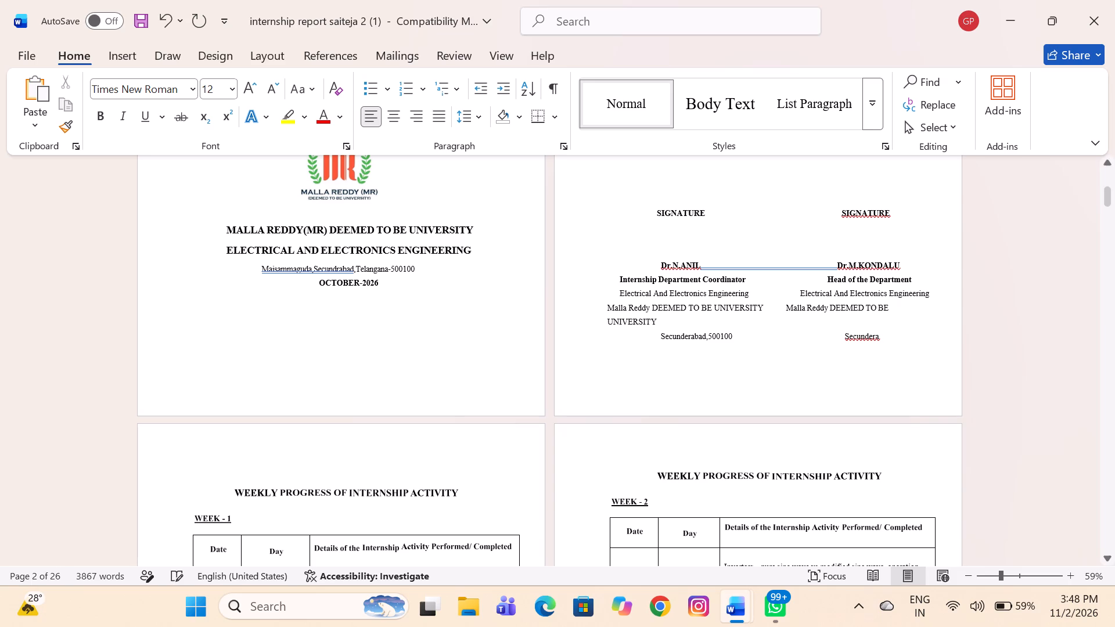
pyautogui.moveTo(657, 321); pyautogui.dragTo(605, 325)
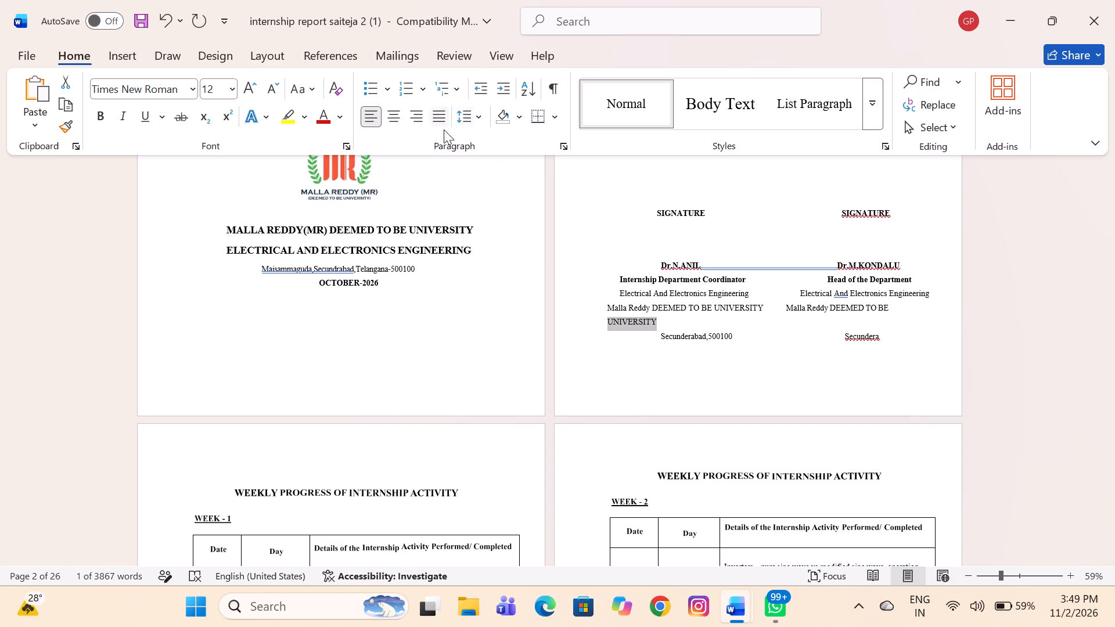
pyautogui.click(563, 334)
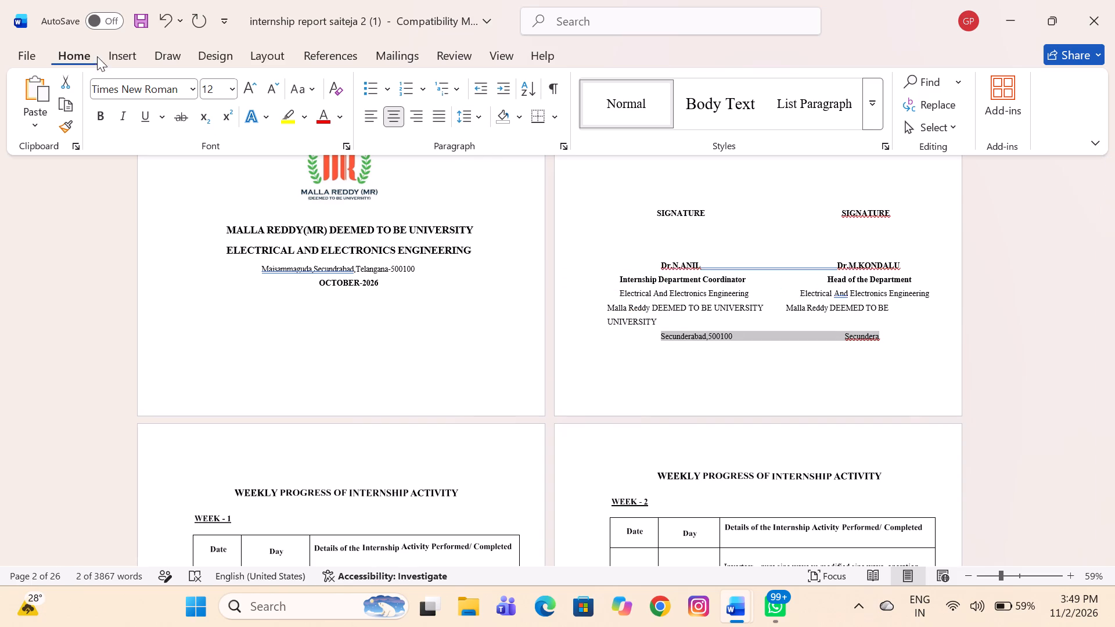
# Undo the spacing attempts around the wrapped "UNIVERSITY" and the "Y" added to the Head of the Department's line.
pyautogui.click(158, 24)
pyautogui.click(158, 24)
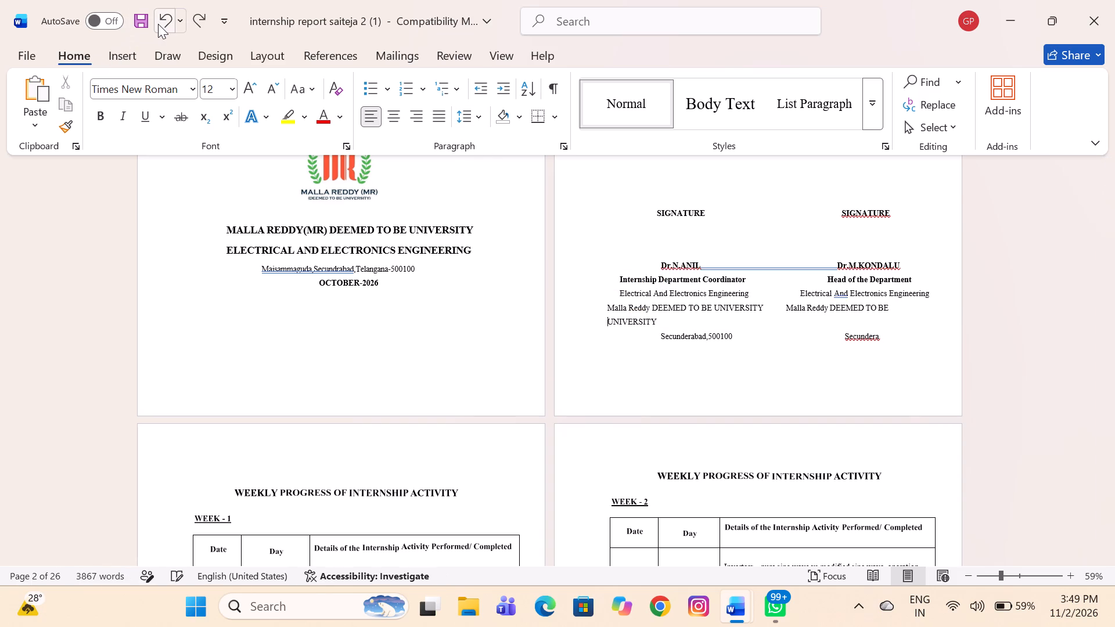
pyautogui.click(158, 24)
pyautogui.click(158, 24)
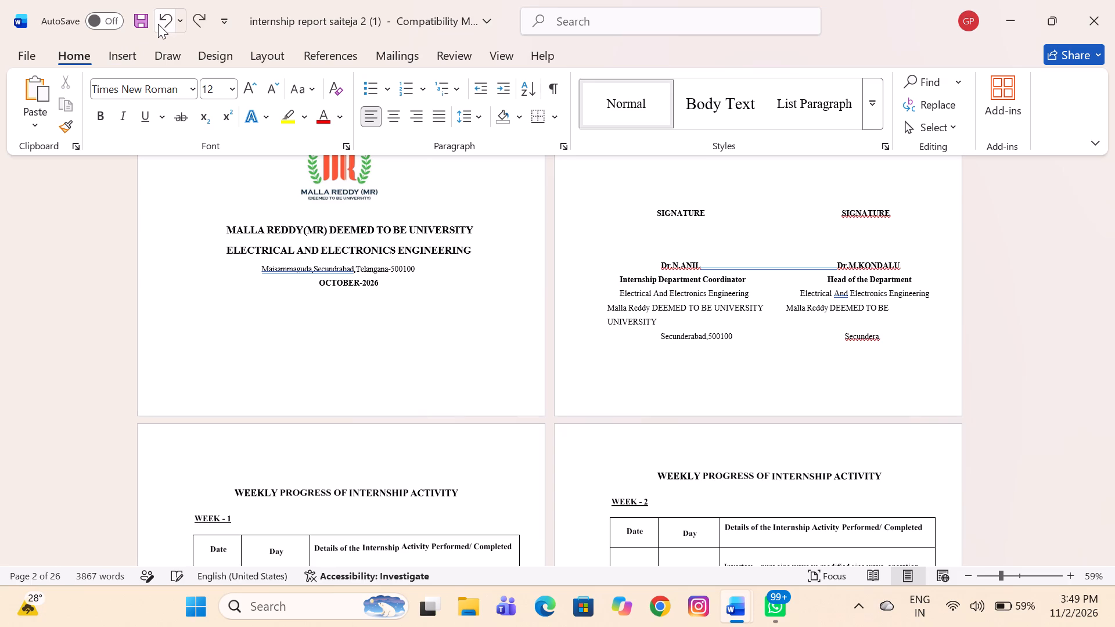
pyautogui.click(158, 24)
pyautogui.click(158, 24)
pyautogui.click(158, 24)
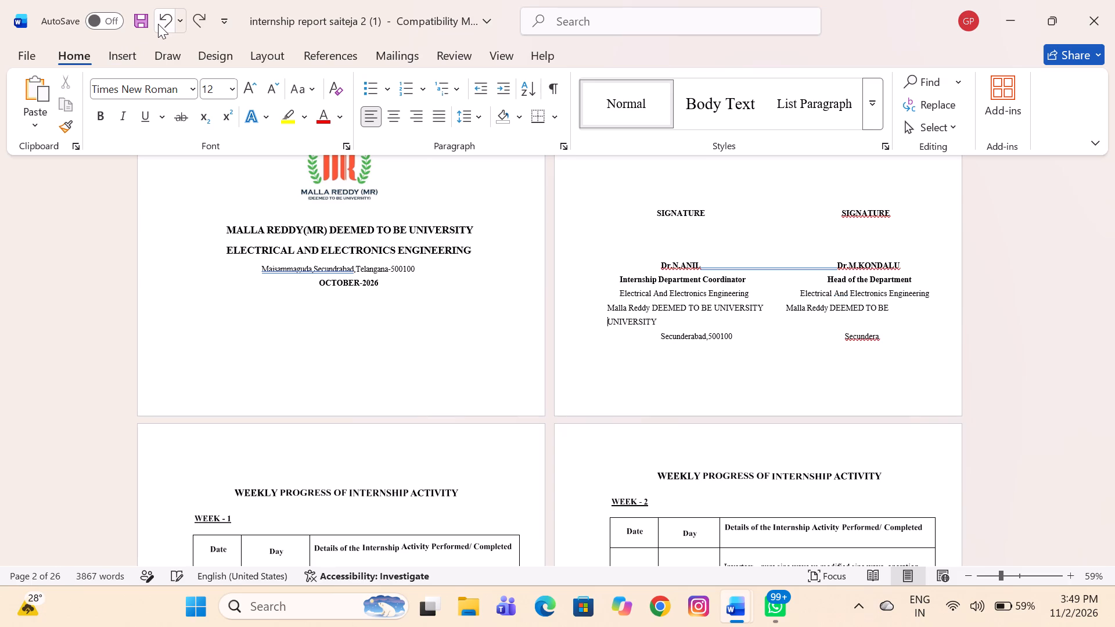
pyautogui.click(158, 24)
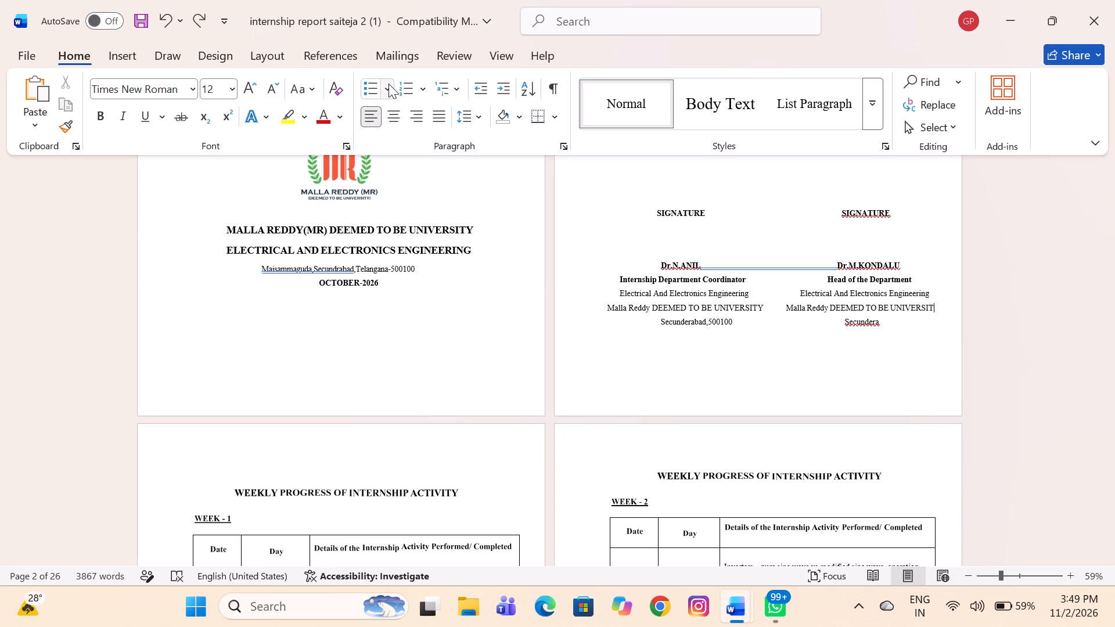
# Replace the gap before the Head of the Department's "Malla Reddy DEEMED TO BE UNIVERSIT" text with five spaces.
pyautogui.click(779, 312)
pyautogui.press('BackSpace')
pyautogui.press('space')
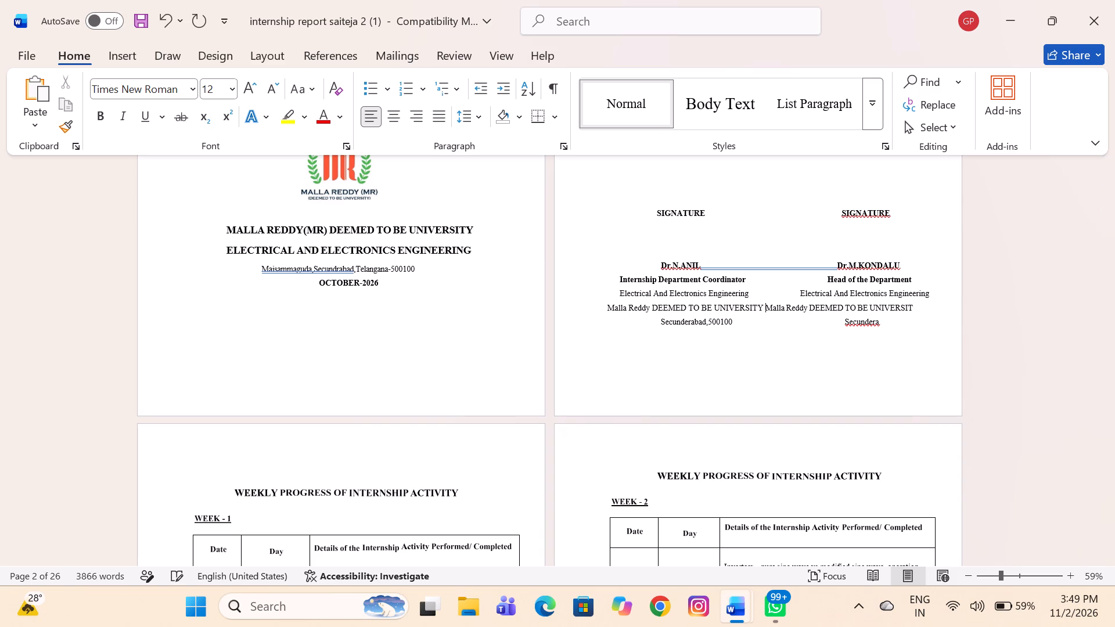
pyautogui.press('space')
pyautogui.press('space')
pyautogui.press('space')
pyautogui.press('space')
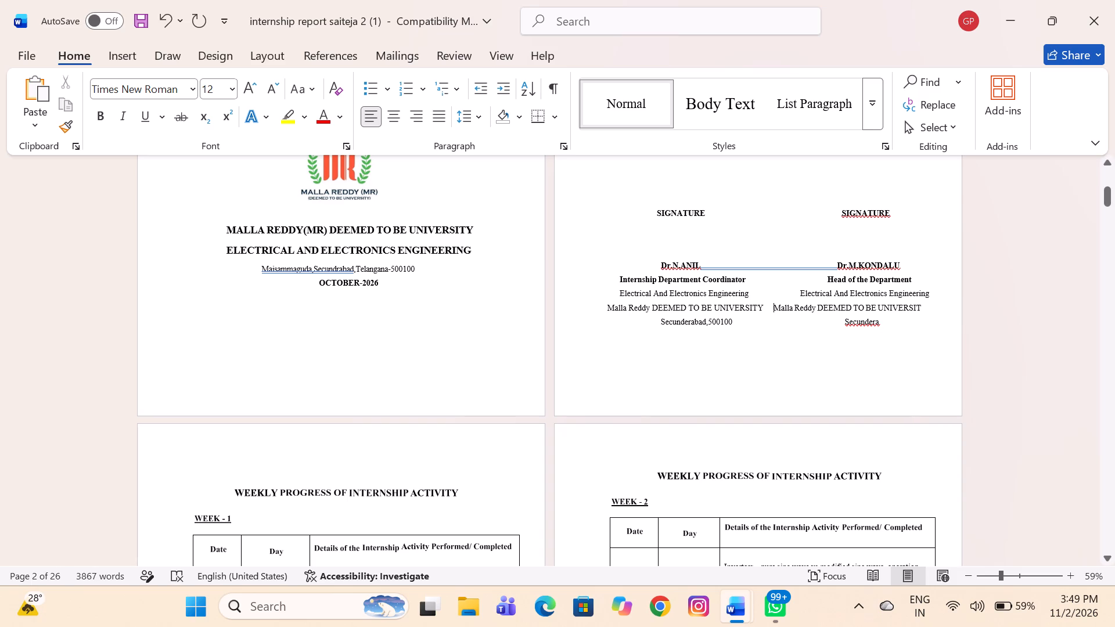
# Complete the last word of the Head of the Department's university line as "UNIVERSITY".
pyautogui.click(922, 309)
pyautogui.press('y')
# Widen the gap before the Head of the Department's university text by three spaces, keeping "UNIVERSITY" on the same line.
pyautogui.click(771, 308)
pyautogui.press('space')
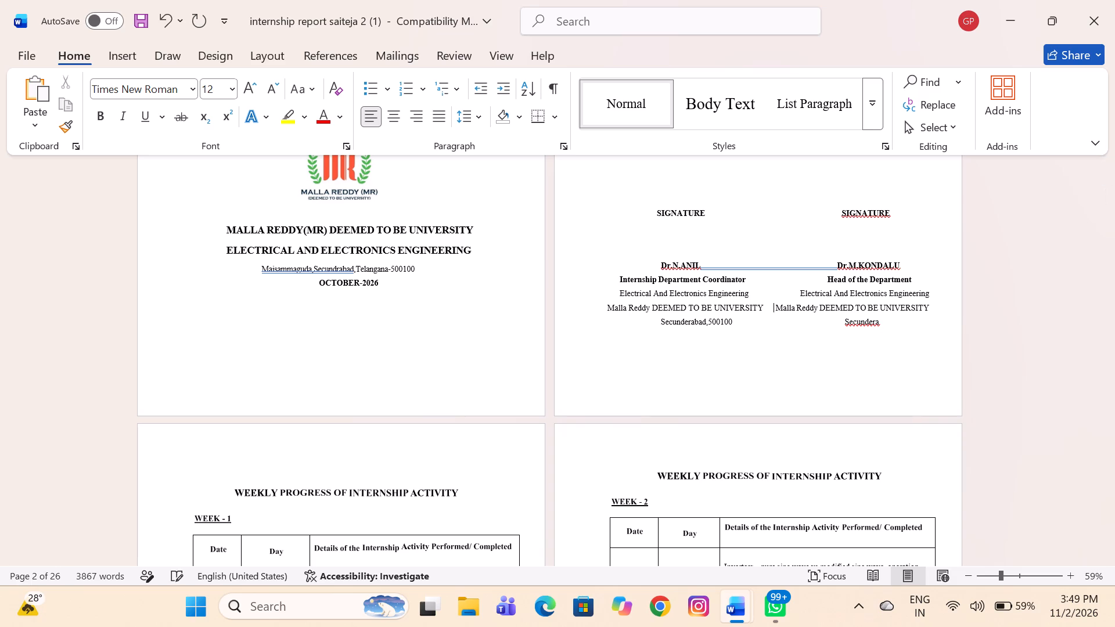
pyautogui.press('space')
pyautogui.press('space')
pyautogui.press('space')
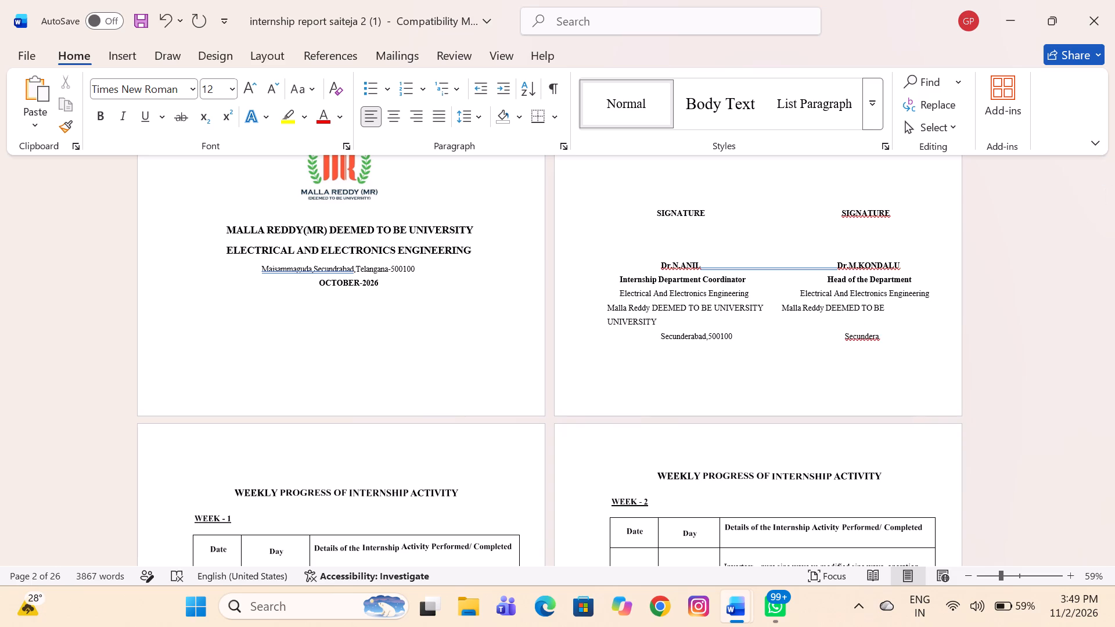
pyautogui.press('BackSpace')
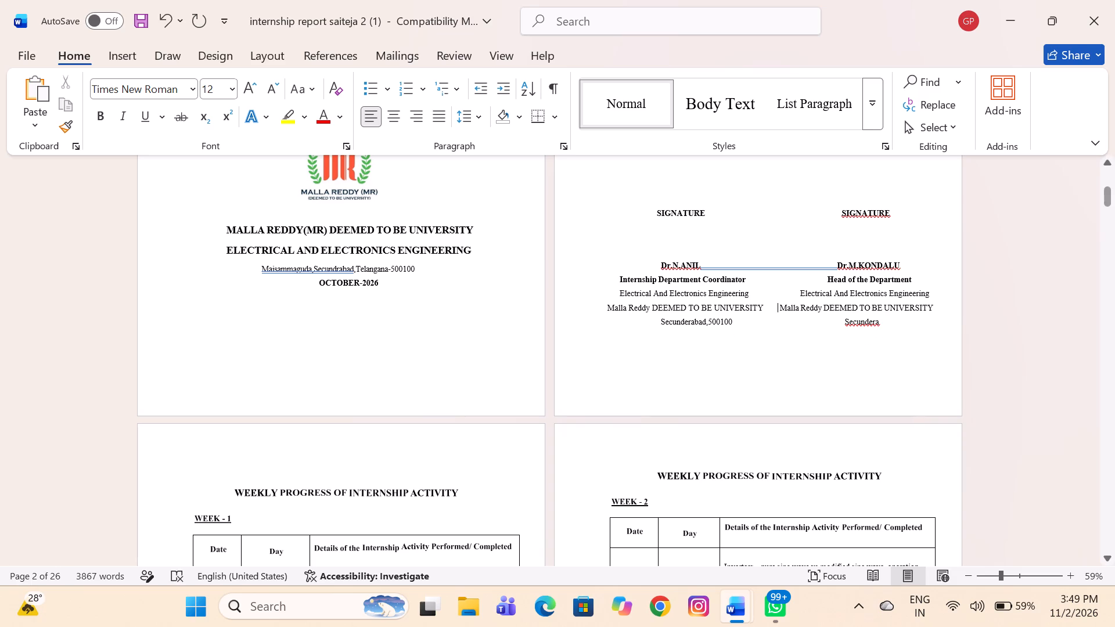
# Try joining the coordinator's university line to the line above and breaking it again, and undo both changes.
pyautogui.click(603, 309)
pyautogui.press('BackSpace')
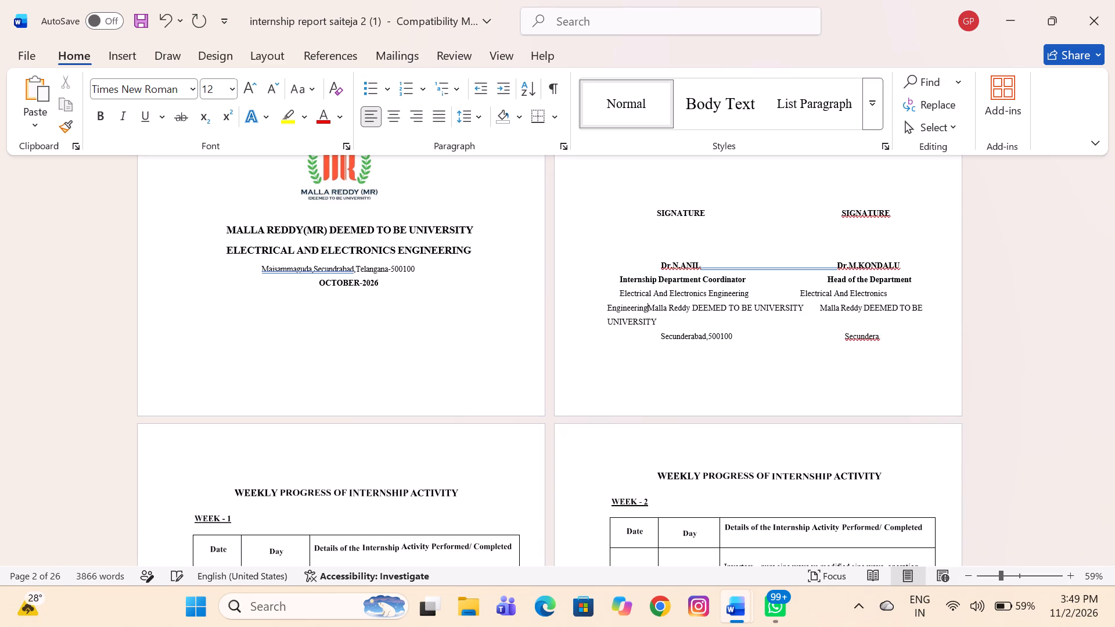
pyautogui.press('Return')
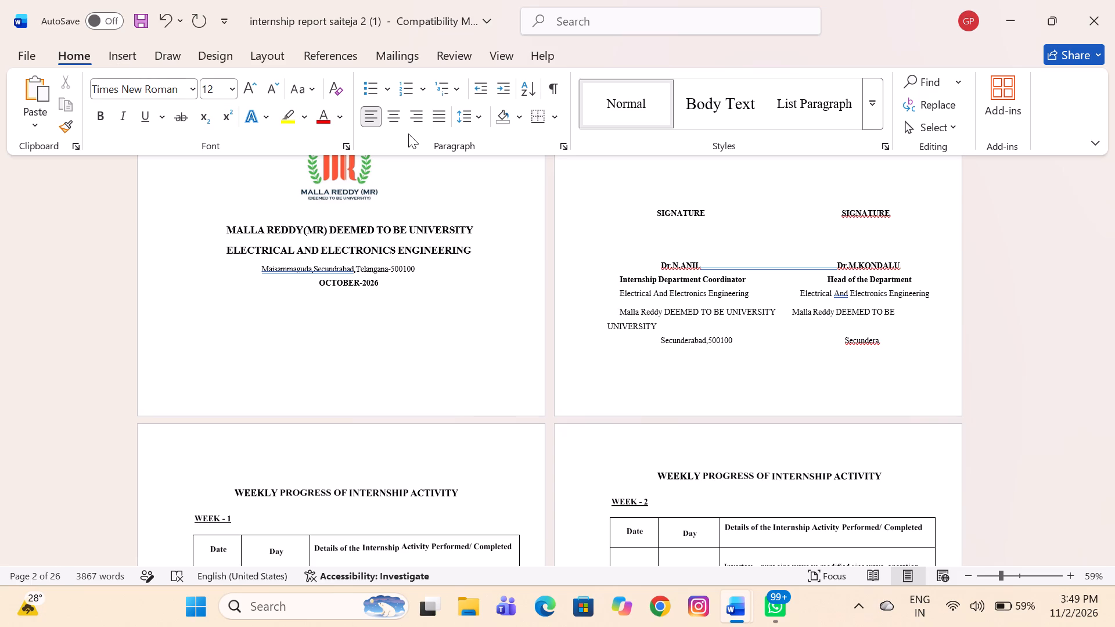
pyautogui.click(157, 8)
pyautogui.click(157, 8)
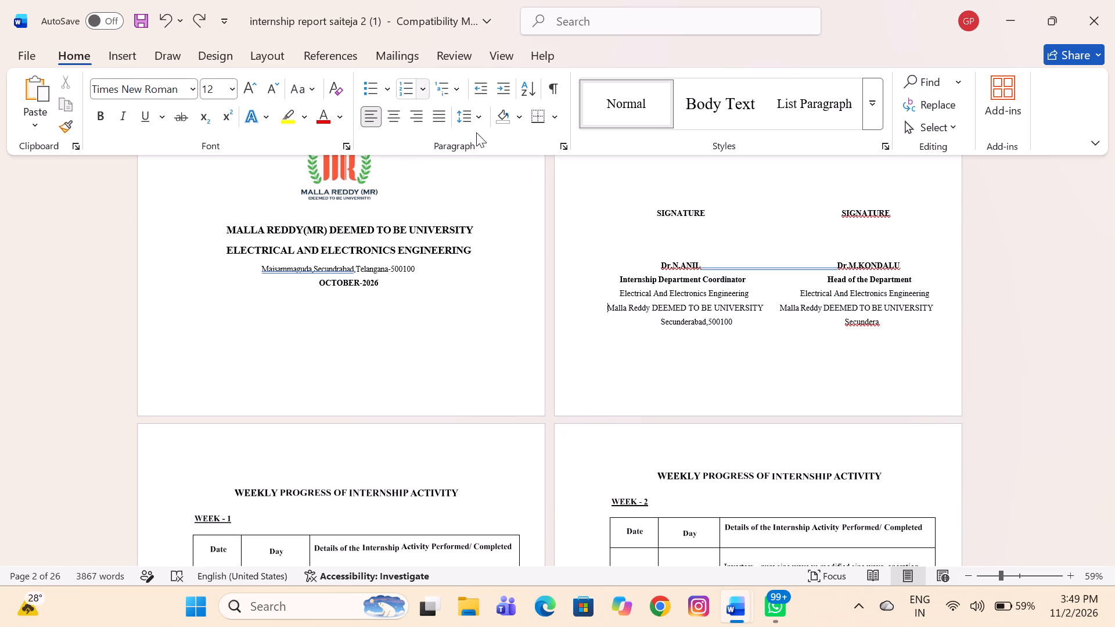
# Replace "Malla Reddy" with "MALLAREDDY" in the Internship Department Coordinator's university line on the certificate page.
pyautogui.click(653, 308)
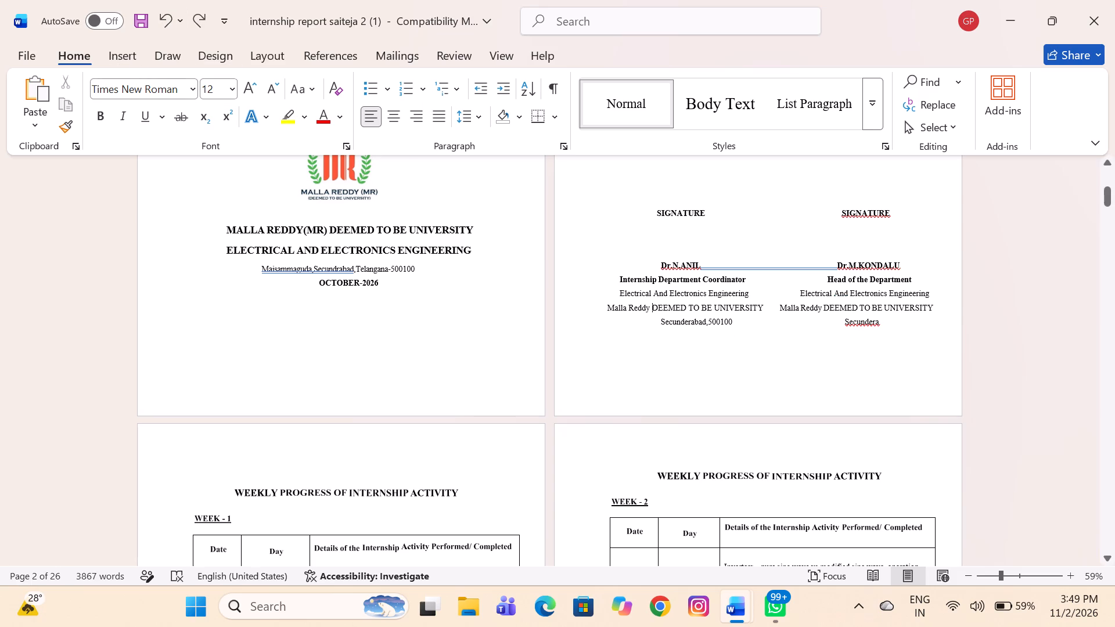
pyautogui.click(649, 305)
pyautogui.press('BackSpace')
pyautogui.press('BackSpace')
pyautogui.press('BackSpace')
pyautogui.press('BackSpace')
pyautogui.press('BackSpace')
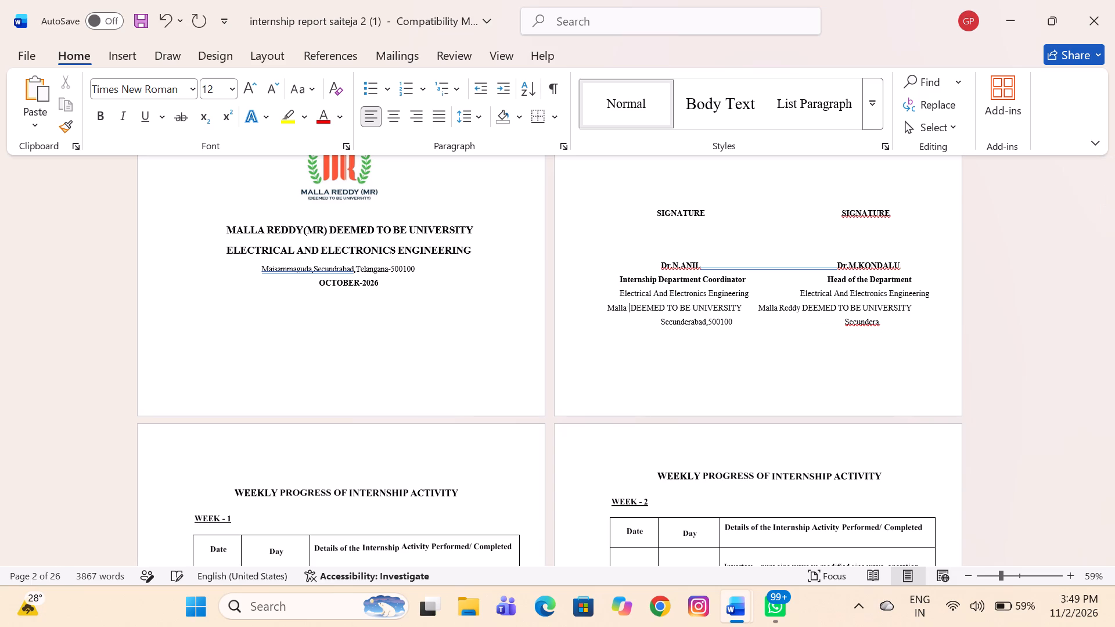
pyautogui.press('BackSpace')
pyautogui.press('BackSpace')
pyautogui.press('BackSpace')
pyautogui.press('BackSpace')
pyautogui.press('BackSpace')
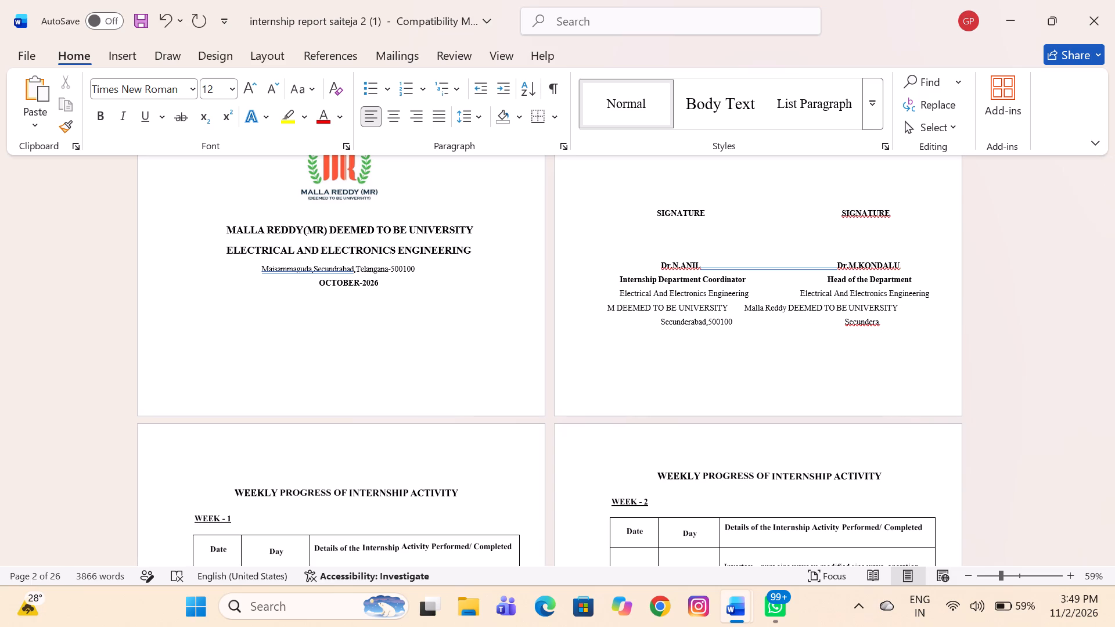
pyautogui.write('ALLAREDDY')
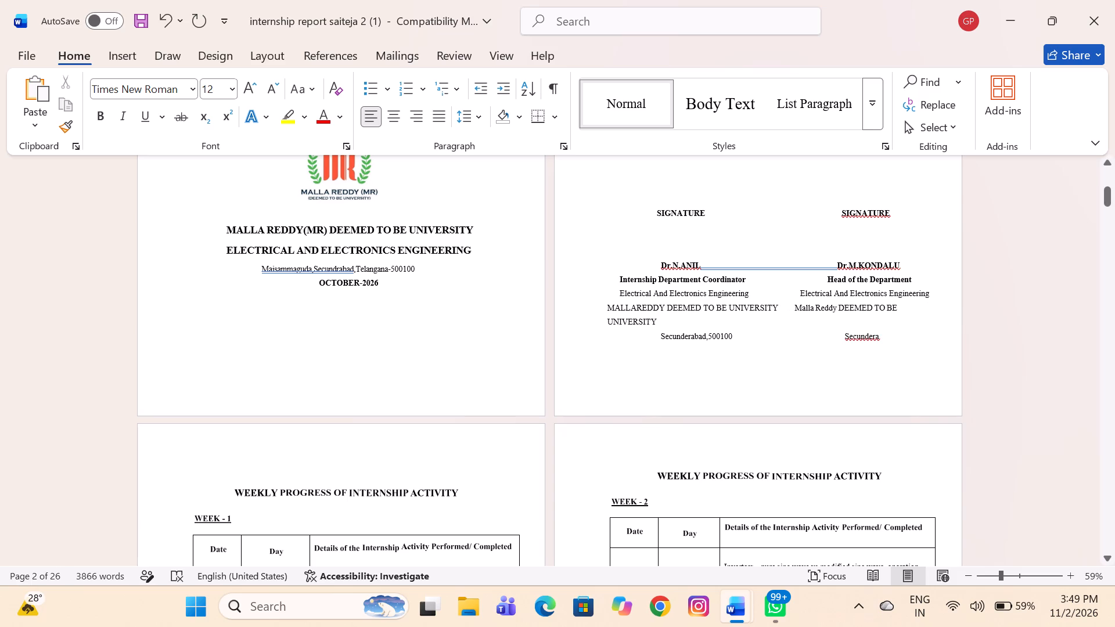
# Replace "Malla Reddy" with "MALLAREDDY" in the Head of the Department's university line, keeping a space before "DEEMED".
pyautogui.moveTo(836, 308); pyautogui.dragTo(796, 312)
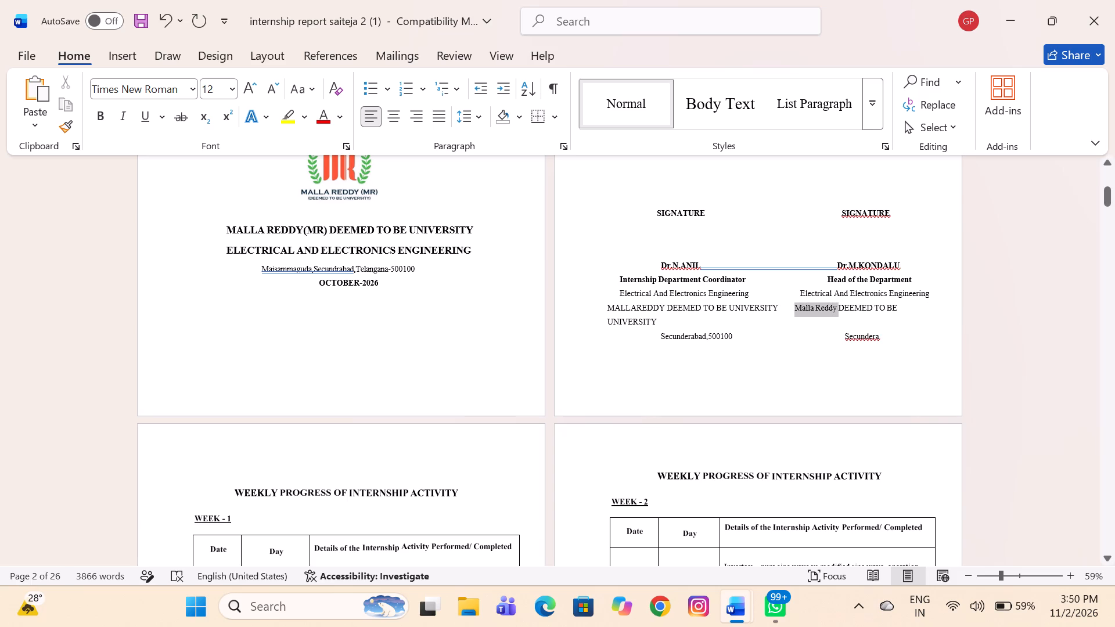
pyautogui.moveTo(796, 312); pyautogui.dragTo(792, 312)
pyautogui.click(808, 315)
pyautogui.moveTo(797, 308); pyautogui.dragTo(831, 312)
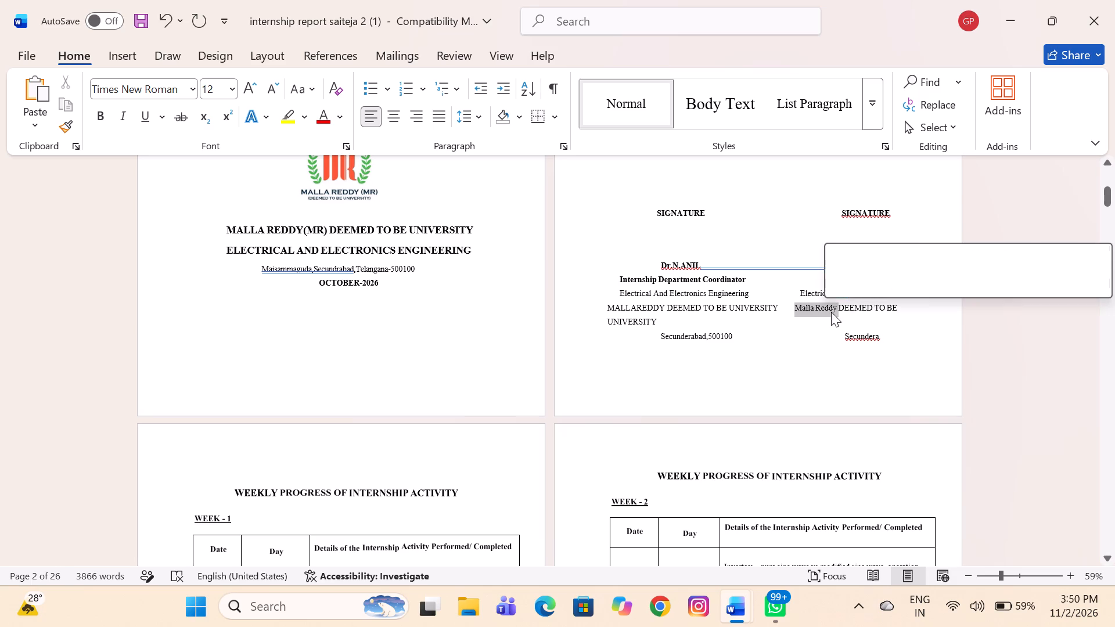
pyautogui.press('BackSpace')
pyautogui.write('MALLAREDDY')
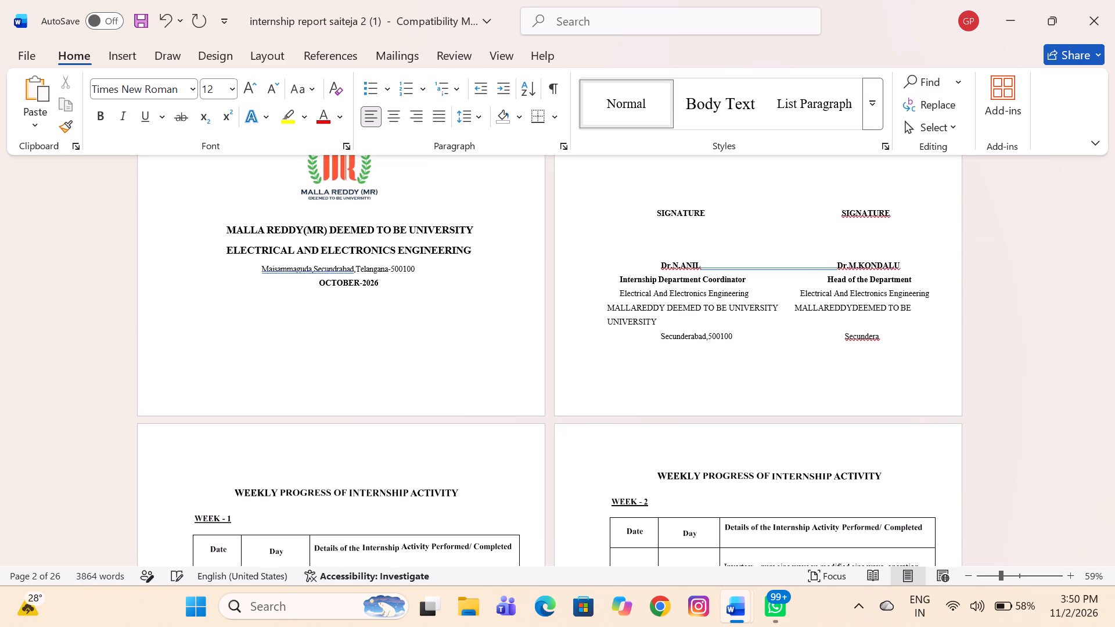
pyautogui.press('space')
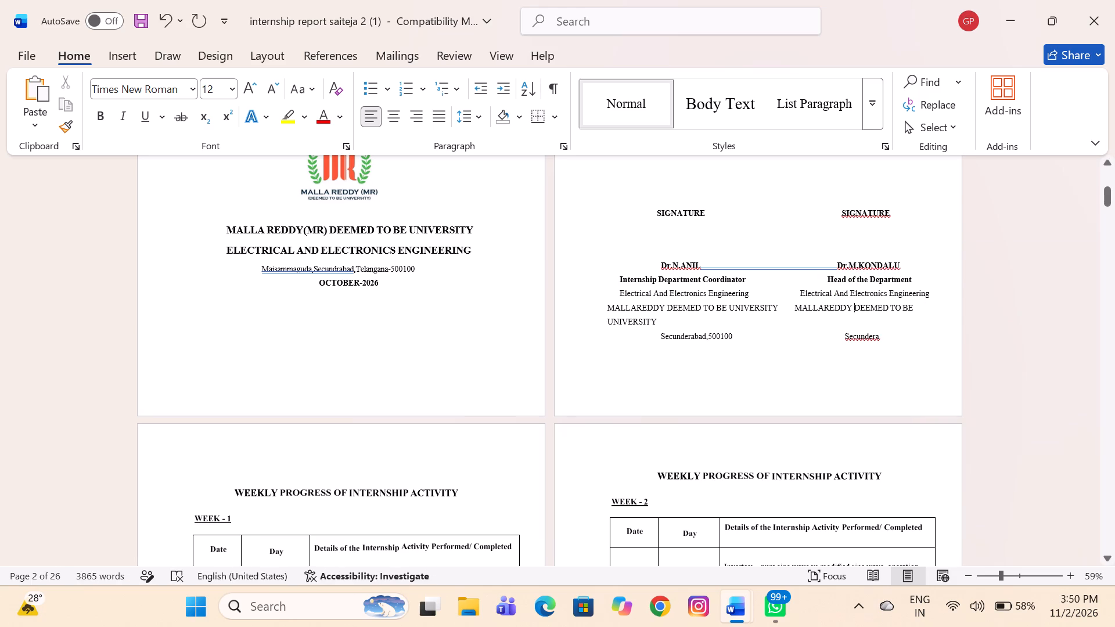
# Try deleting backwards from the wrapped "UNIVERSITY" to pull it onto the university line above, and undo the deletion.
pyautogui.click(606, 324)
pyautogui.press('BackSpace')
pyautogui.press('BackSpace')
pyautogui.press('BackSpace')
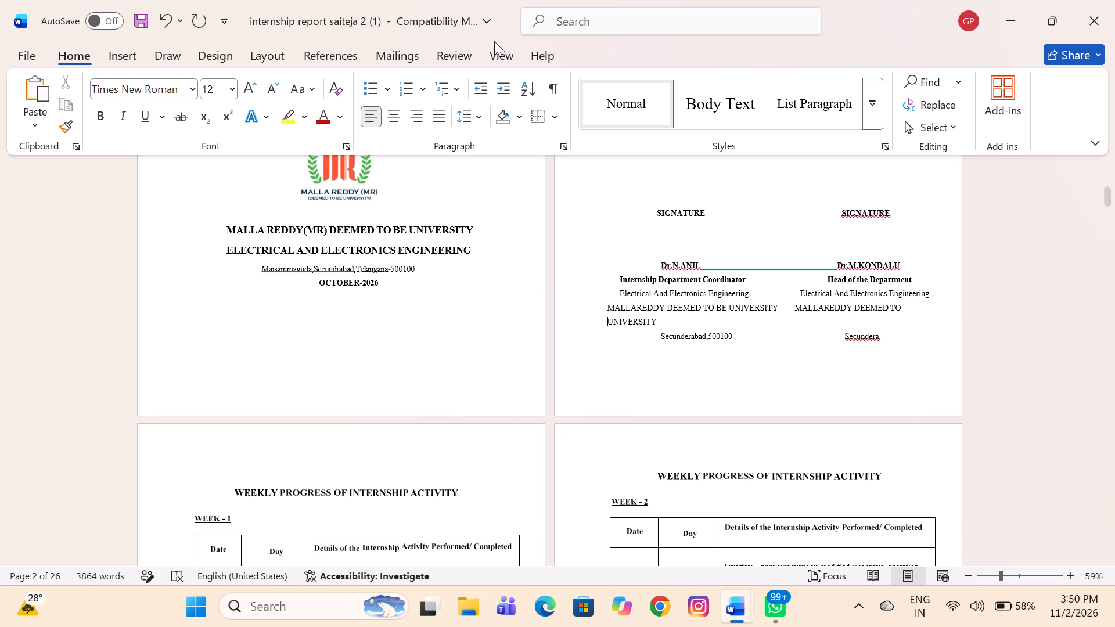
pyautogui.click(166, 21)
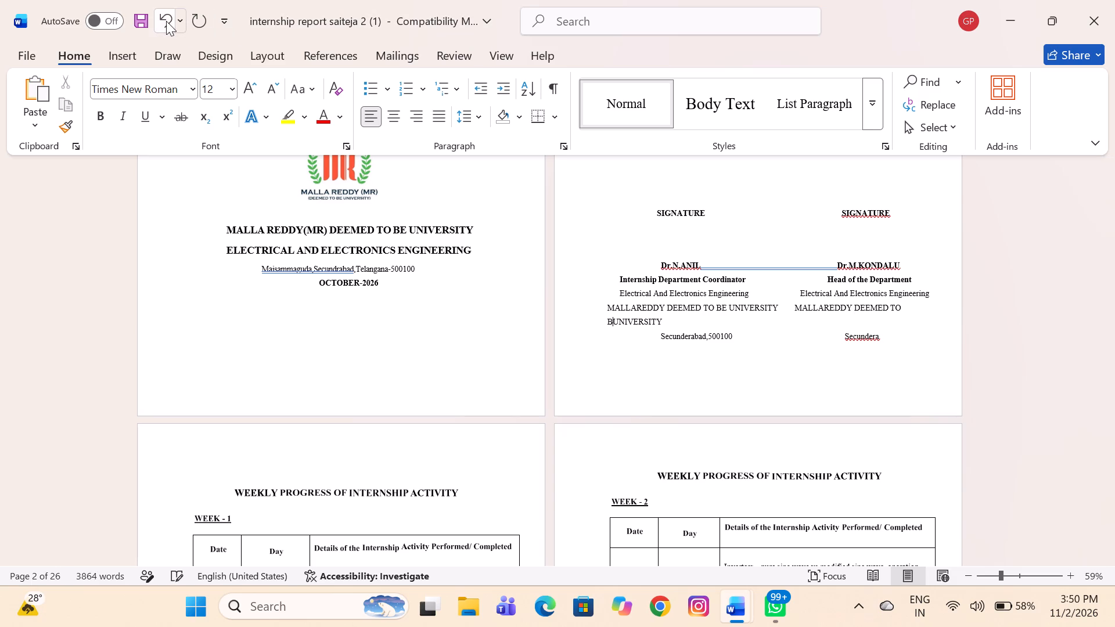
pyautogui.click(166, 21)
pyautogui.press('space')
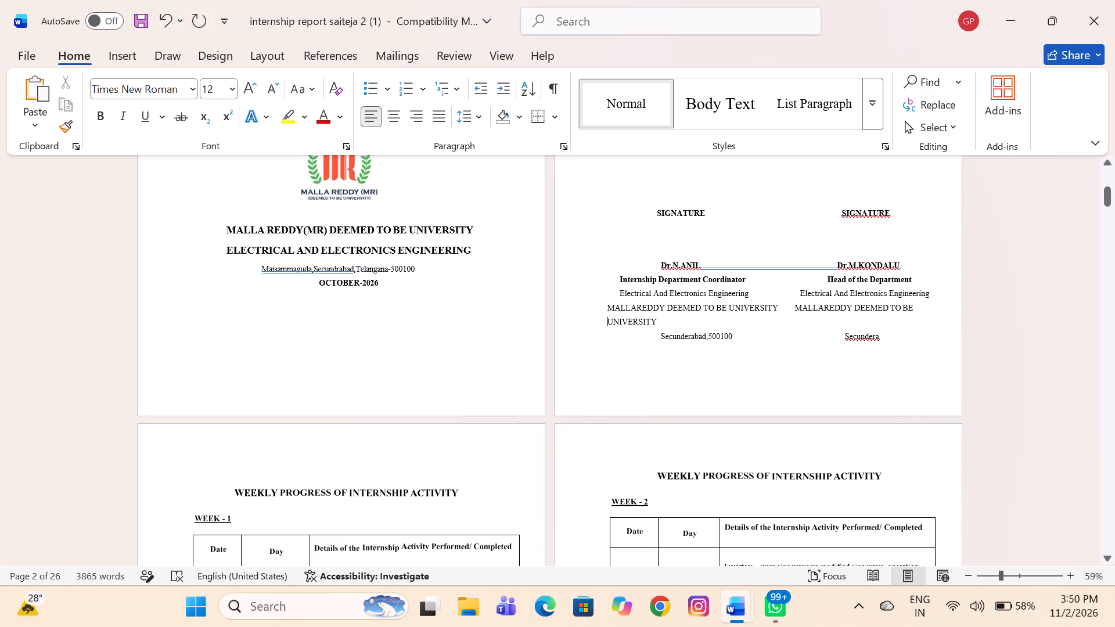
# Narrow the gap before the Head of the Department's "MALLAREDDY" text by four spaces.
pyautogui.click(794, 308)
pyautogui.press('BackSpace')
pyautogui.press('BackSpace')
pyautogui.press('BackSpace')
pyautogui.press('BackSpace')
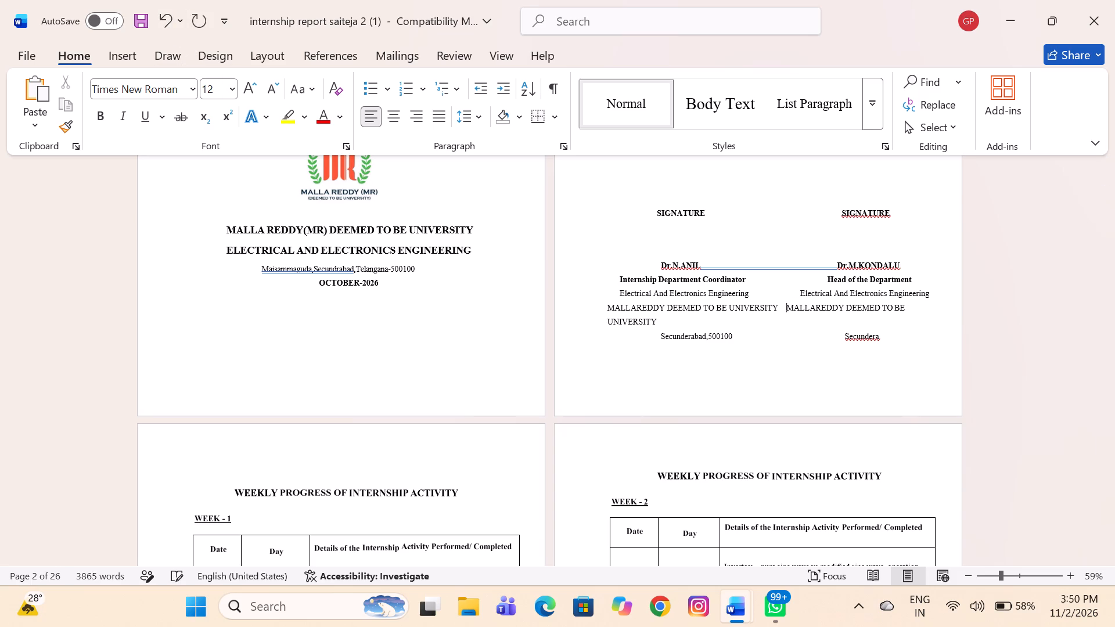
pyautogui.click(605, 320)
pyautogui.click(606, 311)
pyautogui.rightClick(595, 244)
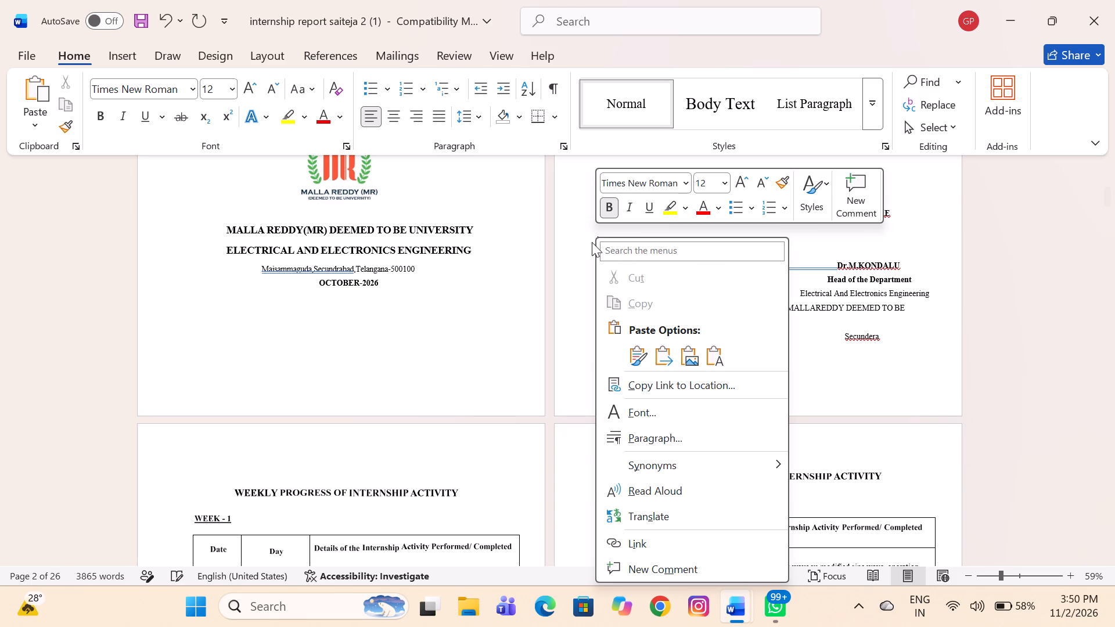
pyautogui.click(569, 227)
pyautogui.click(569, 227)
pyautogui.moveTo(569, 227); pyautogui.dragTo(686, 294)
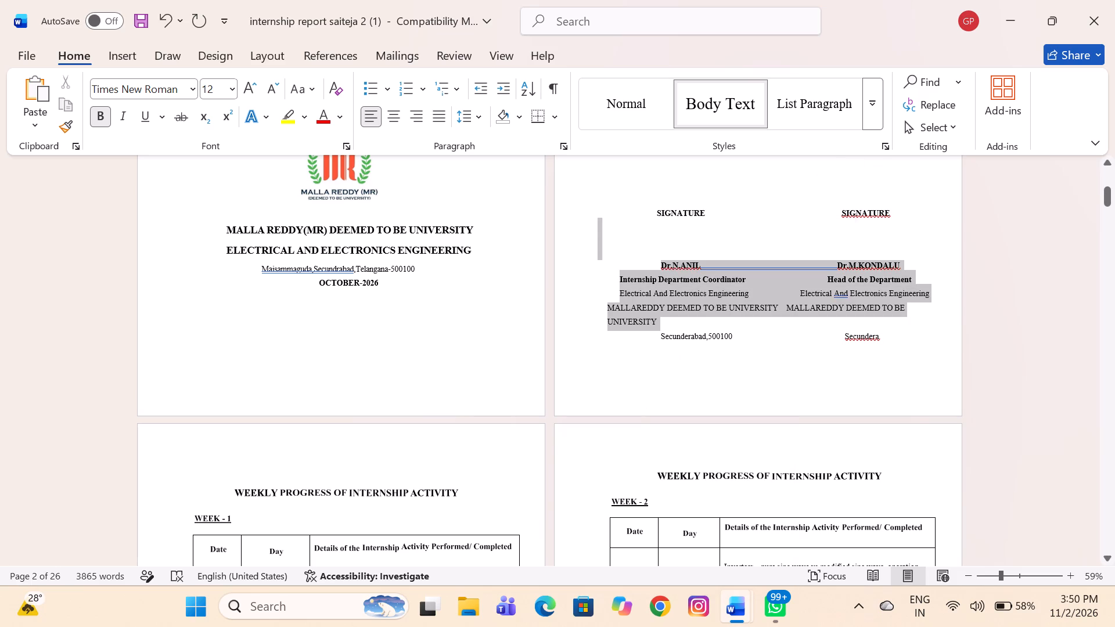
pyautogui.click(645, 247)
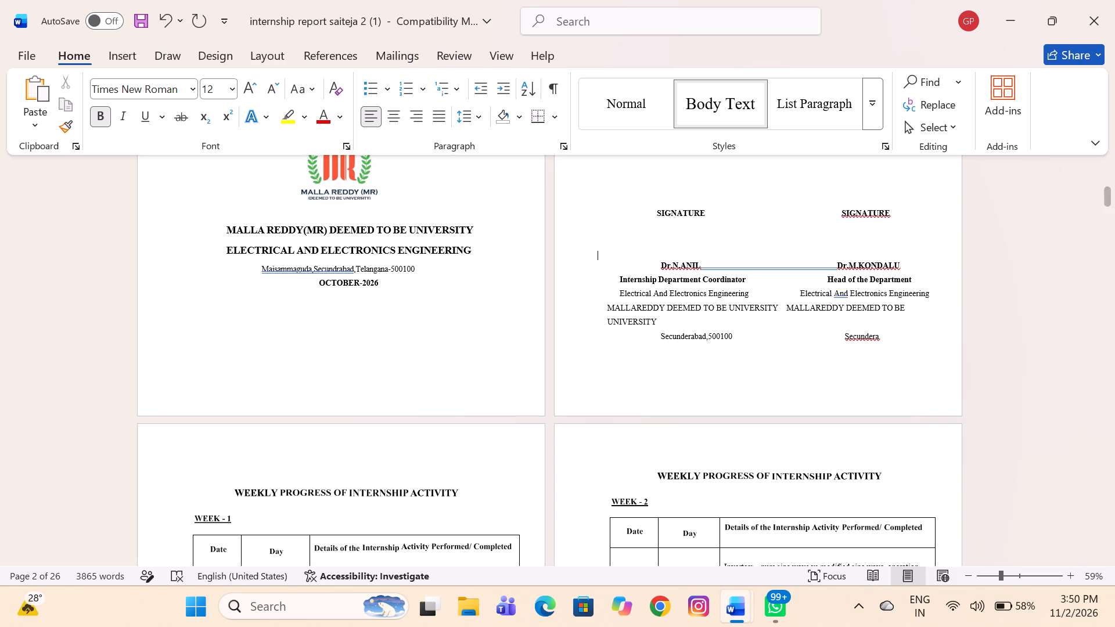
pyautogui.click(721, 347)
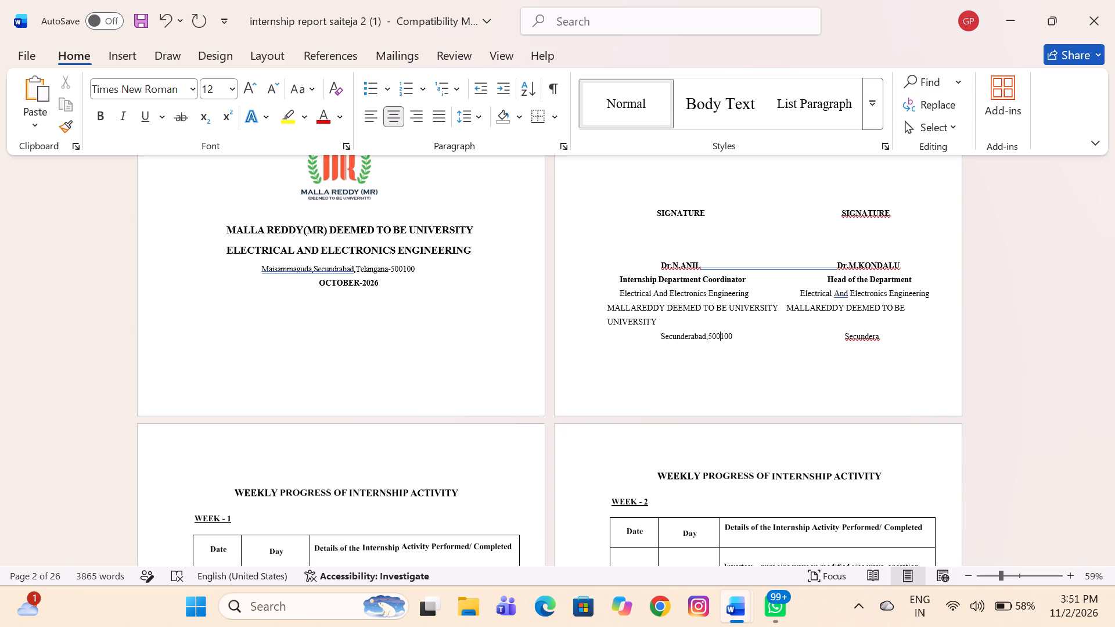
# Close the internship report without saving the changes.
pyautogui.doubleClick(1114, 3)
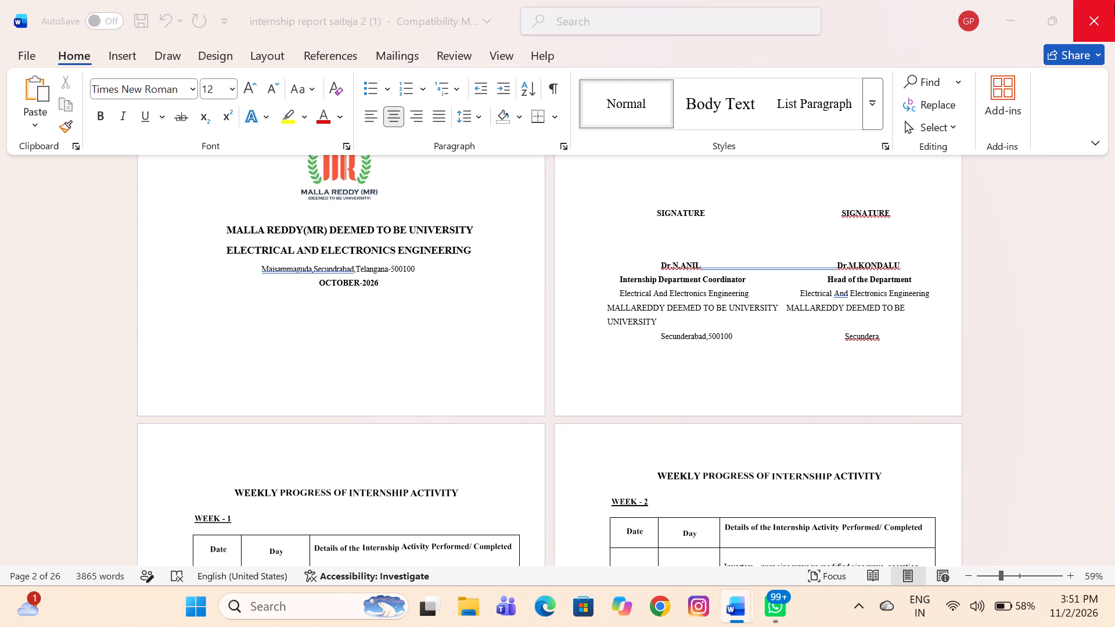
pyautogui.click(902, 405)
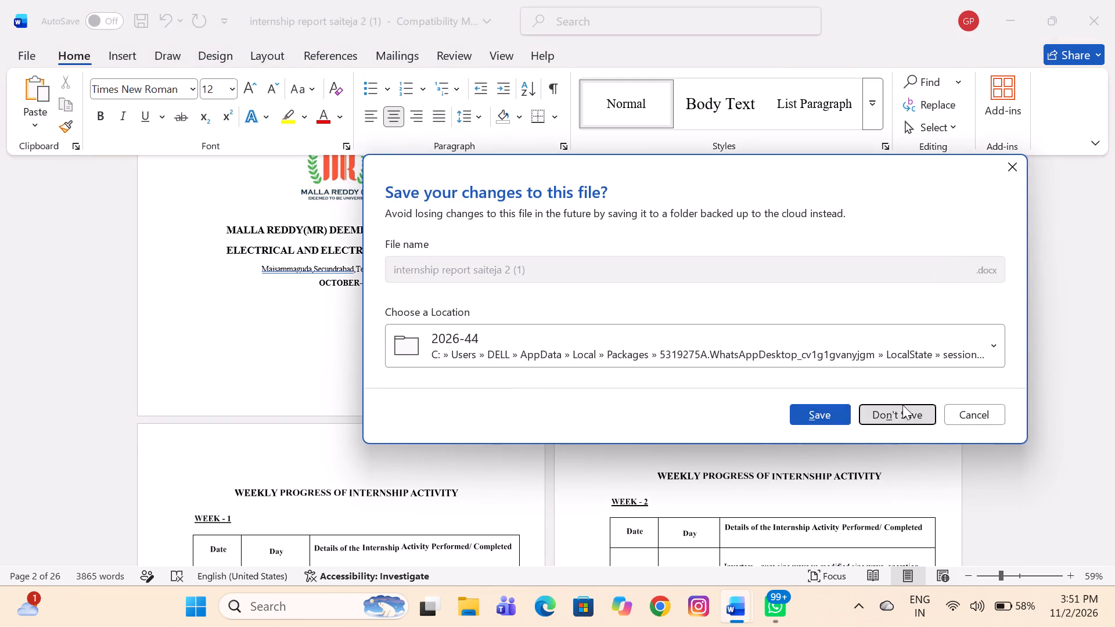
pyautogui.scroll(20, 902, 405)
pyautogui.scroll(15, 902, 405)
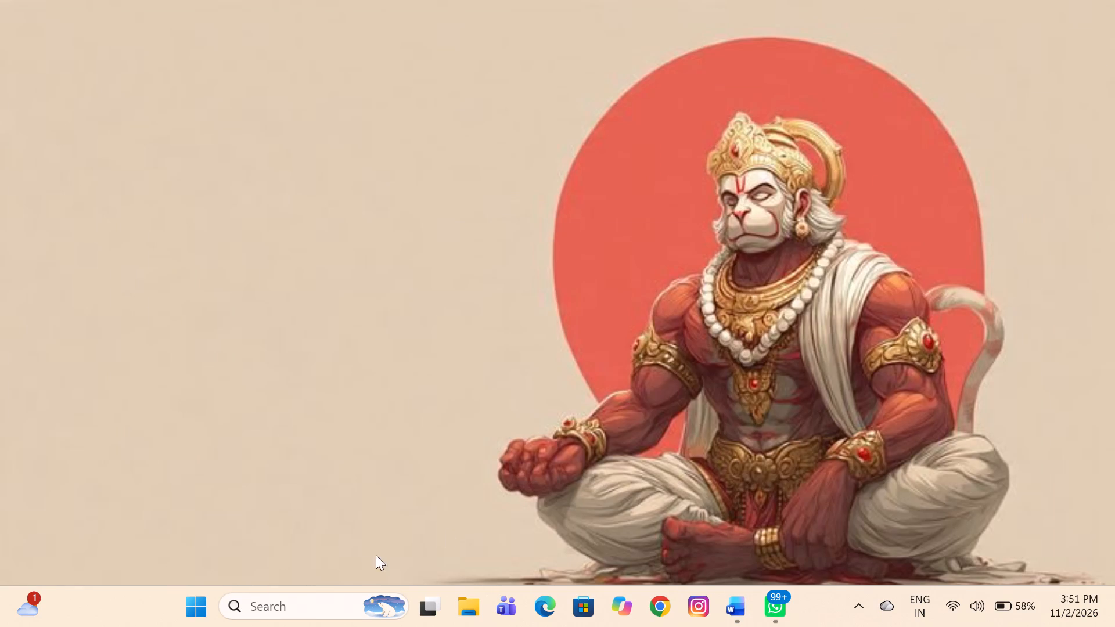
# Open the computer's power options.
pyautogui.click(177, 626)
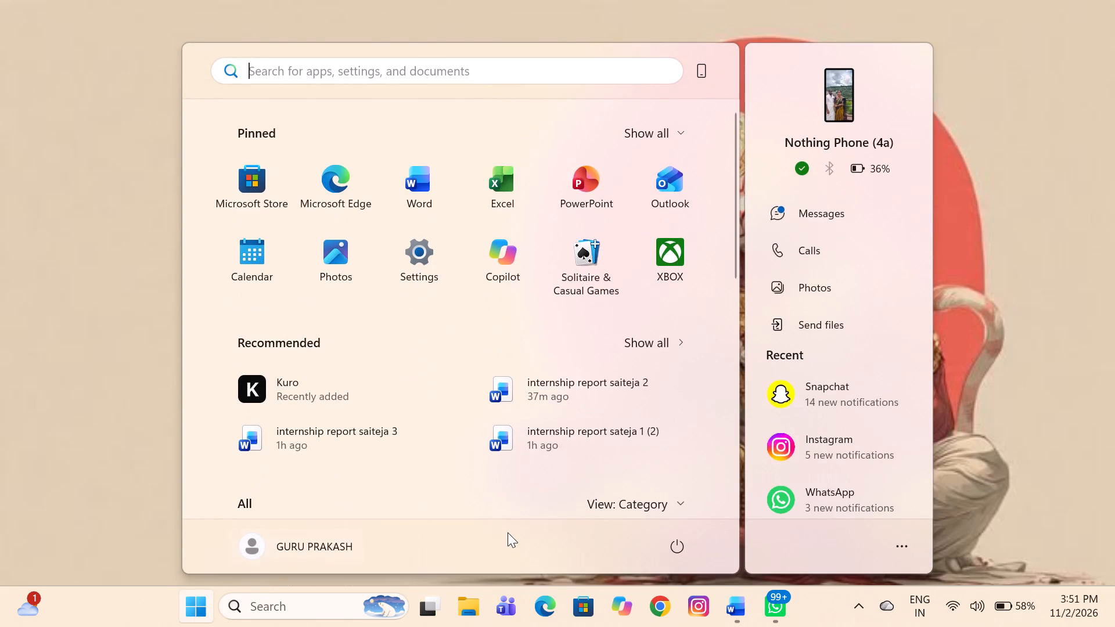
pyautogui.click(684, 545)
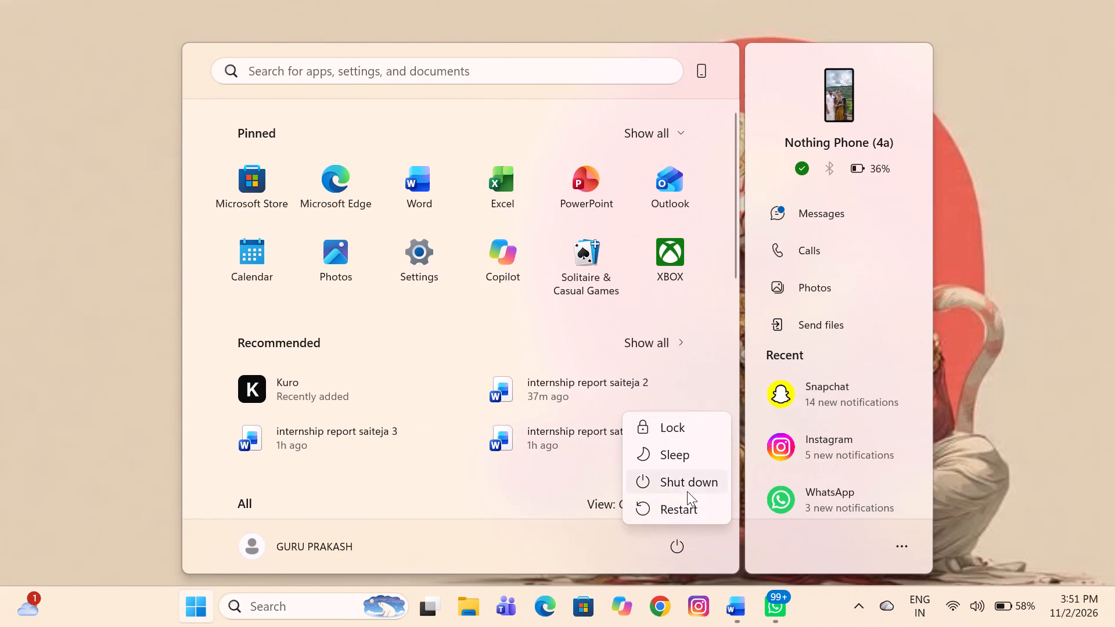